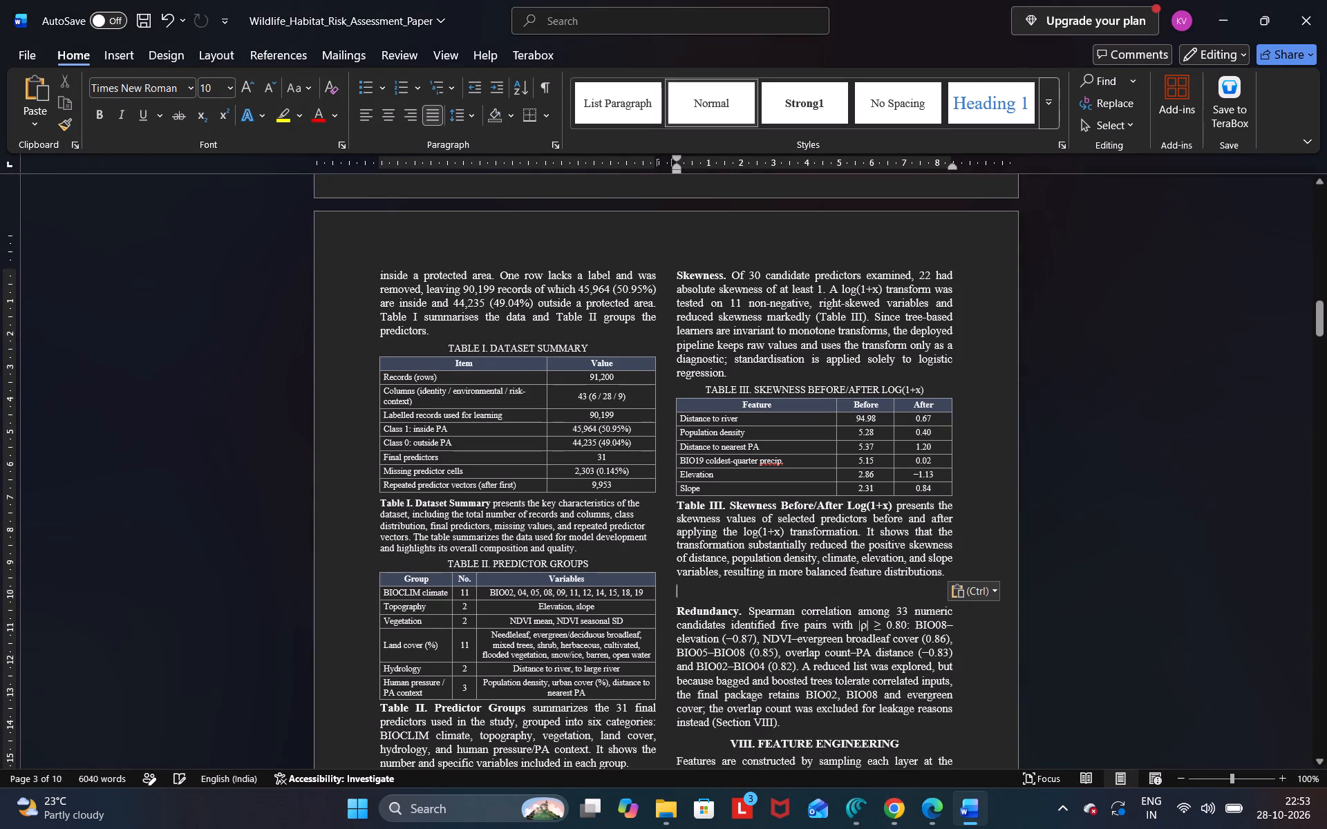
pyautogui.press('BackSpace')
# Look through the paper from below Table III through Feature Engineering to the Proposed Methodology and System Architecture sections.
pyautogui.press('Down')
pyautogui.press('Down')
pyautogui.press('Down')
pyautogui.press('Down')
pyautogui.press('Down')
pyautogui.press('Down')
pyautogui.press('Down')
pyautogui.press('Down')
pyautogui.press('Down')
pyautogui.press('Down')
pyautogui.press('Down')
pyautogui.press('Down')
pyautogui.press('Down')
pyautogui.press('Down')
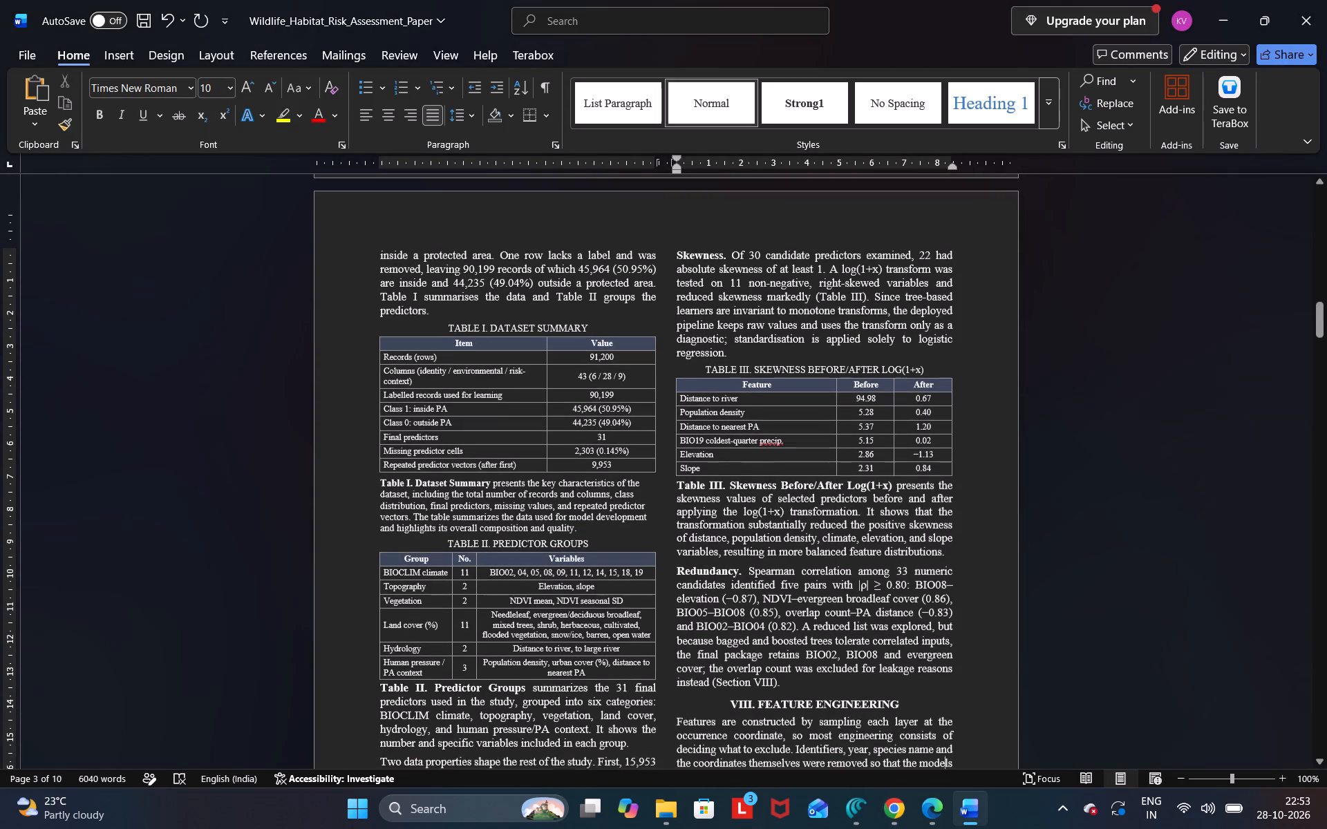
pyautogui.press('Down')
pyautogui.press('Down')
pyautogui.press('Down')
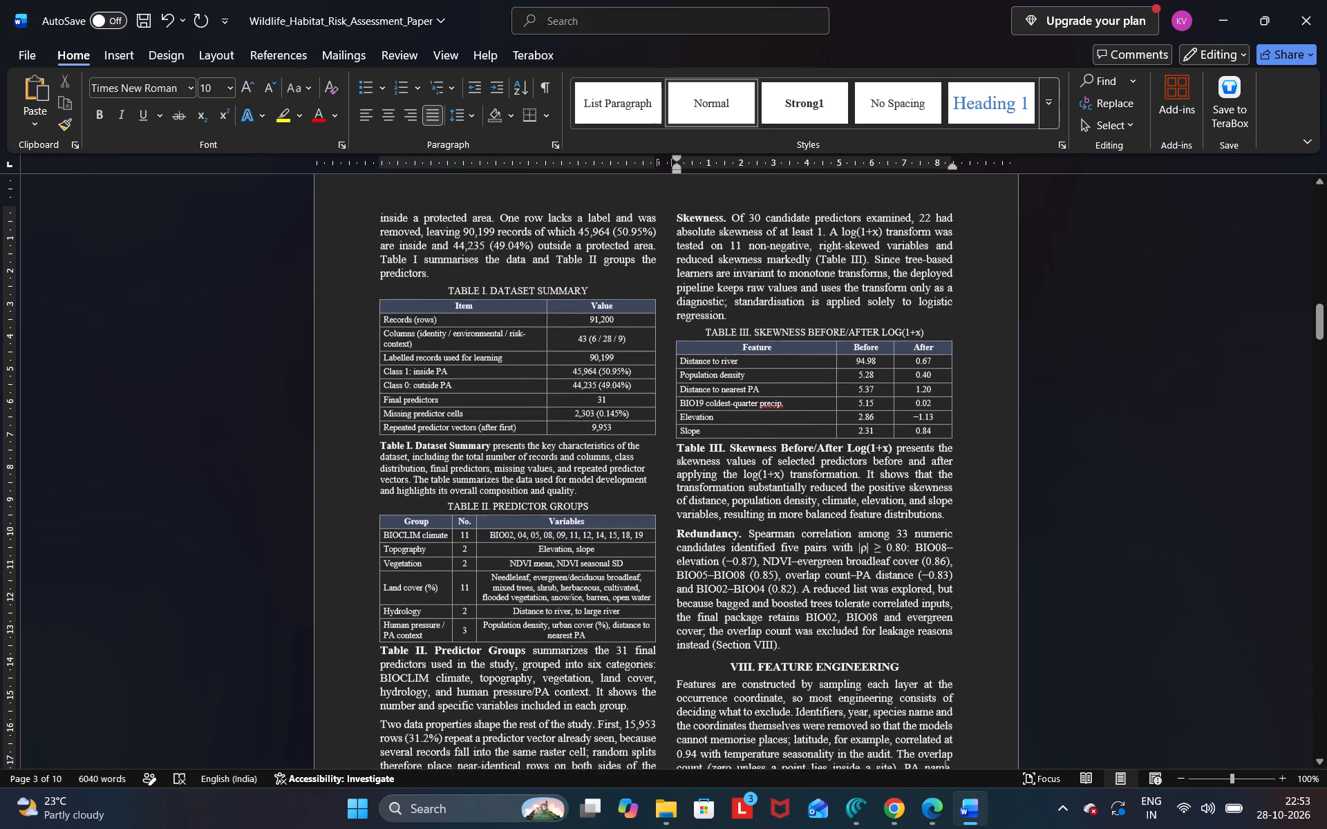
pyautogui.press('Down')
pyautogui.press('Down')
pyautogui.press('Down')
pyautogui.press('Down')
pyautogui.press('Down')
pyautogui.press('Down')
pyautogui.press('Down')
pyautogui.press('Down')
pyautogui.press('Down')
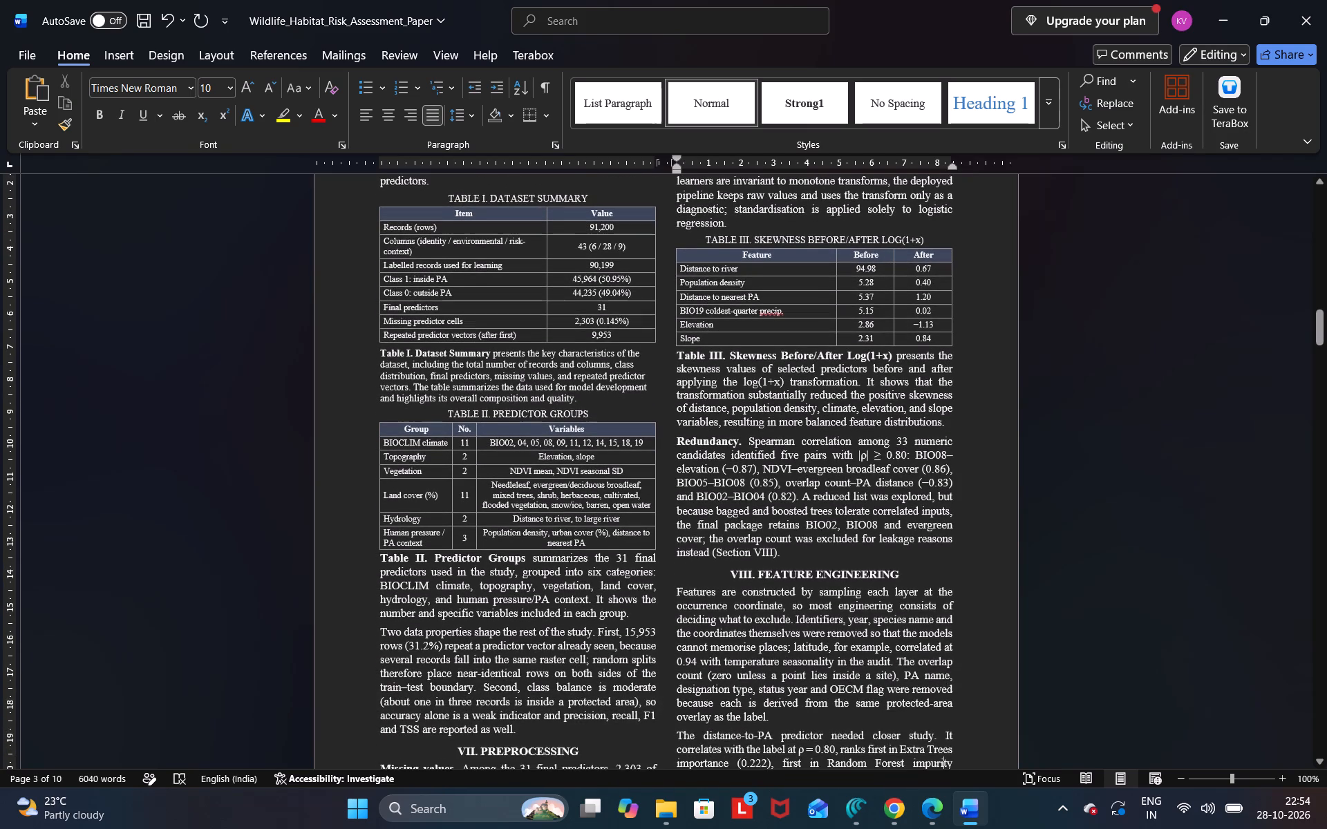
pyautogui.press('Down')
pyautogui.press('Down')
pyautogui.press('Down')
pyautogui.press('Down')
pyautogui.press('Down')
pyautogui.press('Down')
pyautogui.press('Down')
pyautogui.press('Down')
pyautogui.press('Down')
pyautogui.press('Down')
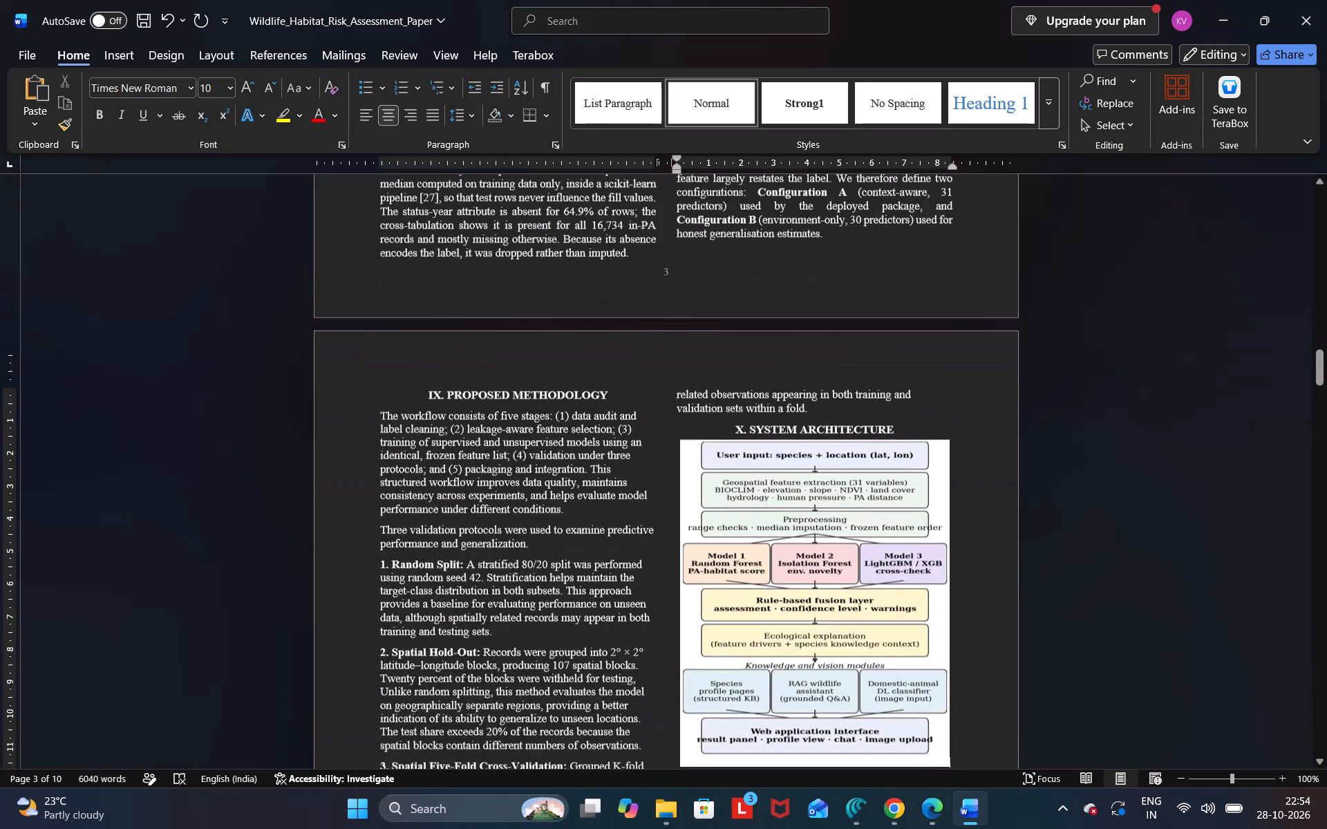
pyautogui.press('Down')
pyautogui.press('Down')
pyautogui.press('Down')
pyautogui.press('Down')
pyautogui.press('Down')
pyautogui.press('Down')
pyautogui.press('Down')
pyautogui.press('Down')
pyautogui.press('Down')
pyautogui.press('Down')
pyautogui.press('Down')
pyautogui.press('Down')
pyautogui.press('Down')
pyautogui.press('Down')
pyautogui.press('Down')
pyautogui.press('Down')
pyautogui.press('Down')
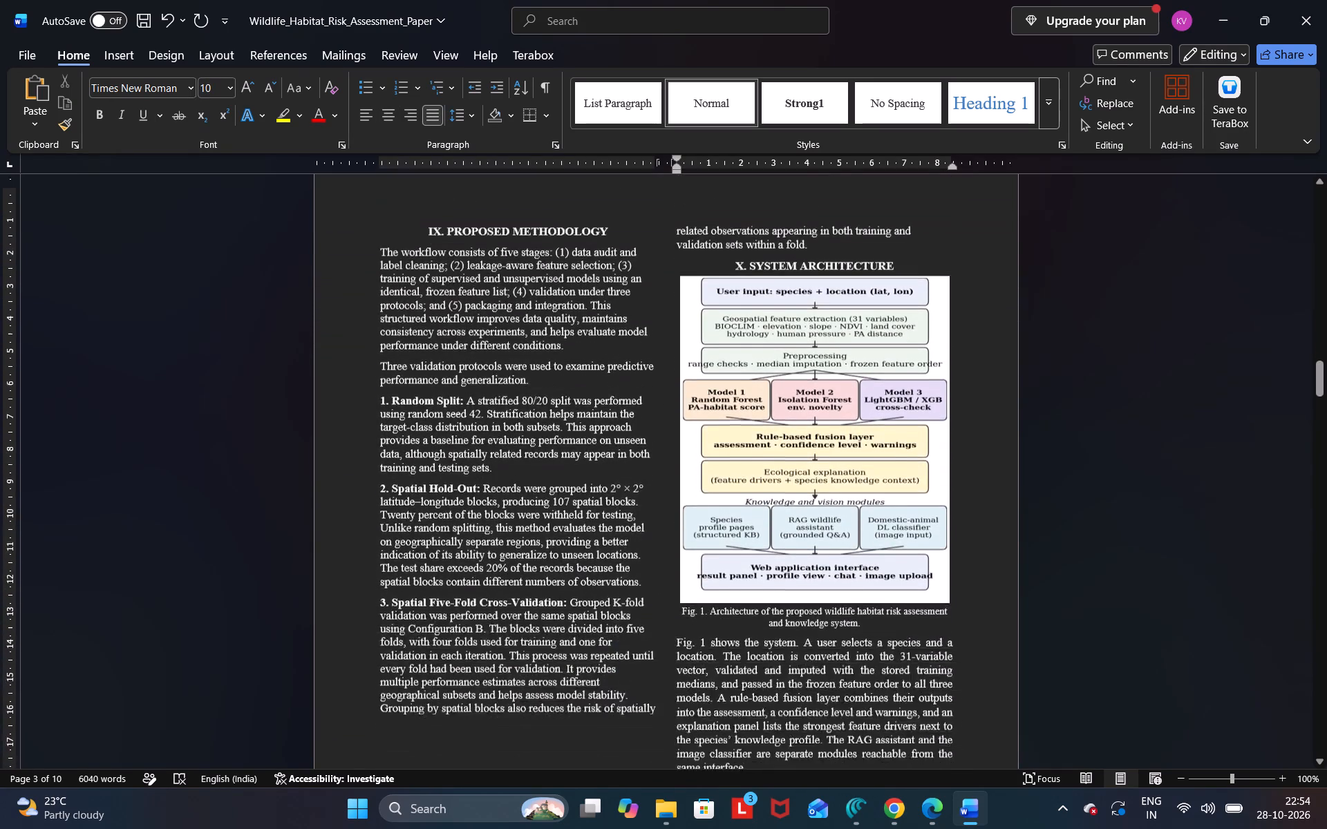
# Re-examine the text and layout around the Proposed Methodology and System Architecture sections for content that needs editing.
pyautogui.press('Up')
pyautogui.press('Up')
pyautogui.press('Up')
pyautogui.press('Up')
pyautogui.press('Up')
pyautogui.press('Up')
pyautogui.press('Up')
pyautogui.press('Up')
pyautogui.press('Up')
pyautogui.press('Up')
pyautogui.press('Up')
pyautogui.press('Up')
pyautogui.press('Up')
pyautogui.press('Up')
pyautogui.press('Up')
pyautogui.press('Up')
pyautogui.press('Up')
pyautogui.press('Up')
pyautogui.press('Up')
pyautogui.press('Up')
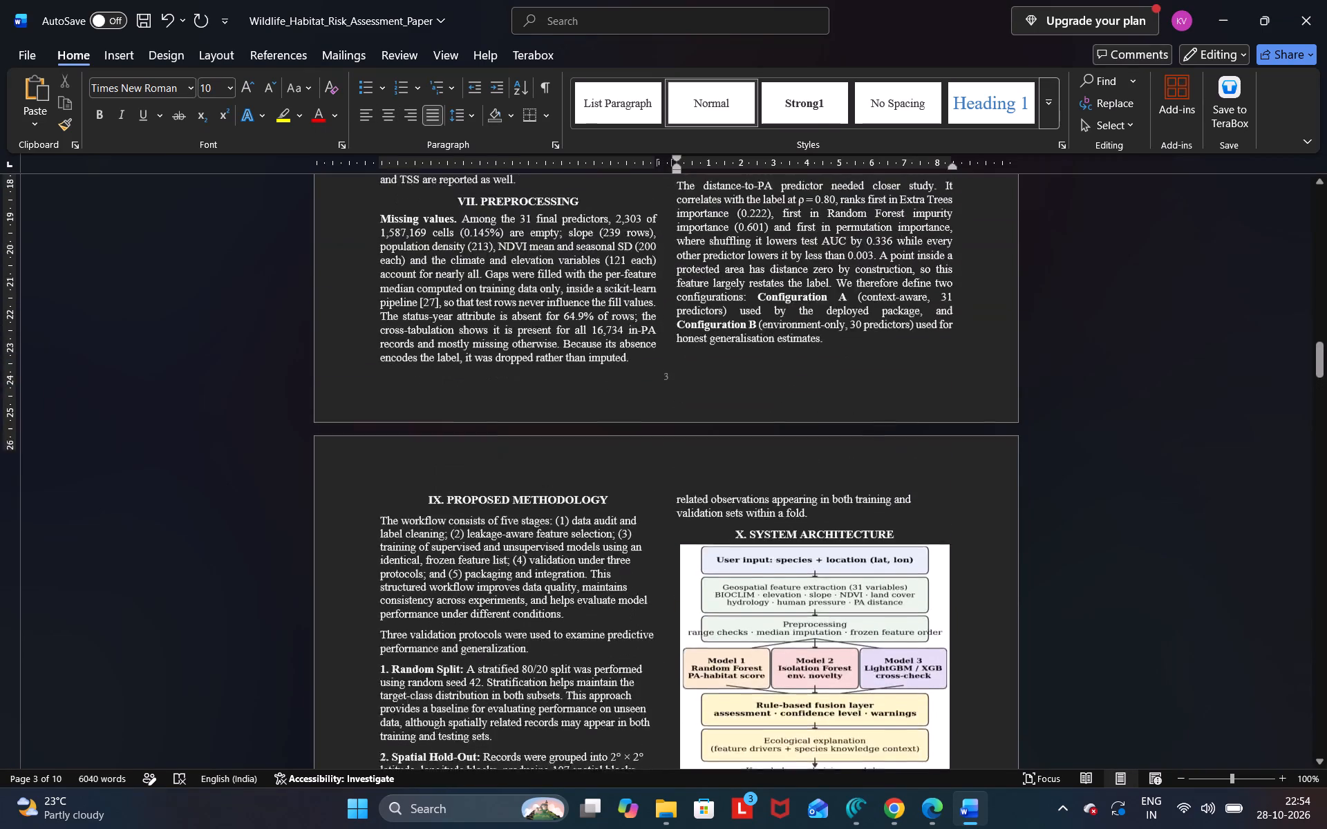
pyautogui.press('Up')
pyautogui.press('Down')
pyautogui.press('Down')
pyautogui.press('Down')
pyautogui.press('Down')
pyautogui.press('Down')
pyautogui.press('Down')
pyautogui.press('Down')
pyautogui.press('Down')
pyautogui.press('Down')
pyautogui.press('Down')
pyautogui.press('Down')
pyautogui.press('Down')
pyautogui.press('Down')
pyautogui.press('Down')
pyautogui.press('Down')
pyautogui.press('Down')
pyautogui.press('Down')
pyautogui.press('Down')
pyautogui.press('Down')
pyautogui.press('Down')
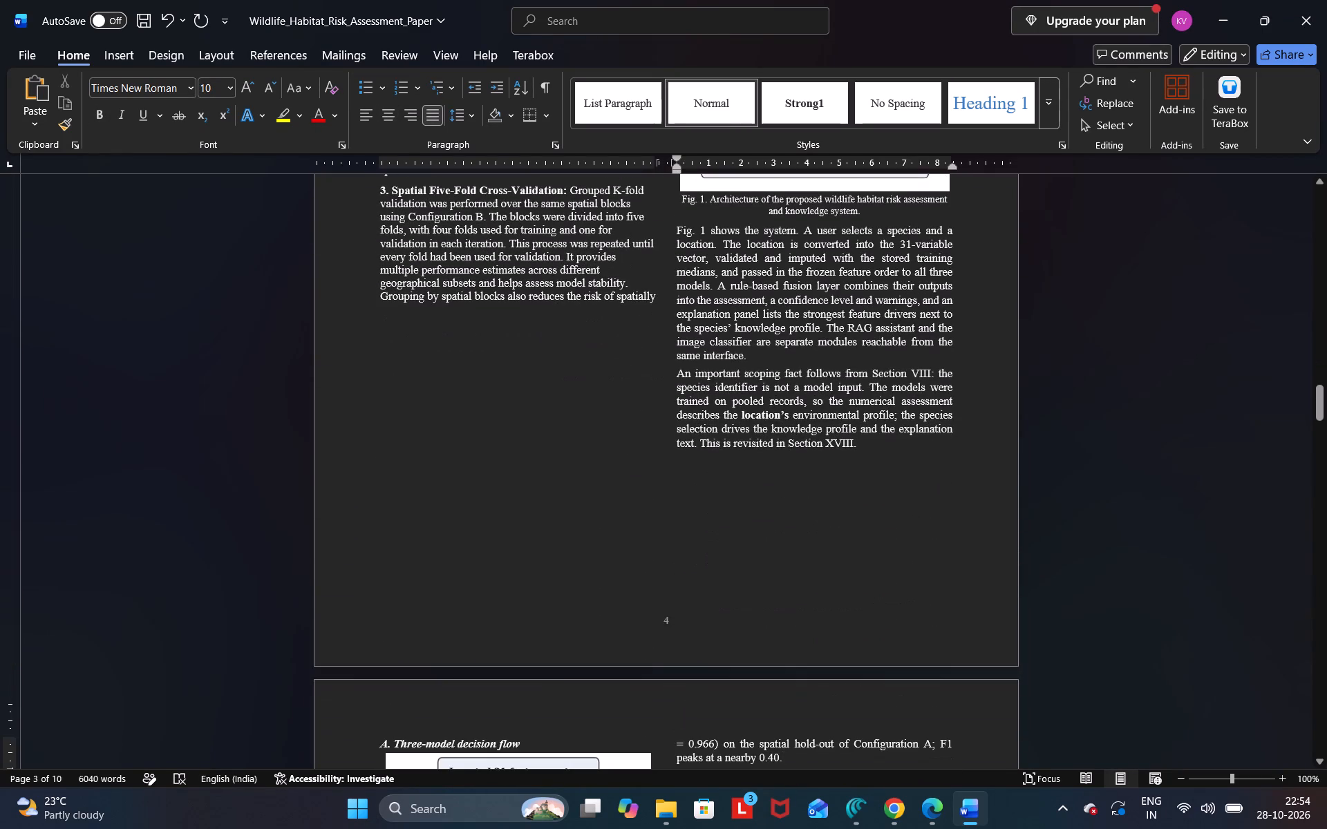
pyautogui.press('Up')
pyautogui.press('Up')
pyautogui.press('Up')
pyautogui.press('Up')
pyautogui.press('Up')
pyautogui.press('Up')
pyautogui.press('Up')
pyautogui.press('Up')
pyautogui.press('Up')
pyautogui.press('Up')
pyautogui.press('Up')
pyautogui.press('Up')
pyautogui.press('Up')
pyautogui.press('Up')
pyautogui.press('Up')
pyautogui.press('Up')
pyautogui.press('Up')
pyautogui.press('Up')
pyautogui.press('Up')
pyautogui.press('Up')
pyautogui.press('Down')
pyautogui.press('Down')
pyautogui.press('Down')
pyautogui.press('Down')
pyautogui.press('Down')
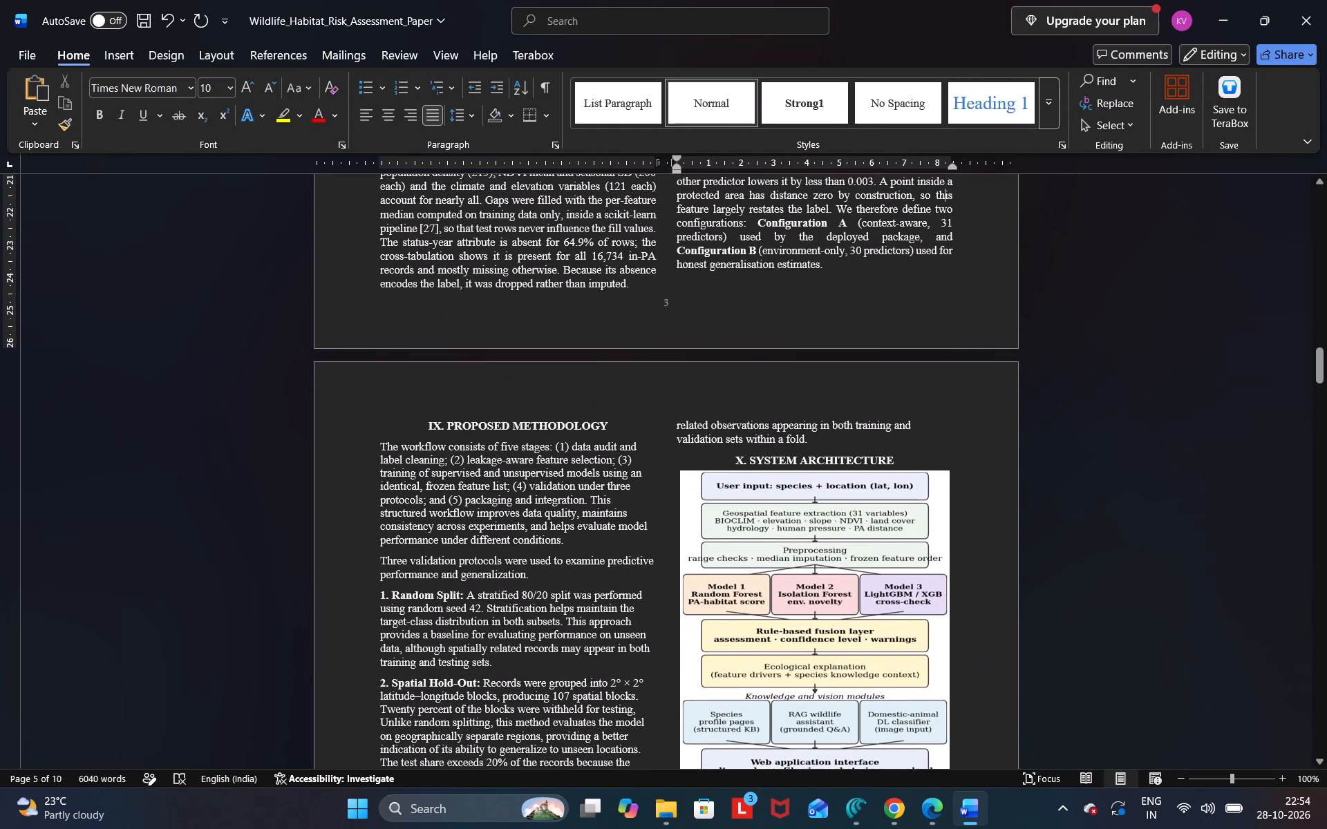
pyautogui.press('Down')
pyautogui.press('Down')
pyautogui.press('Down')
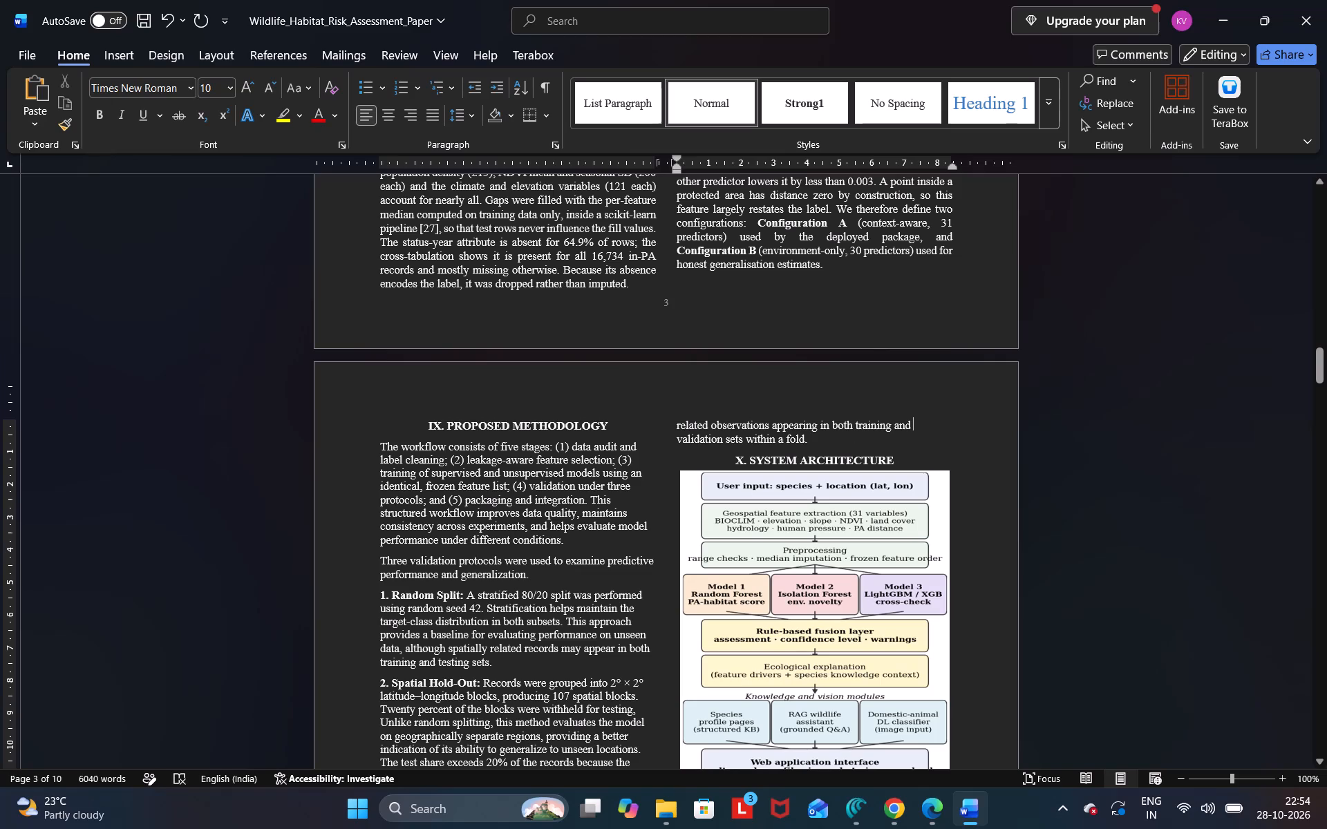
# In Section IX, replace the inline "(1)" with a new numbered list item 1 starting at "data audit and label cleaning".
pyautogui.click(569, 448)
pyautogui.press('BackSpace')
pyautogui.press('BackSpace')
pyautogui.press('BackSpace')
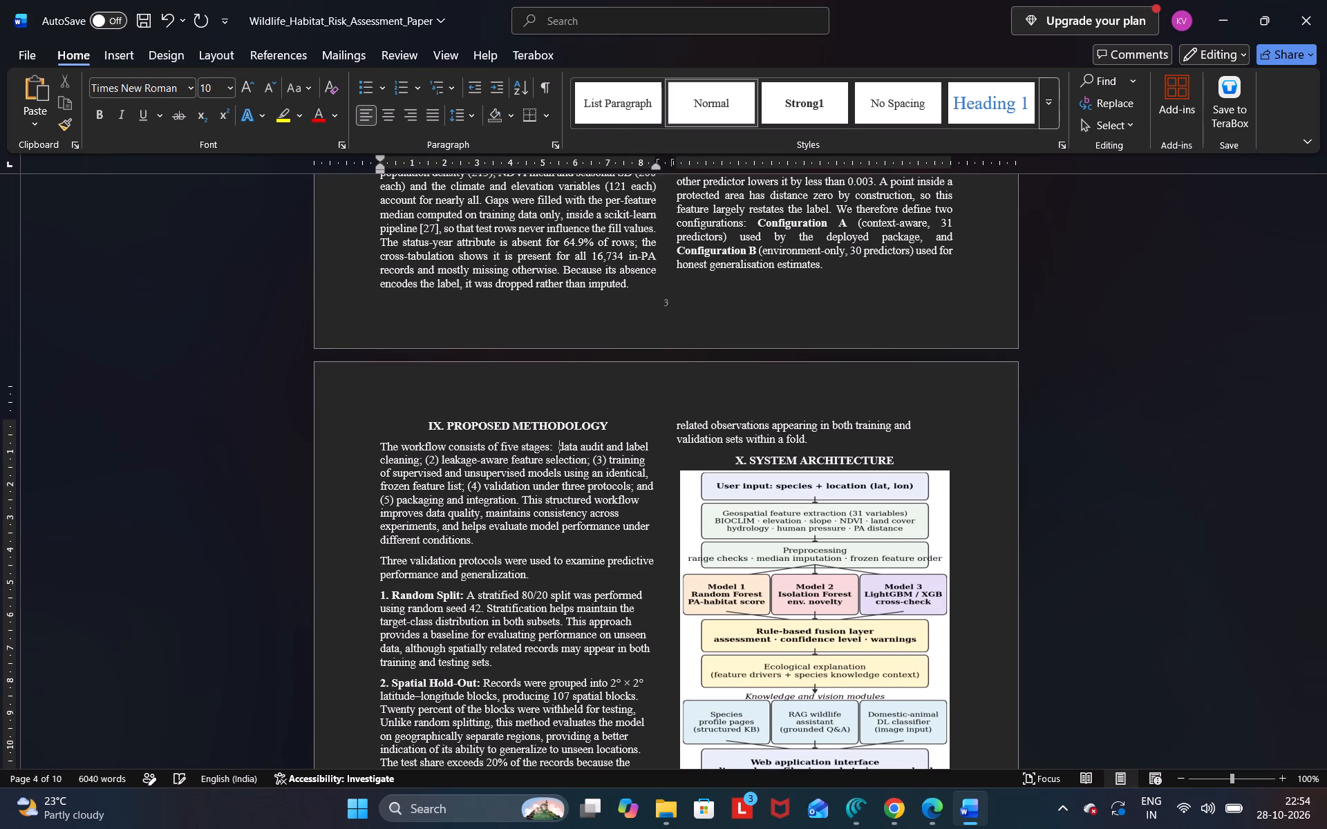
pyautogui.press('Return')
pyautogui.write('1.')
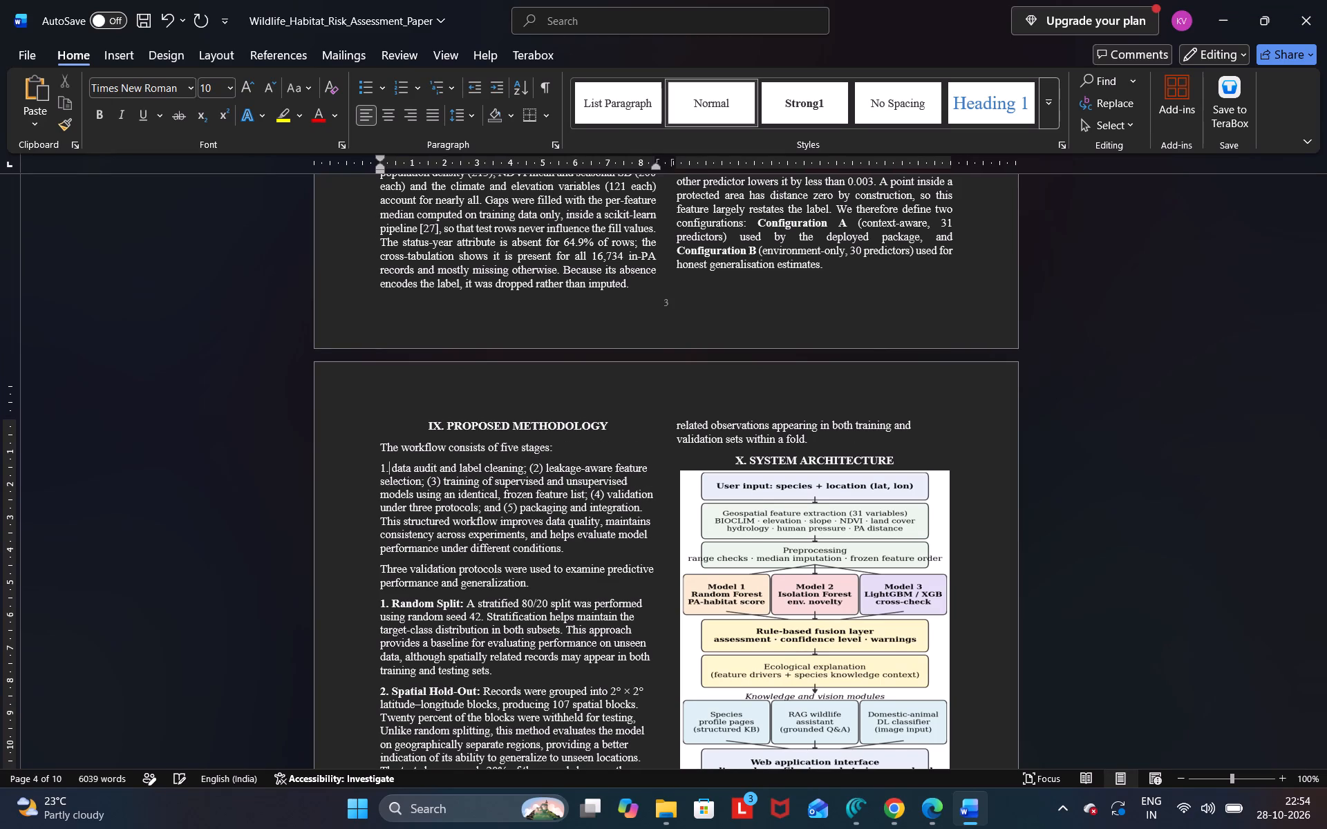
pyautogui.press('space')
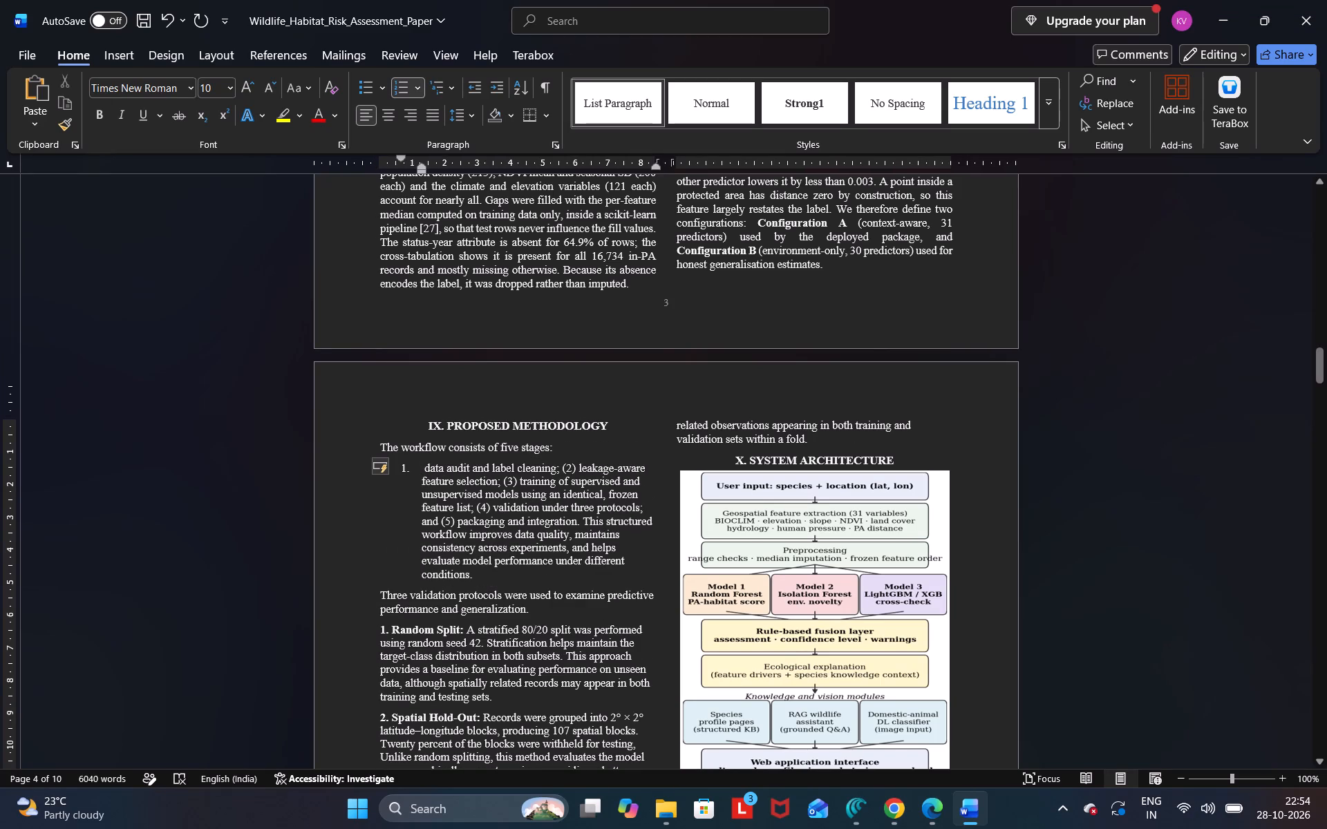
# Split the remaining workflow stages (2) to (5) into separate numbered list items 2 to 5.
pyautogui.click(564, 471)
pyautogui.press('Return')
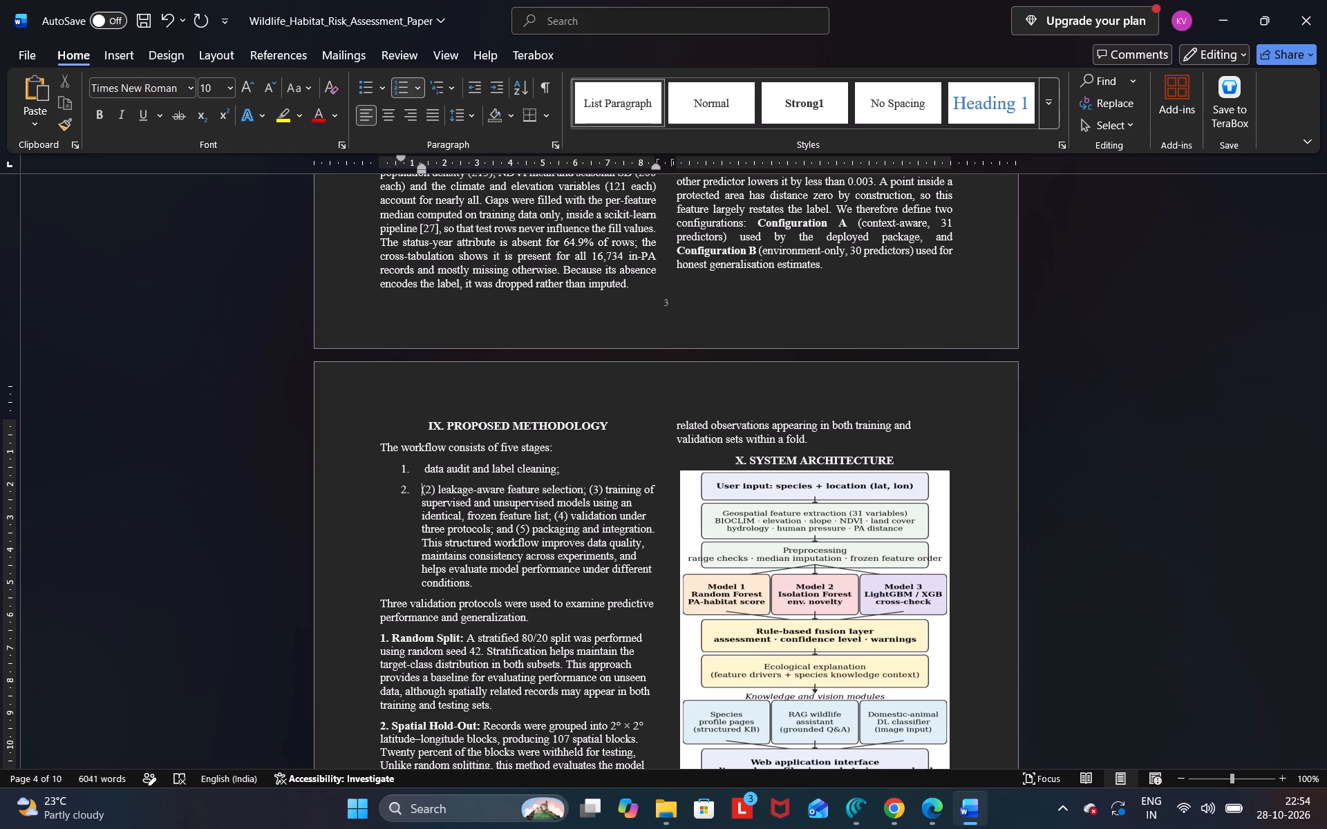
pyautogui.click(591, 492)
pyautogui.press('Left')
pyautogui.press('Return')
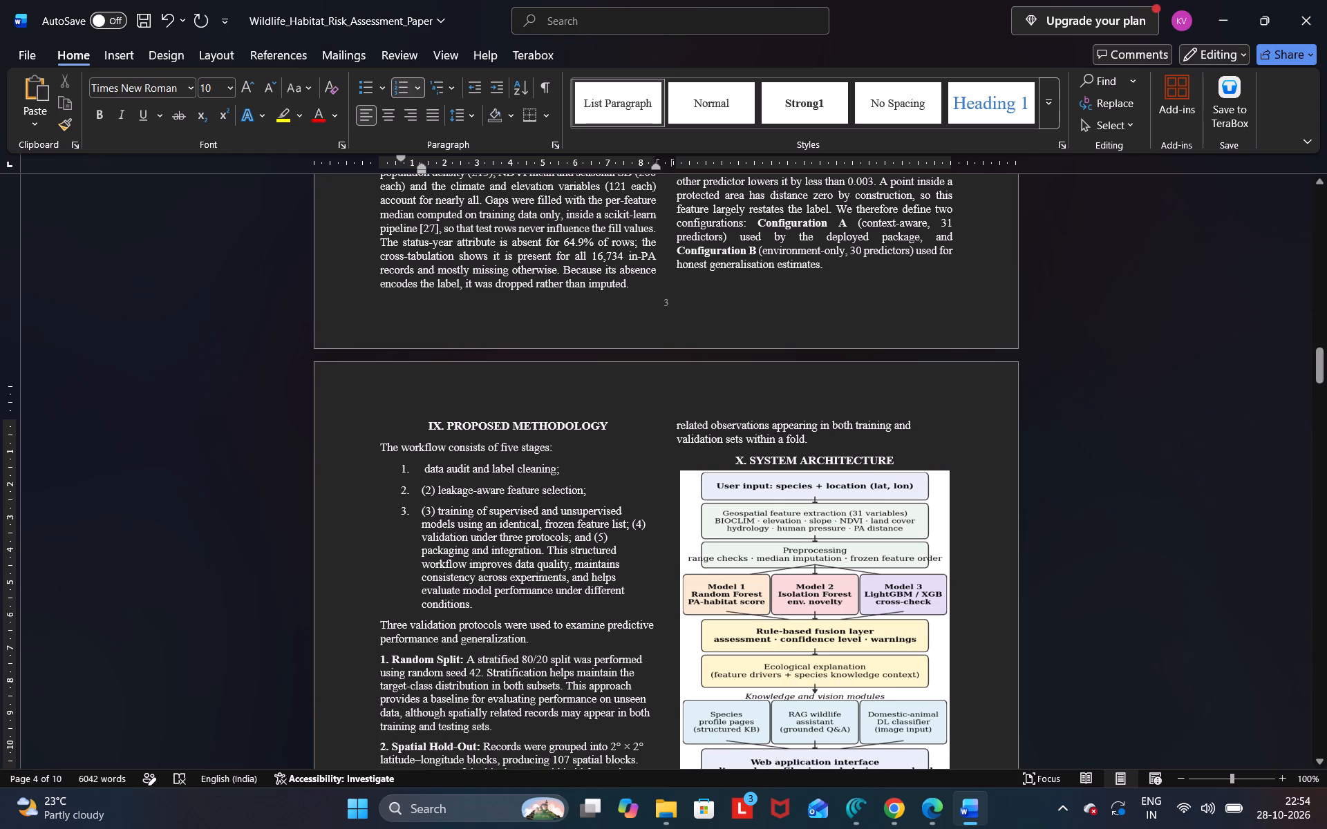
pyautogui.click(631, 524)
pyautogui.press('Return')
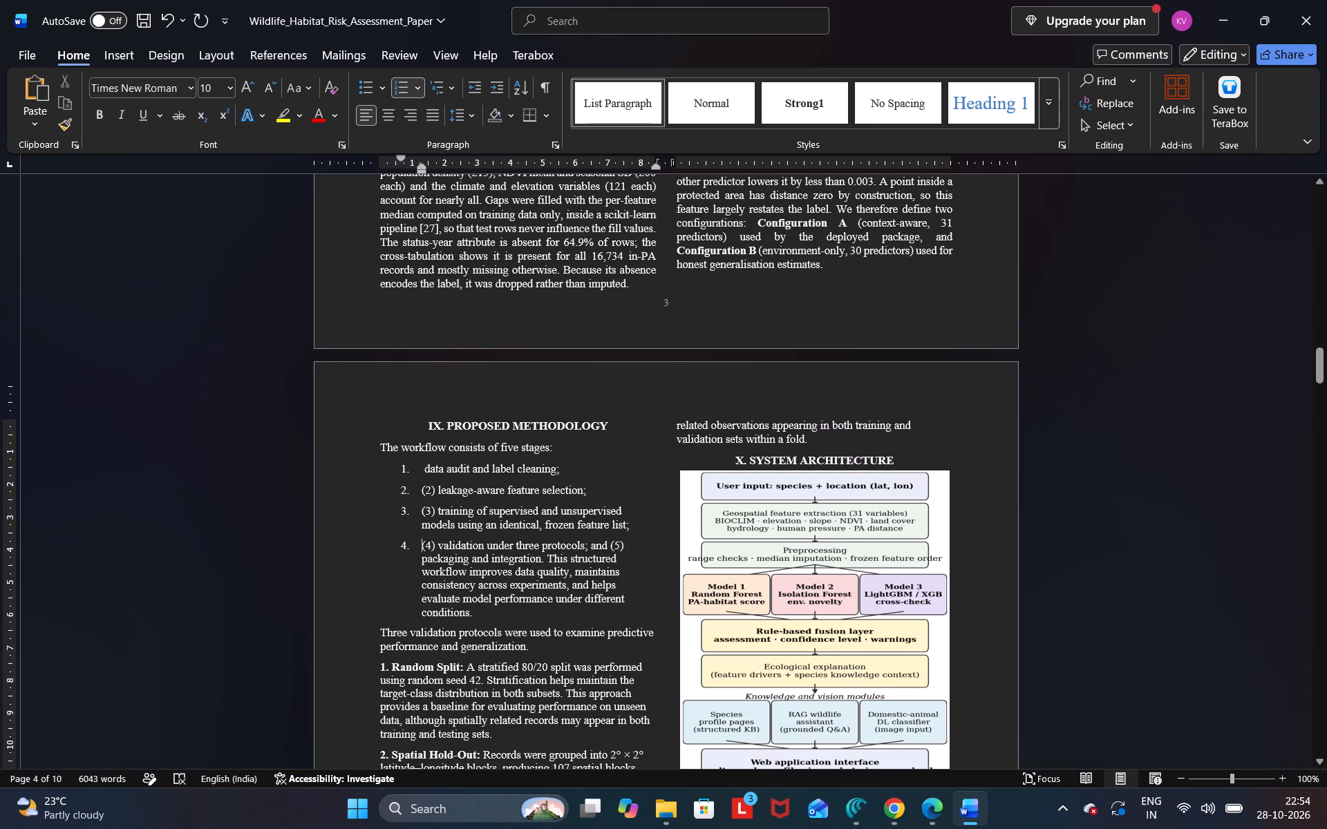
pyautogui.click(610, 546)
pyautogui.press('Return')
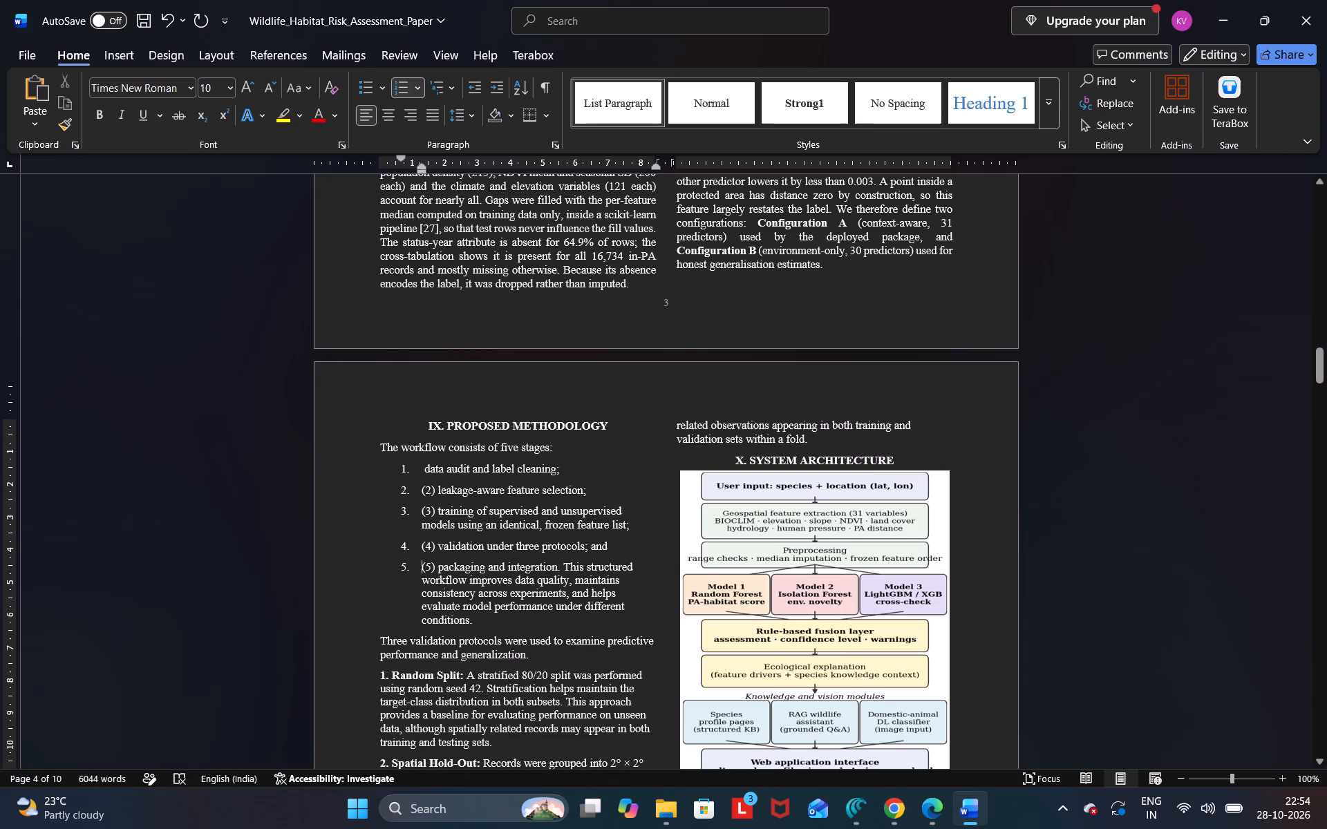
# Delete the leftover inline "(2)" and "(3)" from the start of list items 2 and 3 in Section IX.
pyautogui.click(434, 489)
pyautogui.press('BackSpace')
pyautogui.press('BackSpace')
pyautogui.press('BackSpace')
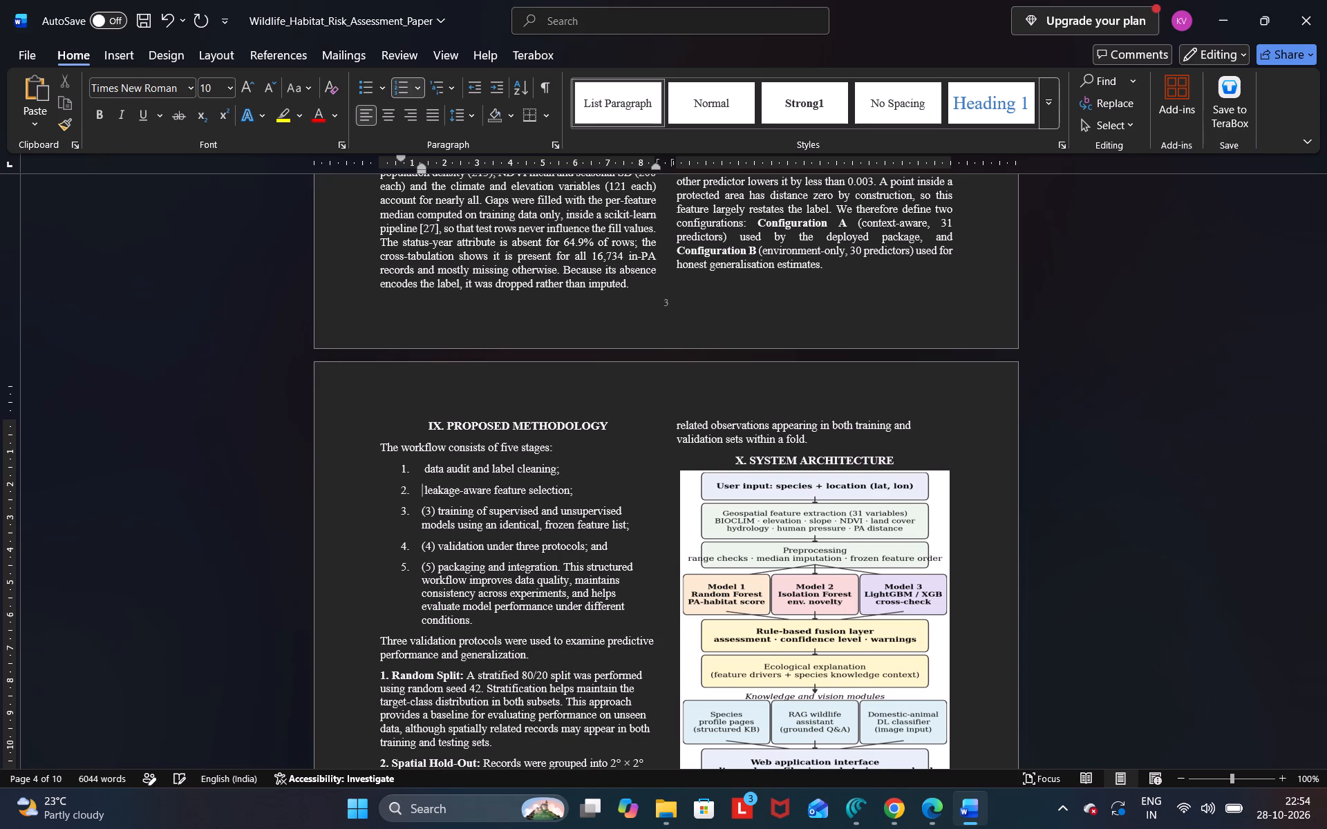
pyautogui.press('Down')
pyautogui.press('Right')
pyautogui.press('Right')
pyautogui.press('Right')
pyautogui.press('Right')
pyautogui.press('BackSpace')
pyautogui.press('BackSpace')
pyautogui.press('BackSpace')
pyautogui.press('BackSpace')
# Delete the leftover inline "(4)" and "(5)" from the start of list items 4 and 5.
pyautogui.press('Down')
pyautogui.press('Down')
pyautogui.press('Right')
pyautogui.press('Right')
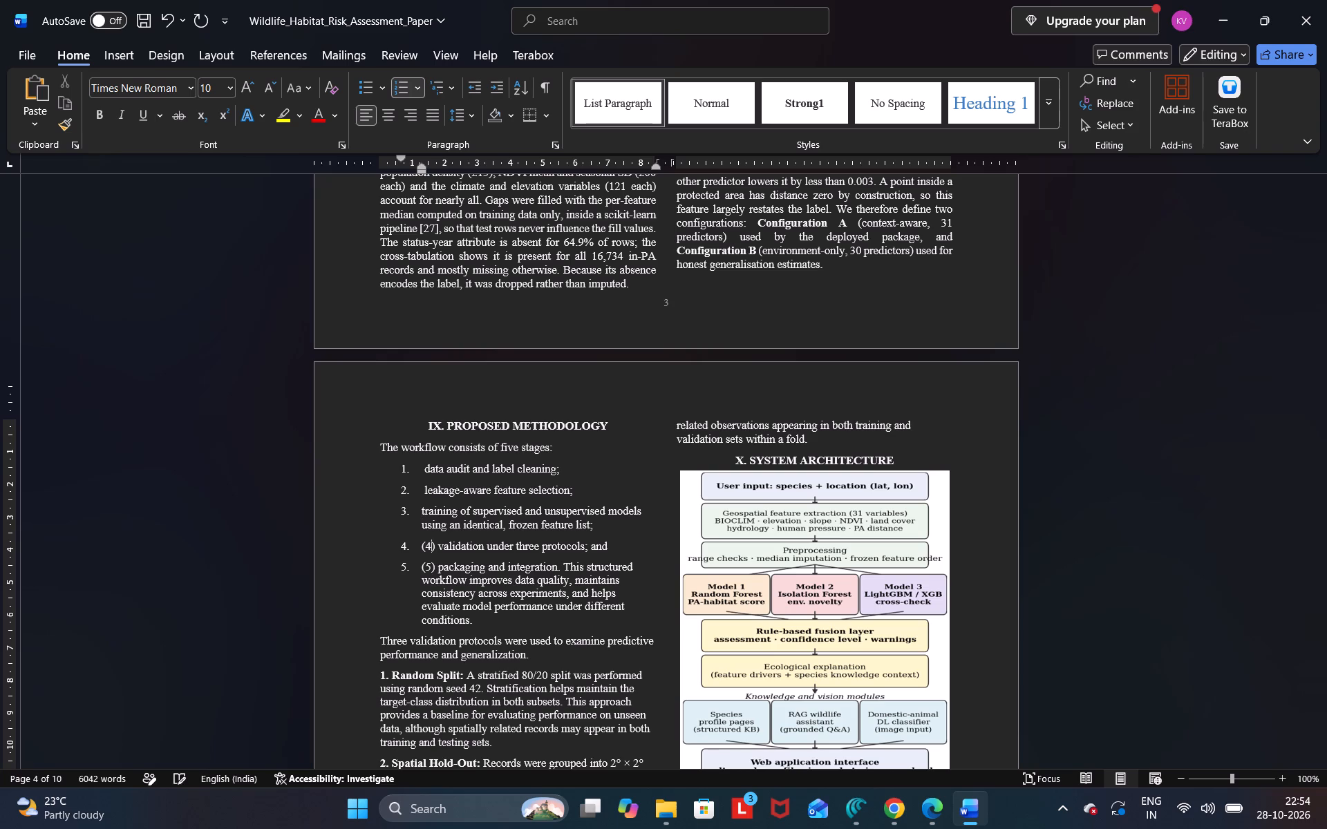
pyautogui.press('Right')
pyautogui.press('Right')
pyautogui.press('BackSpace')
pyautogui.press('BackSpace')
pyautogui.press('BackSpace')
pyautogui.press('BackSpace')
pyautogui.press('Down')
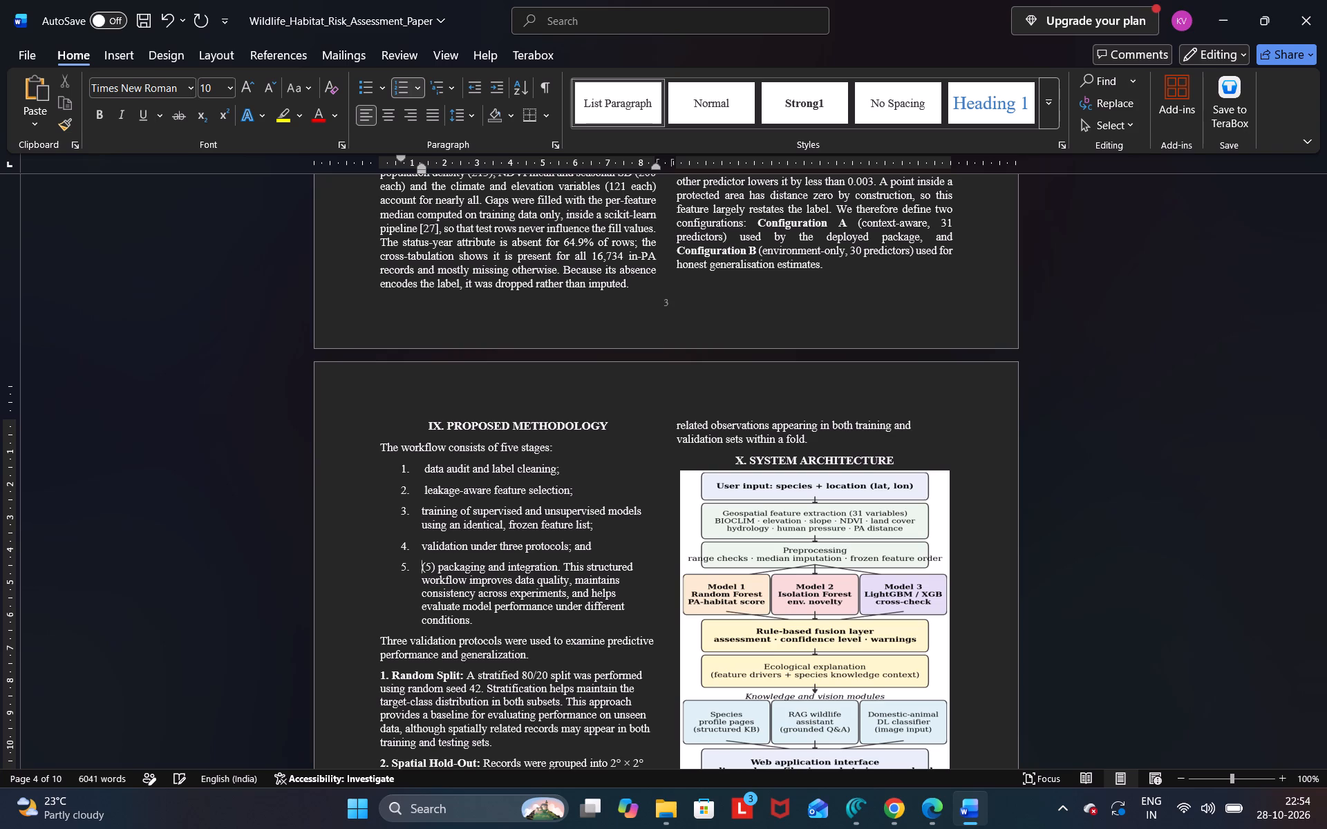
pyautogui.press('Right')
pyautogui.press('Right')
pyautogui.press('Right')
pyautogui.press('Right')
pyautogui.press('BackSpace')
pyautogui.press('BackSpace')
pyautogui.press('BackSpace')
pyautogui.press('BackSpace')
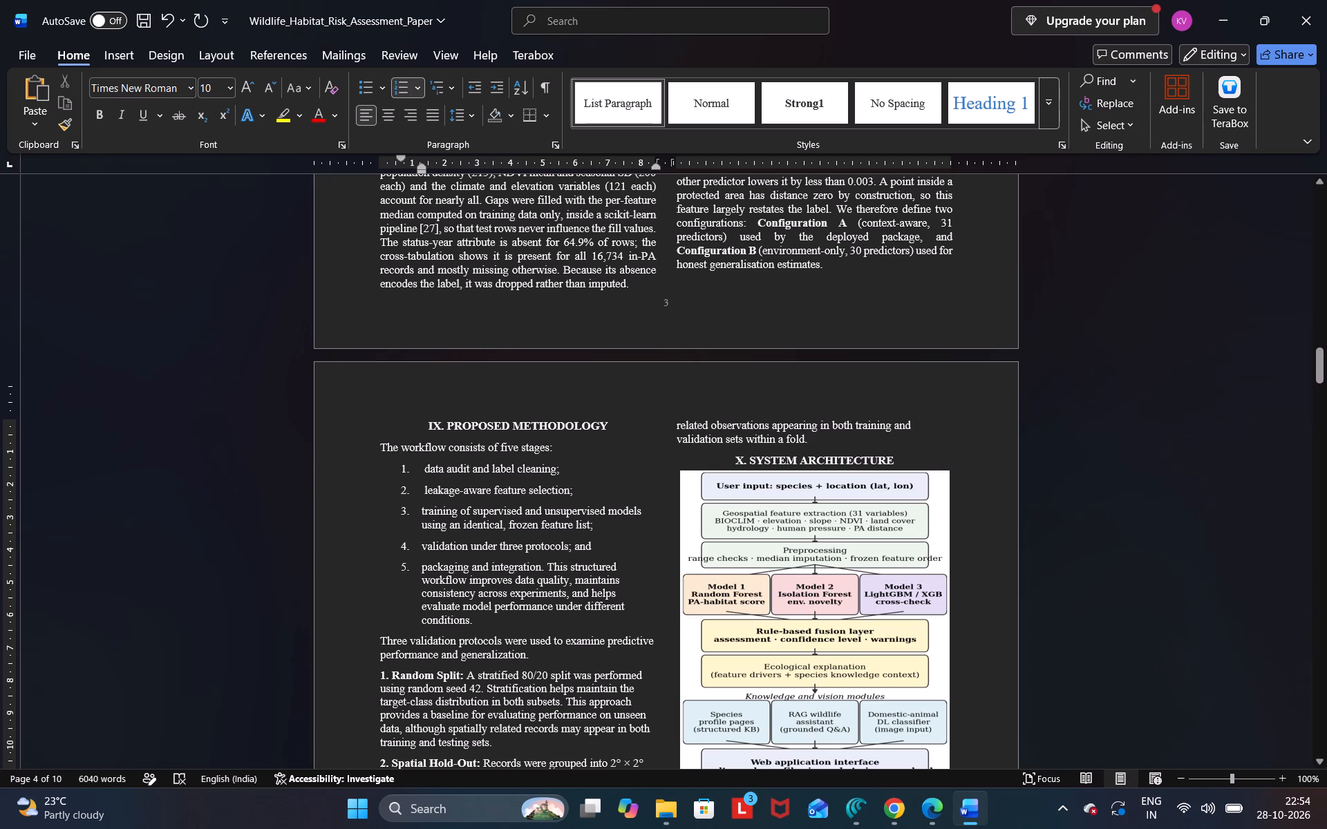
# Change the "IX. PROPOSED METHODOLOGY" heading from centred to left-aligned.
pyautogui.click(430, 423)
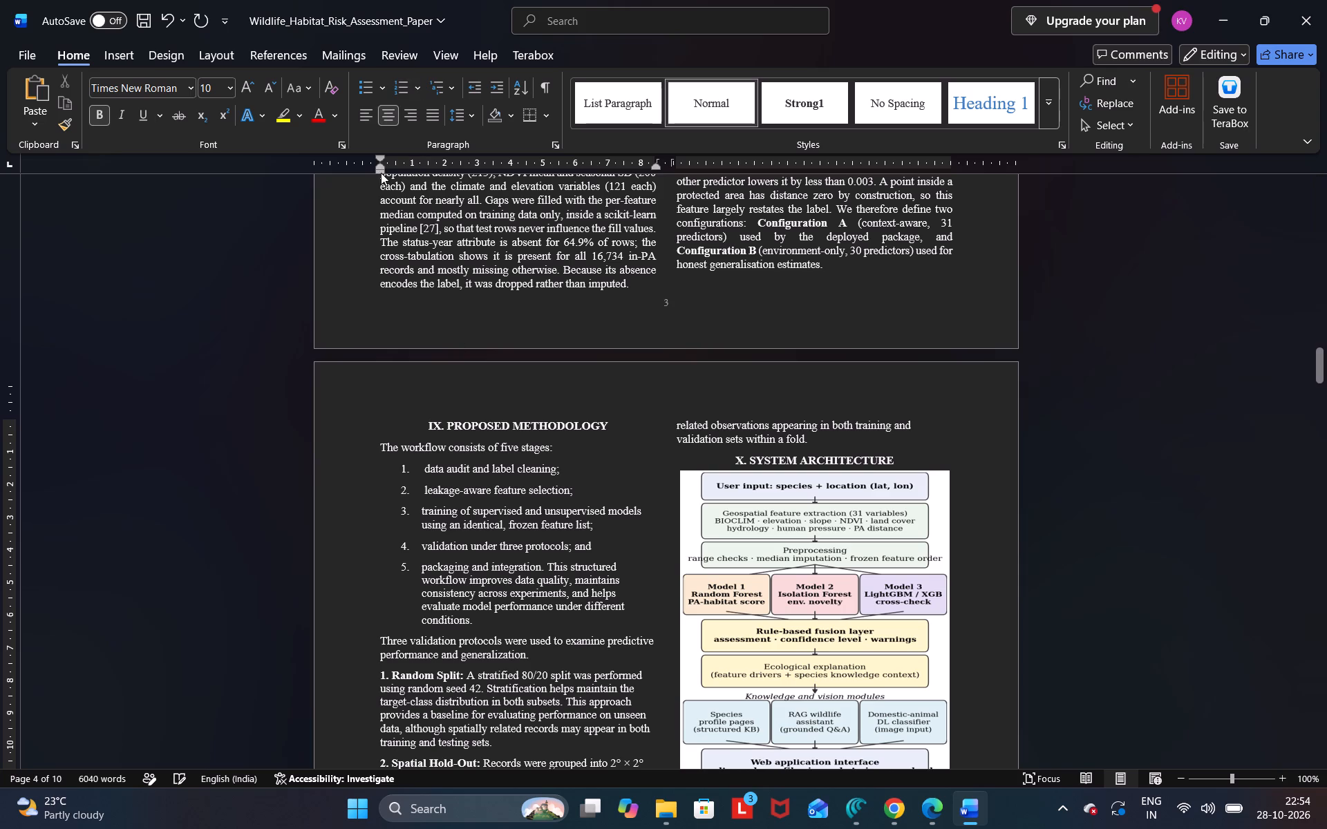
pyautogui.press('BackSpace')
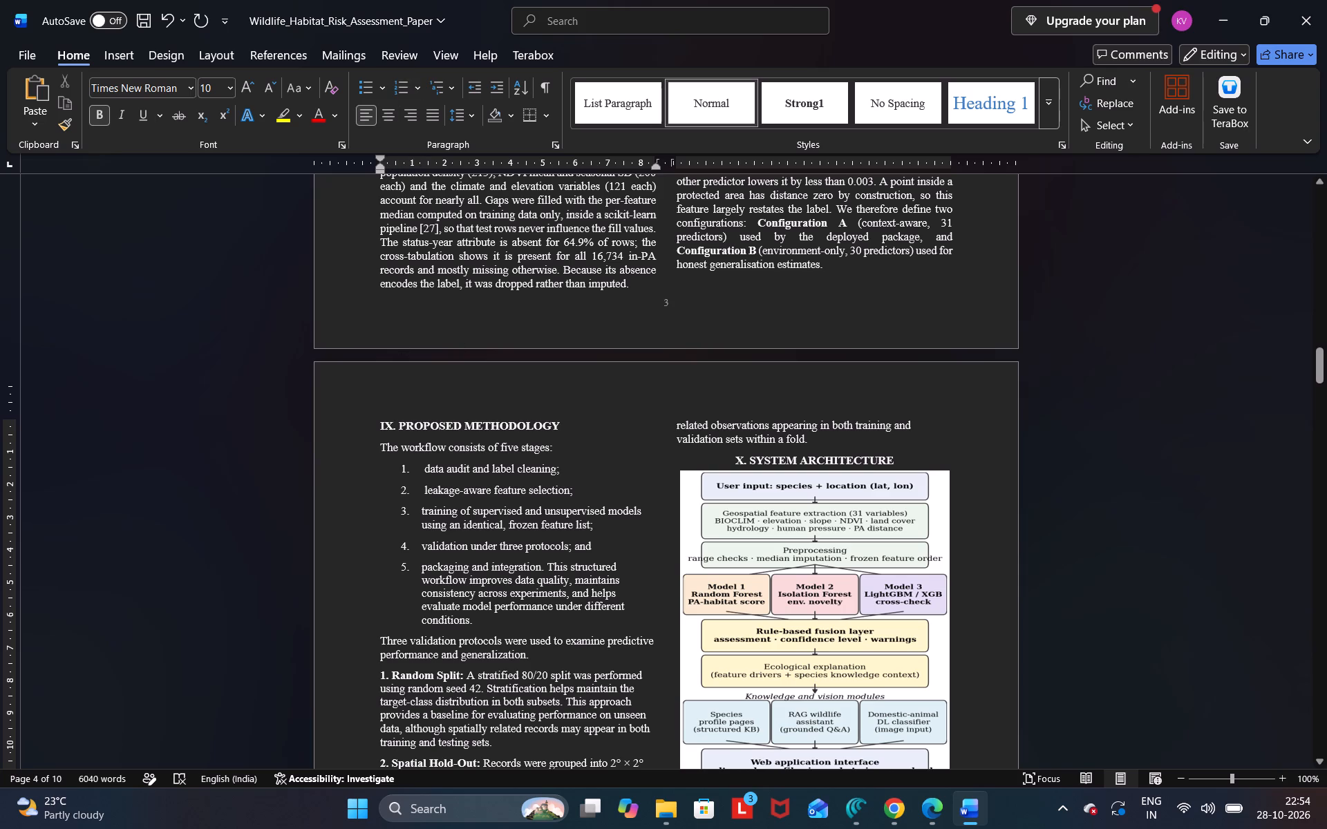
# Reduce the hanging indent of the five workflow stages so their text sits closer to the list numbers.
pyautogui.click(424, 466)
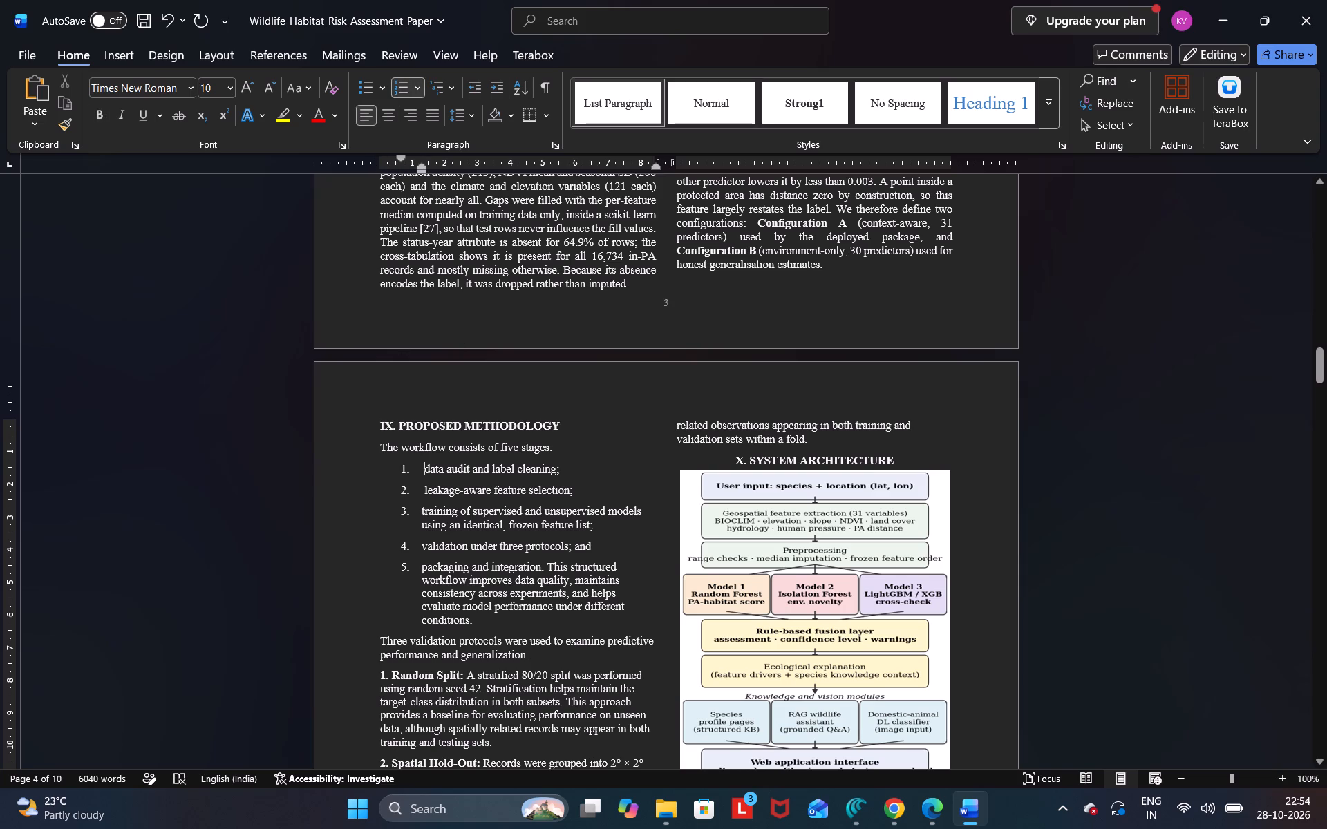
pyautogui.moveTo(418, 164); pyautogui.dragTo(411, 164)
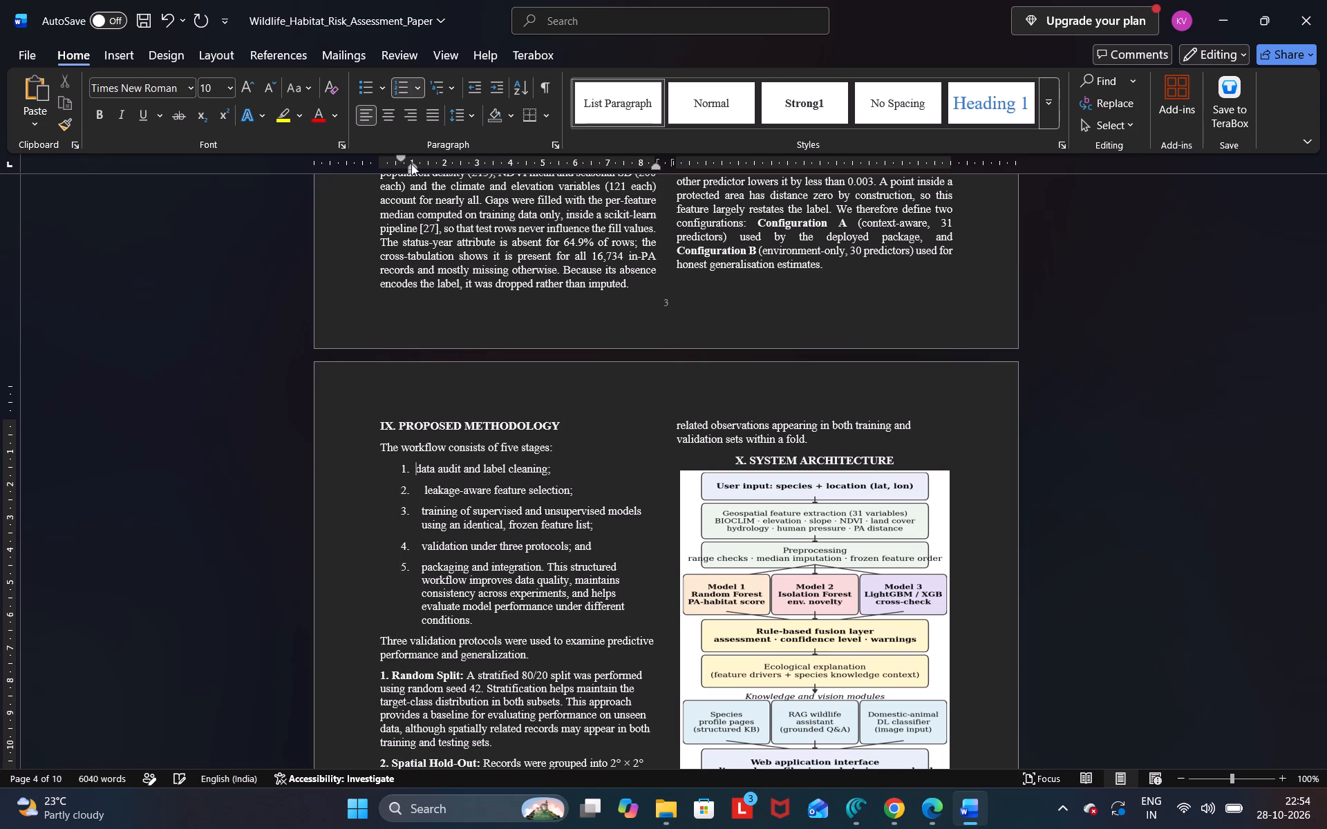
pyautogui.click(423, 492)
pyautogui.click(421, 172)
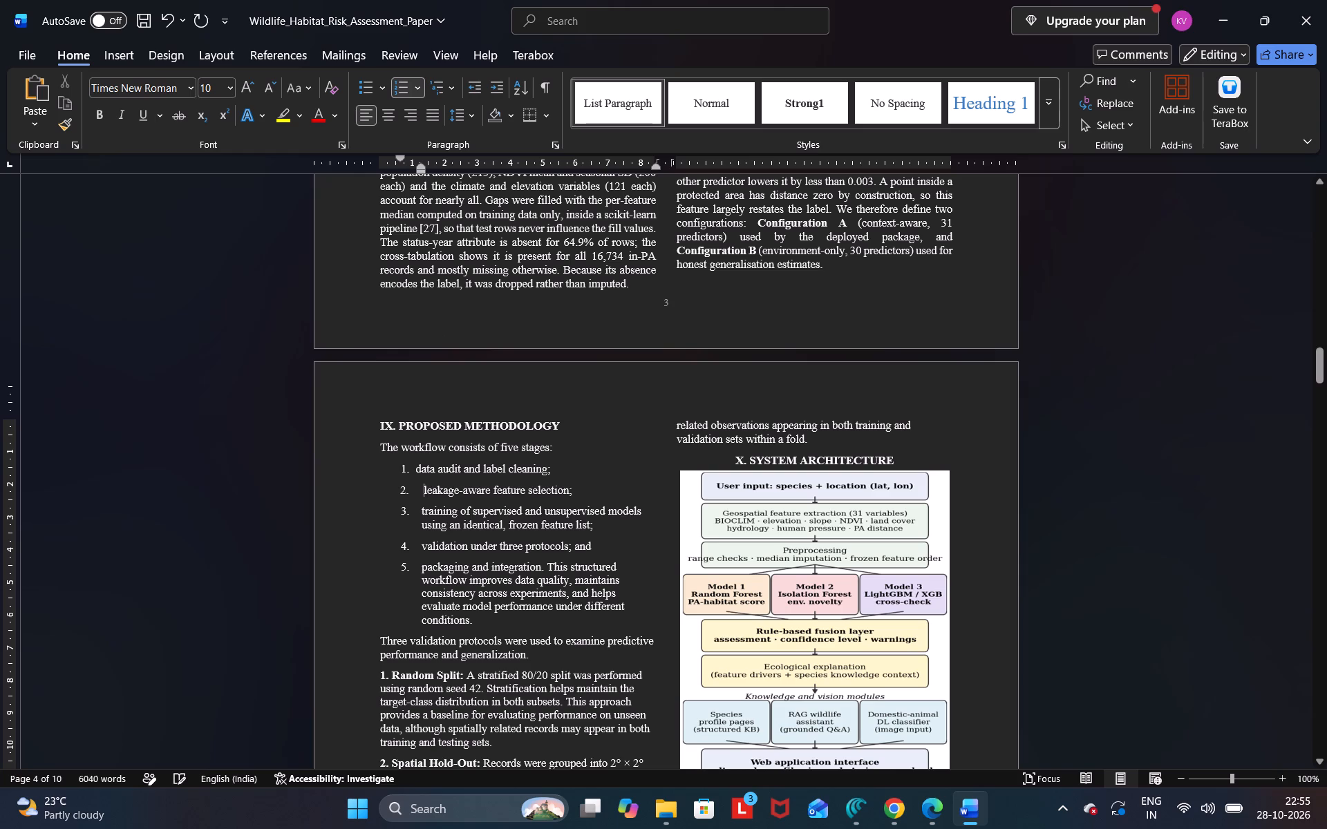
pyautogui.click(413, 467)
pyautogui.moveTo(413, 467); pyautogui.dragTo(508, 600)
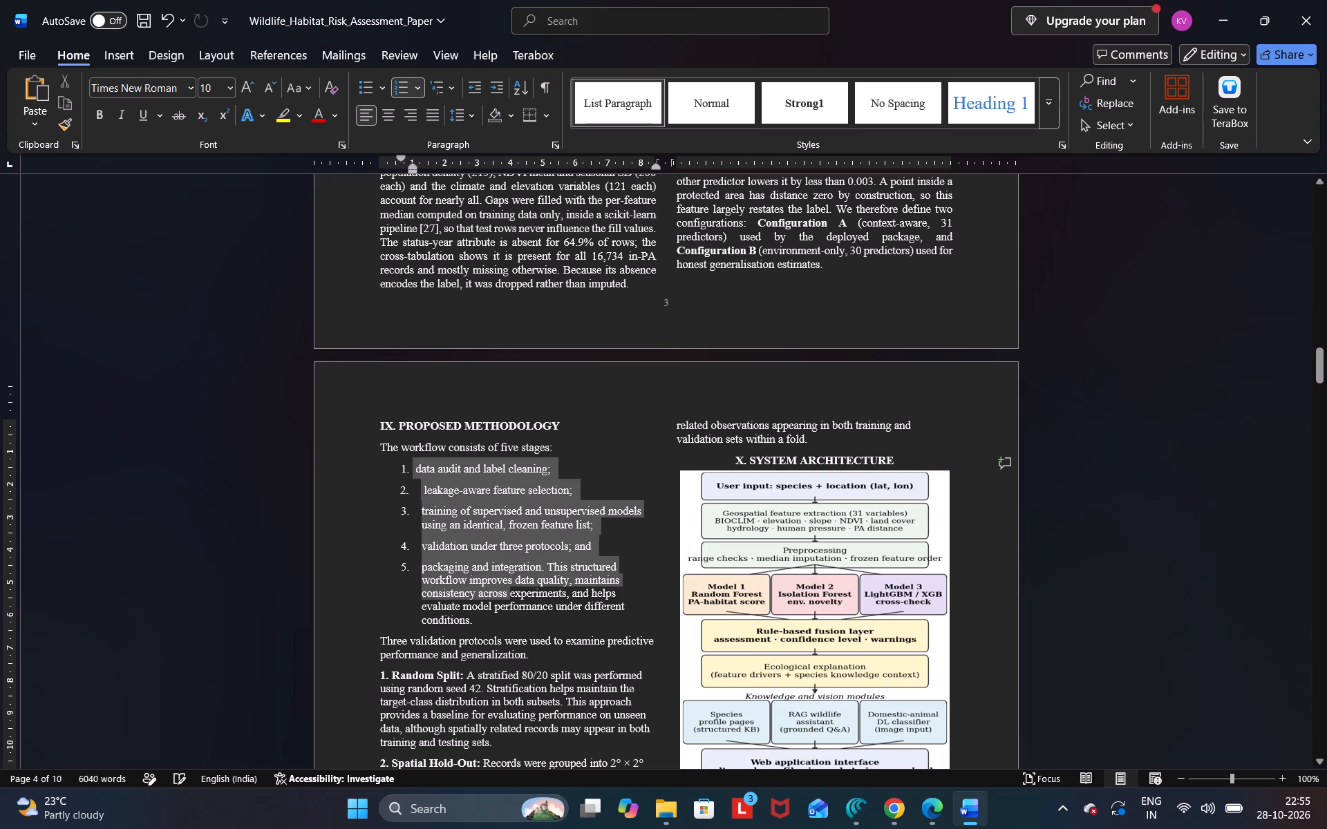
pyautogui.moveTo(508, 600); pyautogui.dragTo(562, 629)
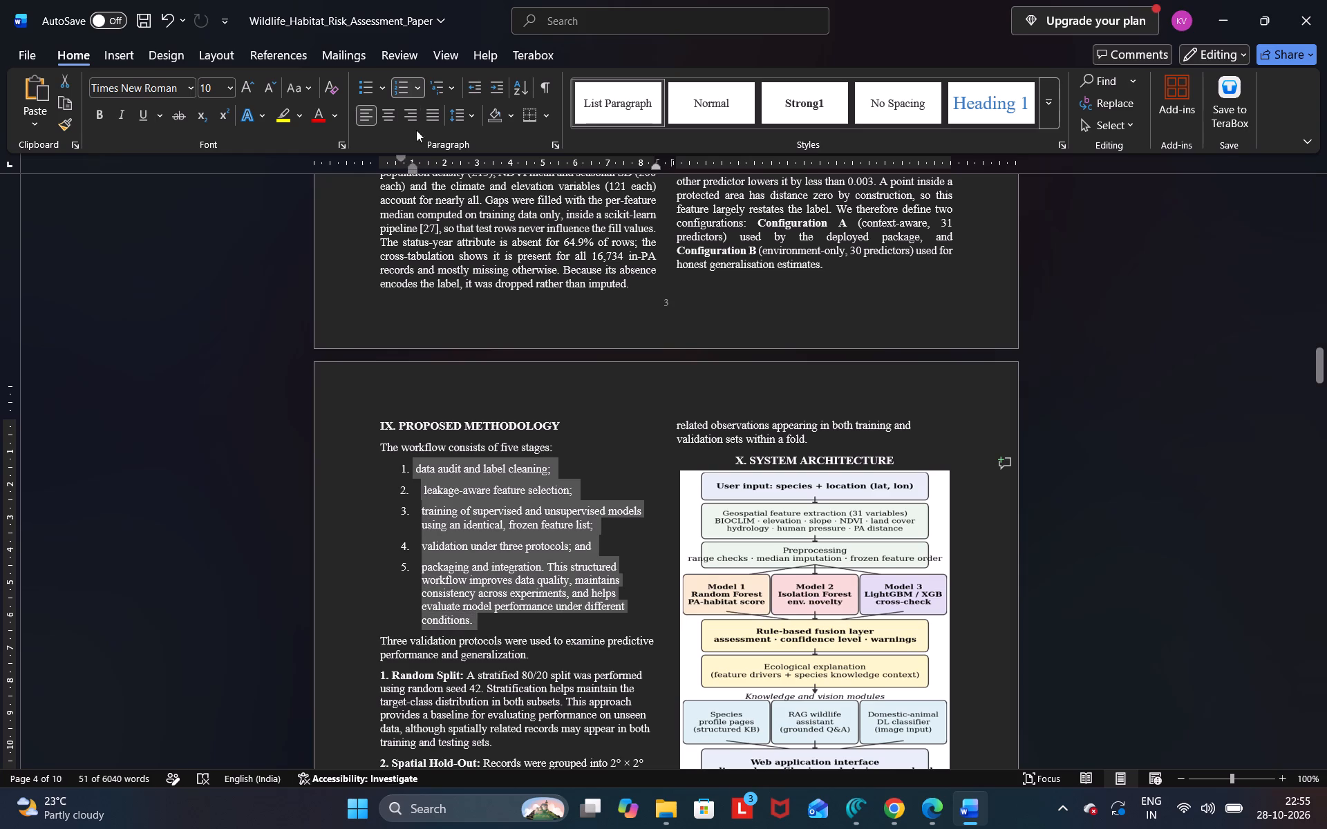
pyautogui.click(414, 166)
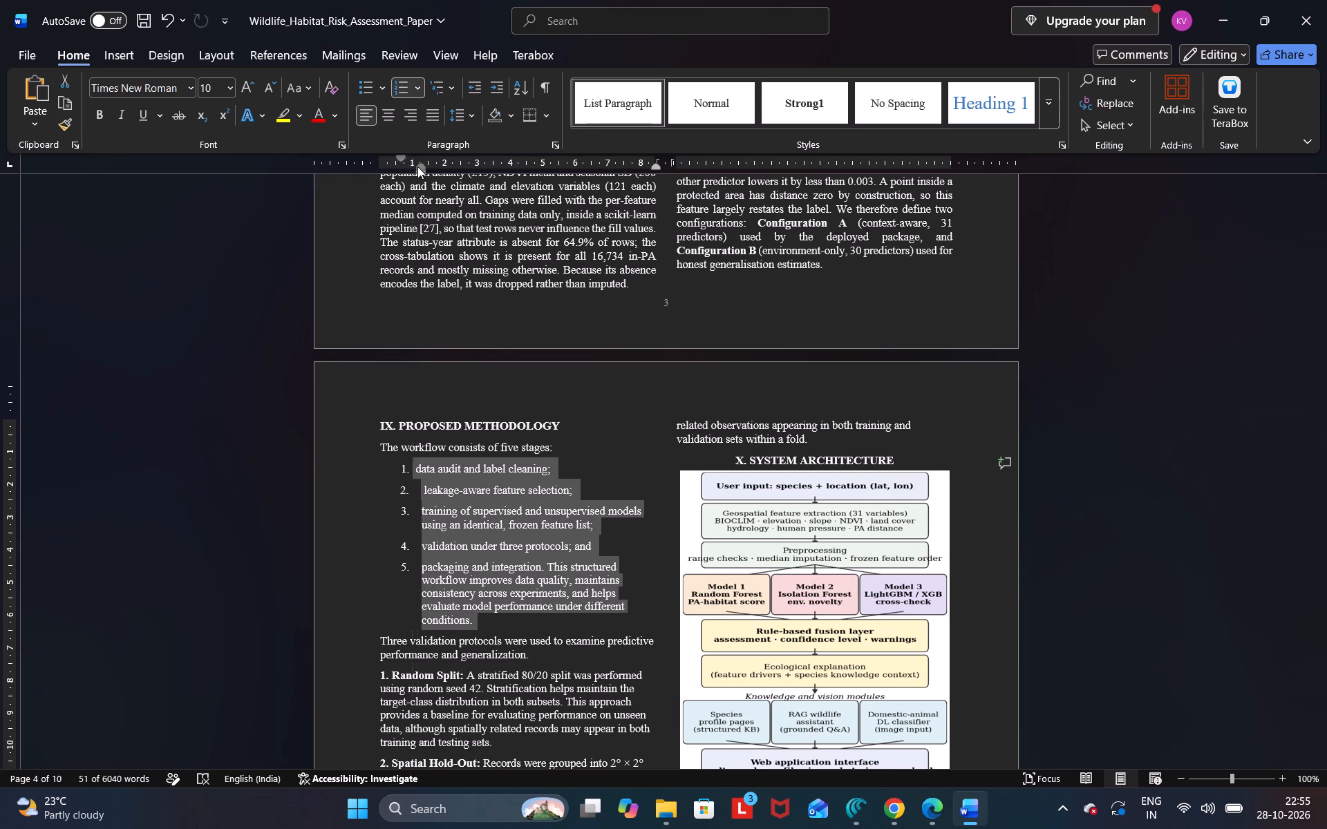
pyautogui.click(418, 166)
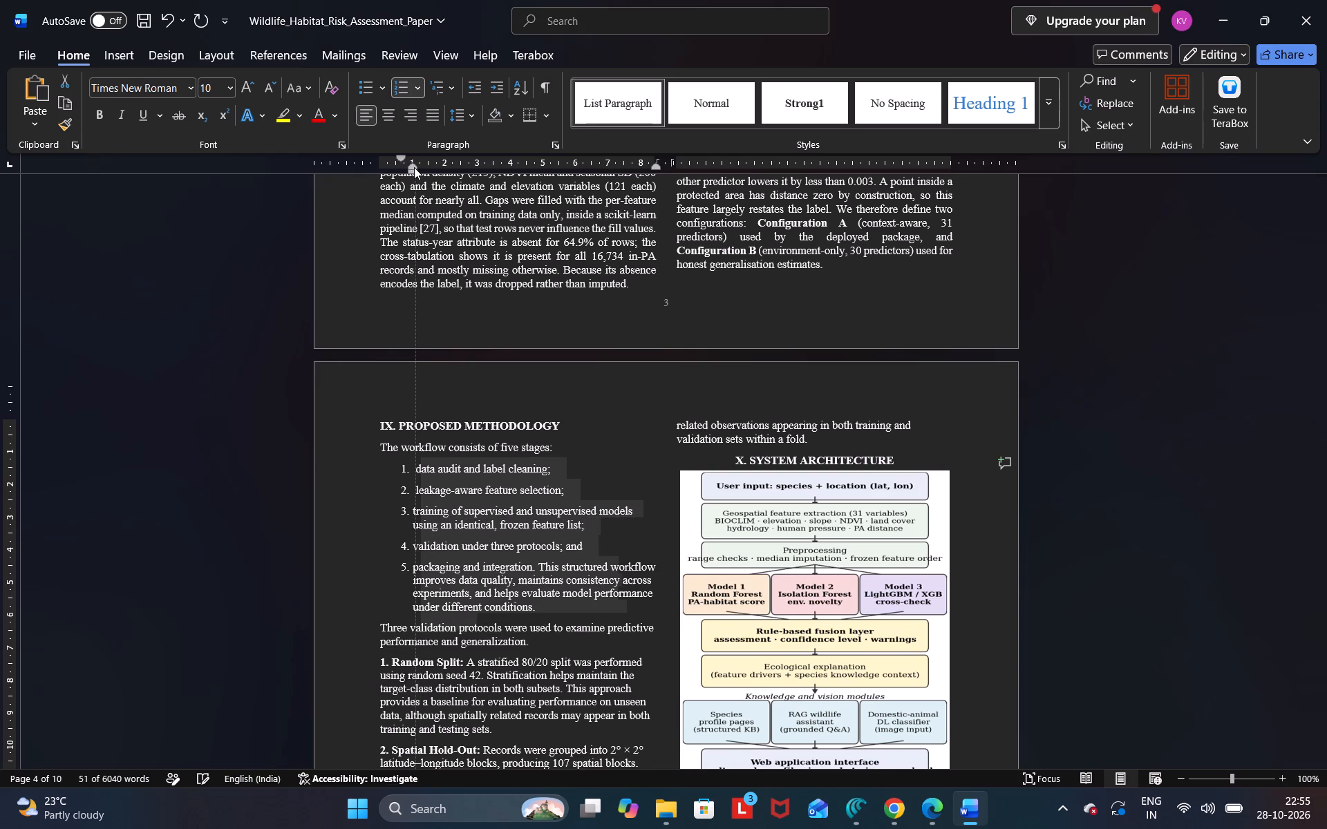
pyautogui.click(481, 547)
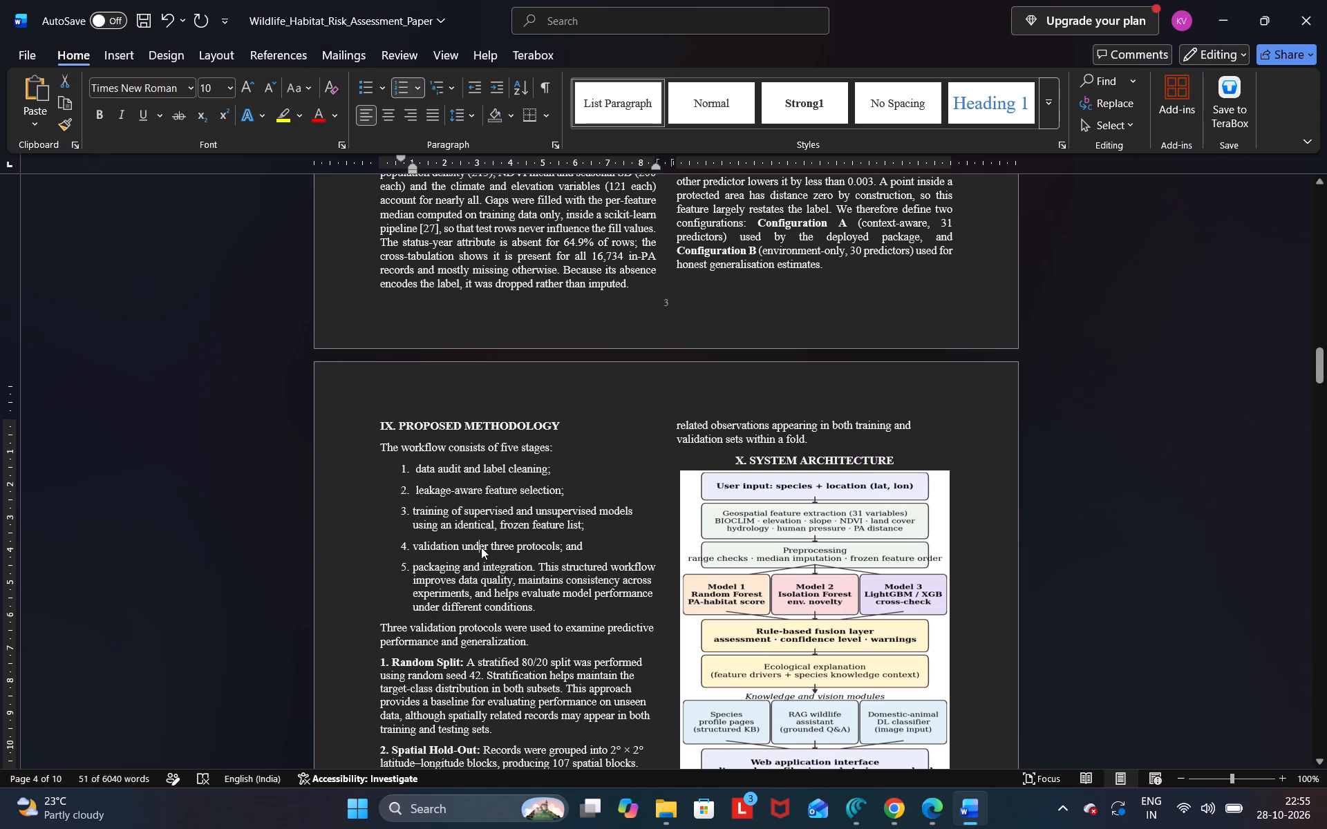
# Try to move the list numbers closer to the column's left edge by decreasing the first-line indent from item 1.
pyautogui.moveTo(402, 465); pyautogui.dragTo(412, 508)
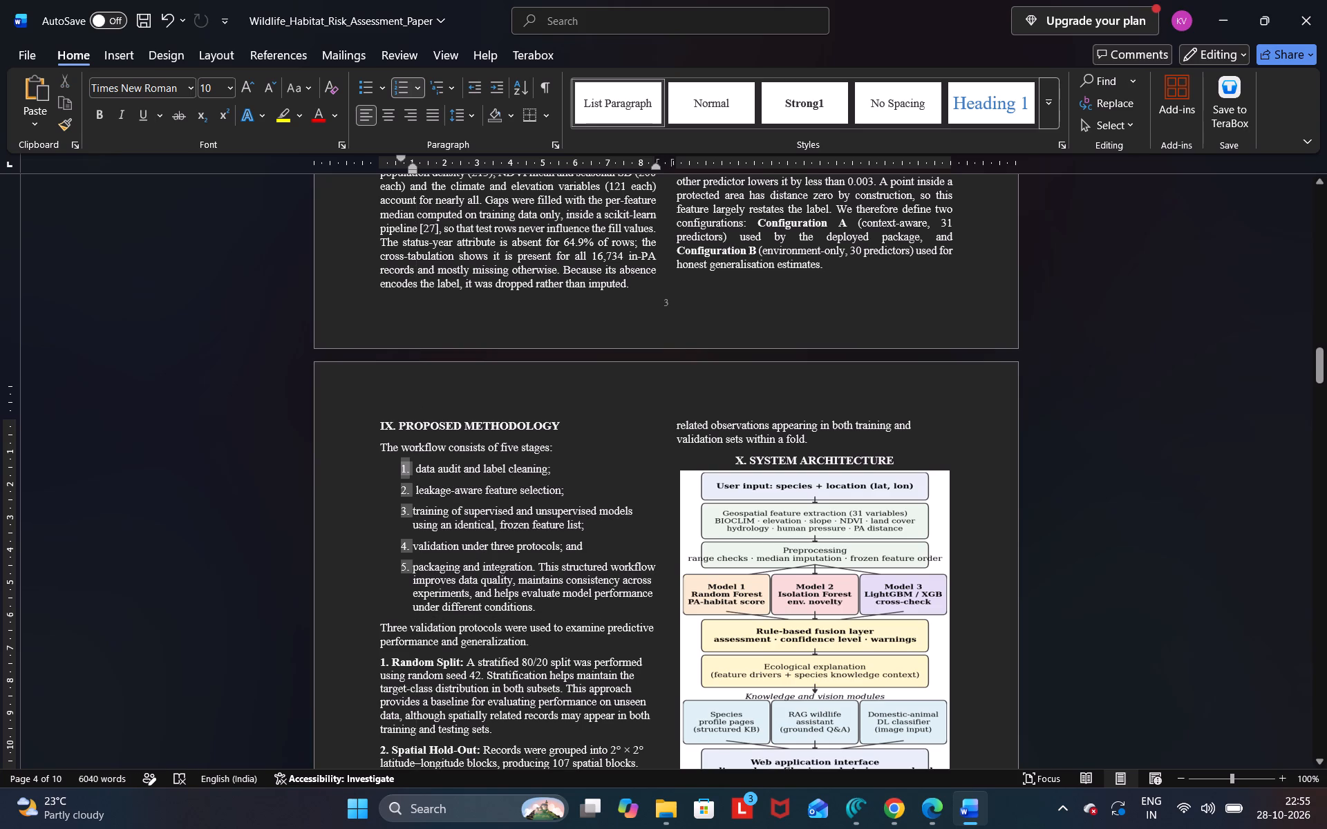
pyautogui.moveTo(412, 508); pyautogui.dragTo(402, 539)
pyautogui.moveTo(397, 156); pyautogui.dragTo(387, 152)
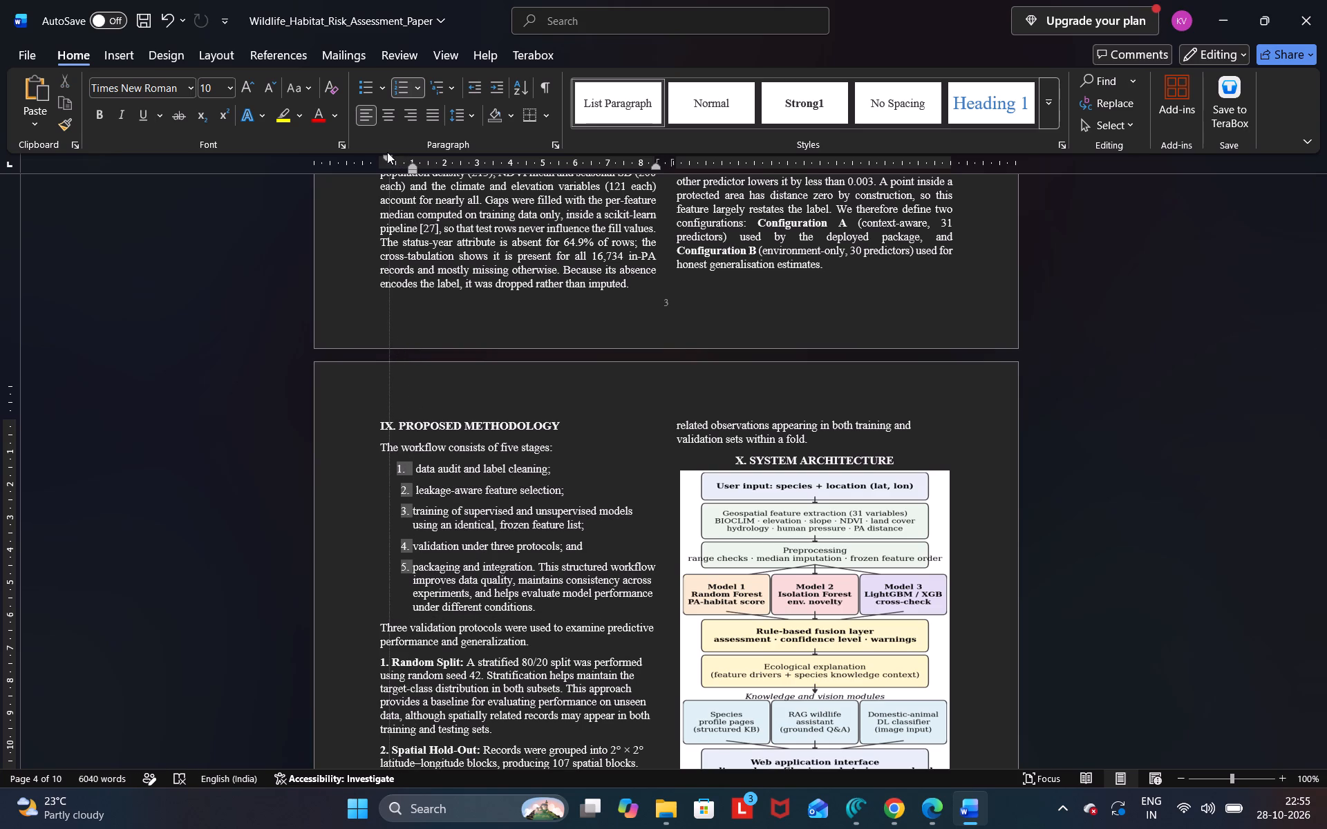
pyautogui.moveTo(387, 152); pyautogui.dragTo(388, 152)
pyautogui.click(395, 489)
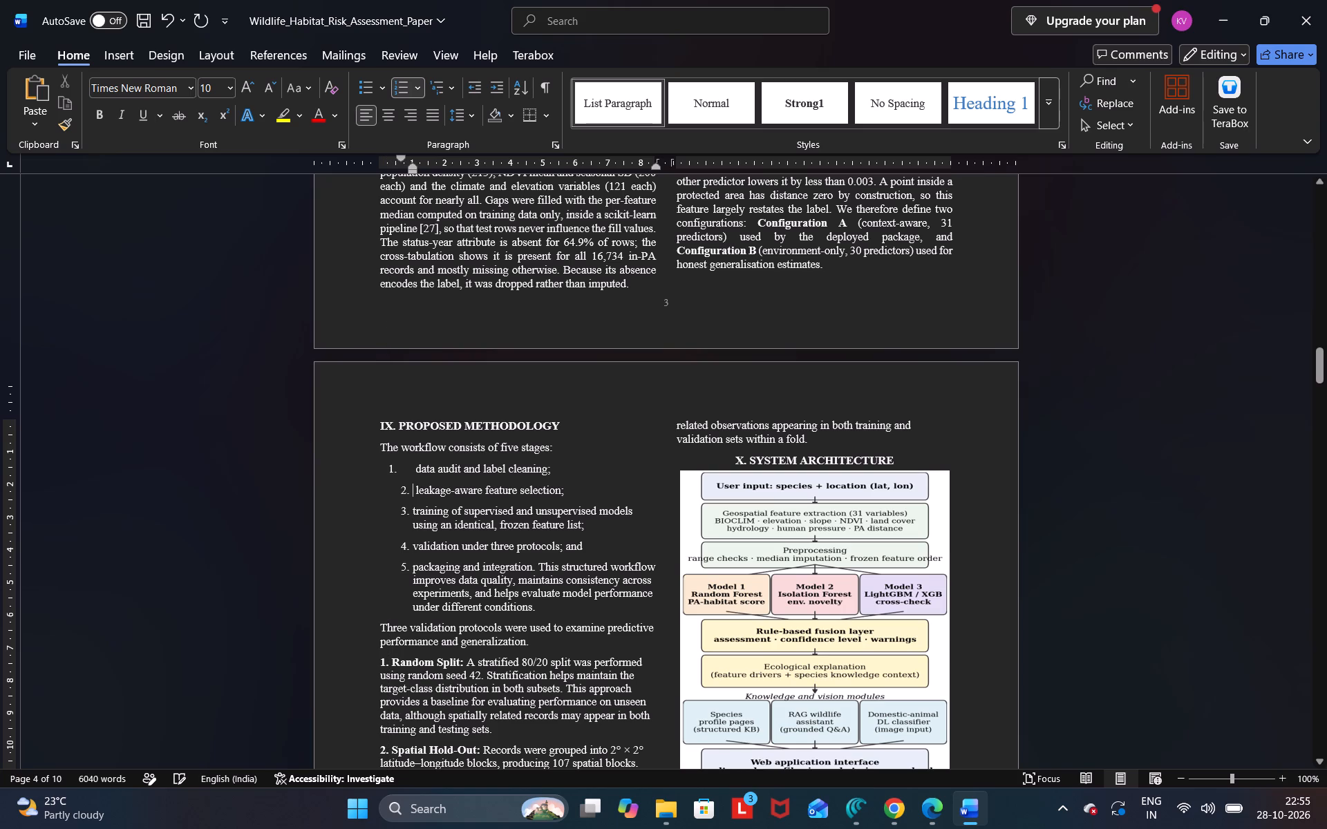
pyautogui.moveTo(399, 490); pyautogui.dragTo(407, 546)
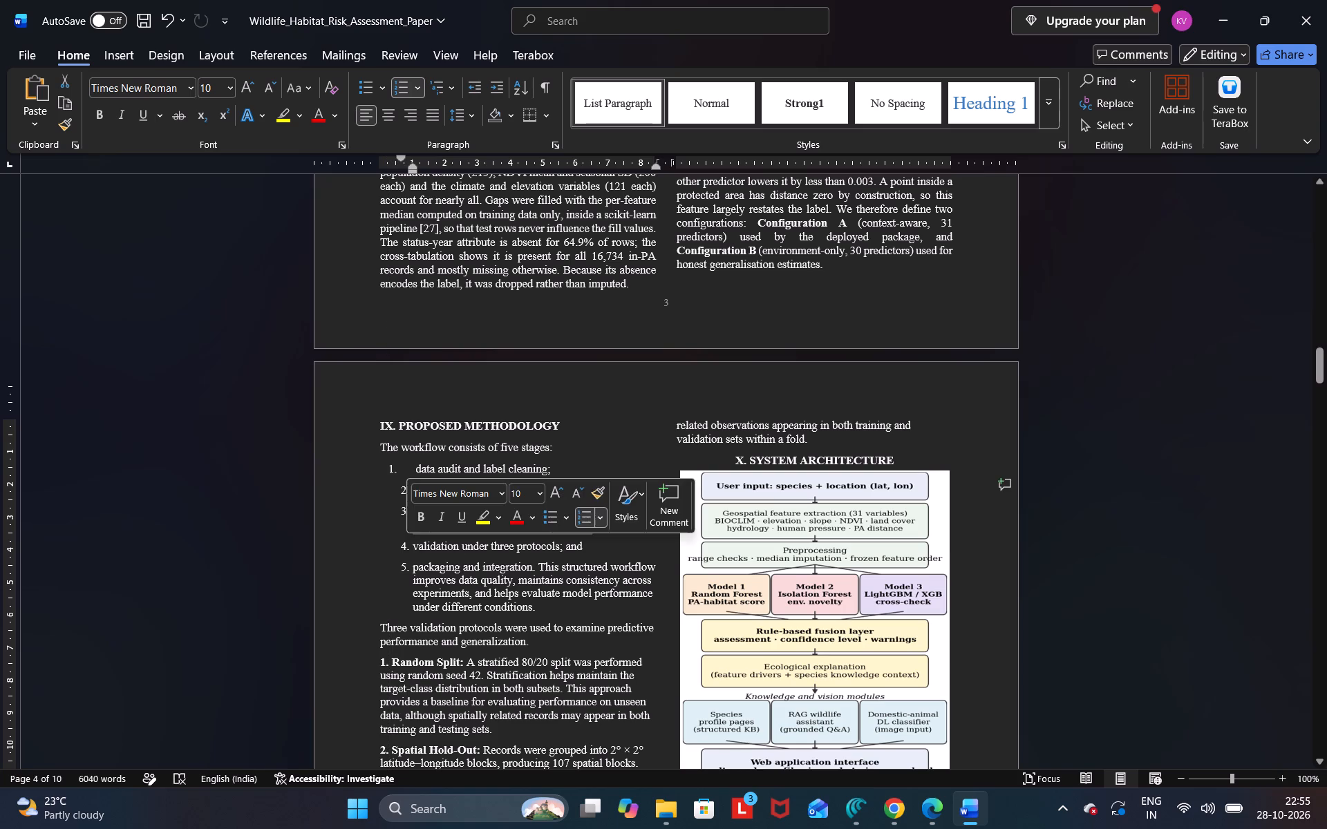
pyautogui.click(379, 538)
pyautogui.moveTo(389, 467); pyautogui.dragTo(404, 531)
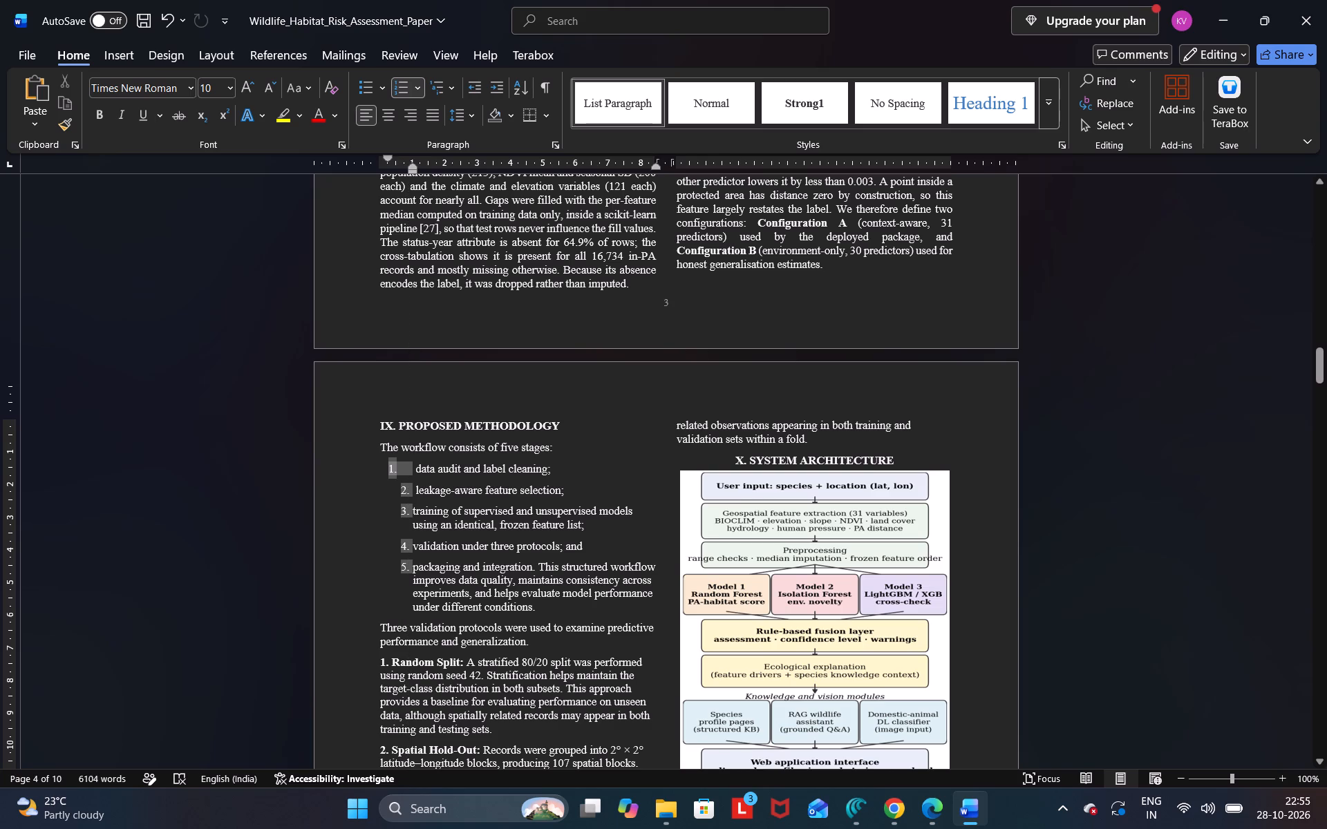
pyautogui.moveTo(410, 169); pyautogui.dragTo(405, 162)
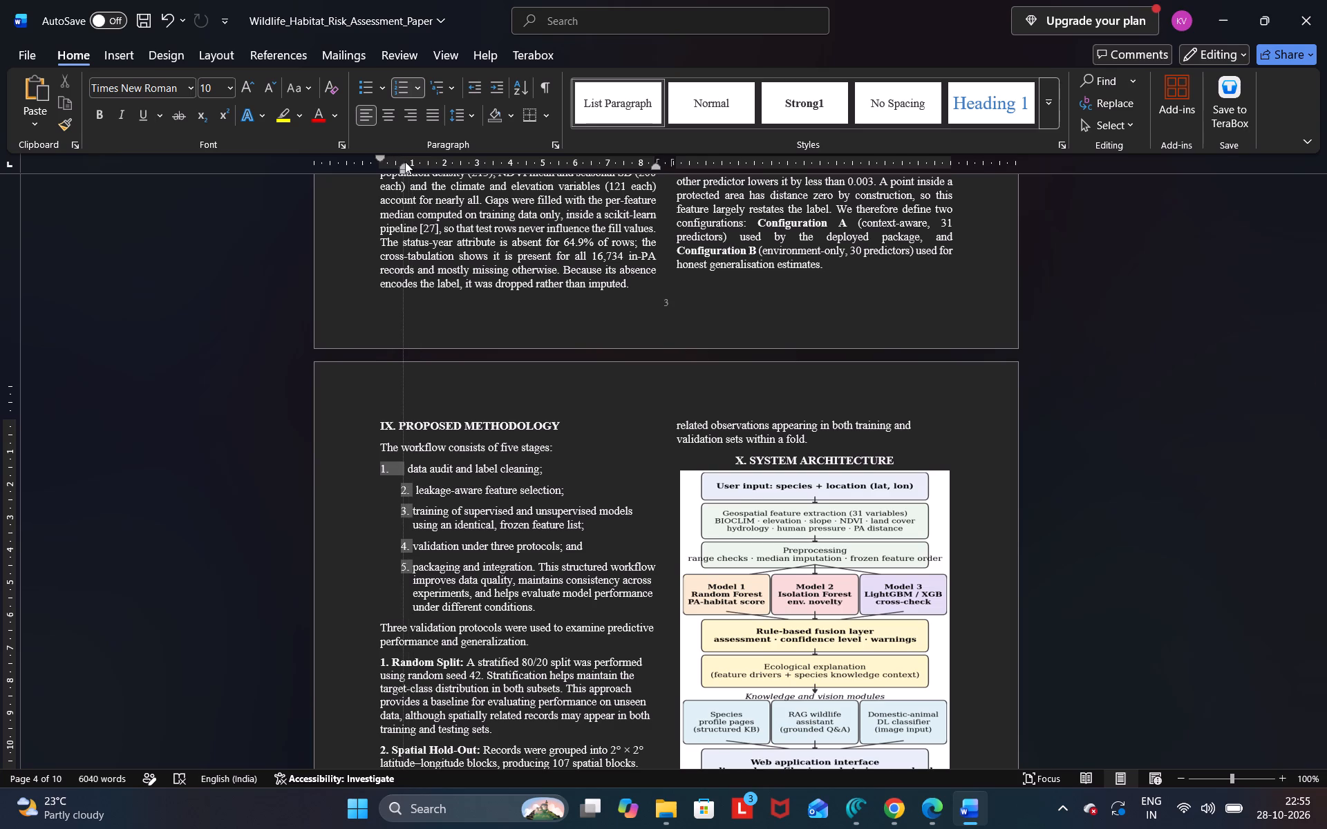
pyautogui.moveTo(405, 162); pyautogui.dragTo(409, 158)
# Move the page's left margin slightly outward so the body text starts further left.
pyautogui.moveTo(383, 157); pyautogui.dragTo(373, 156)
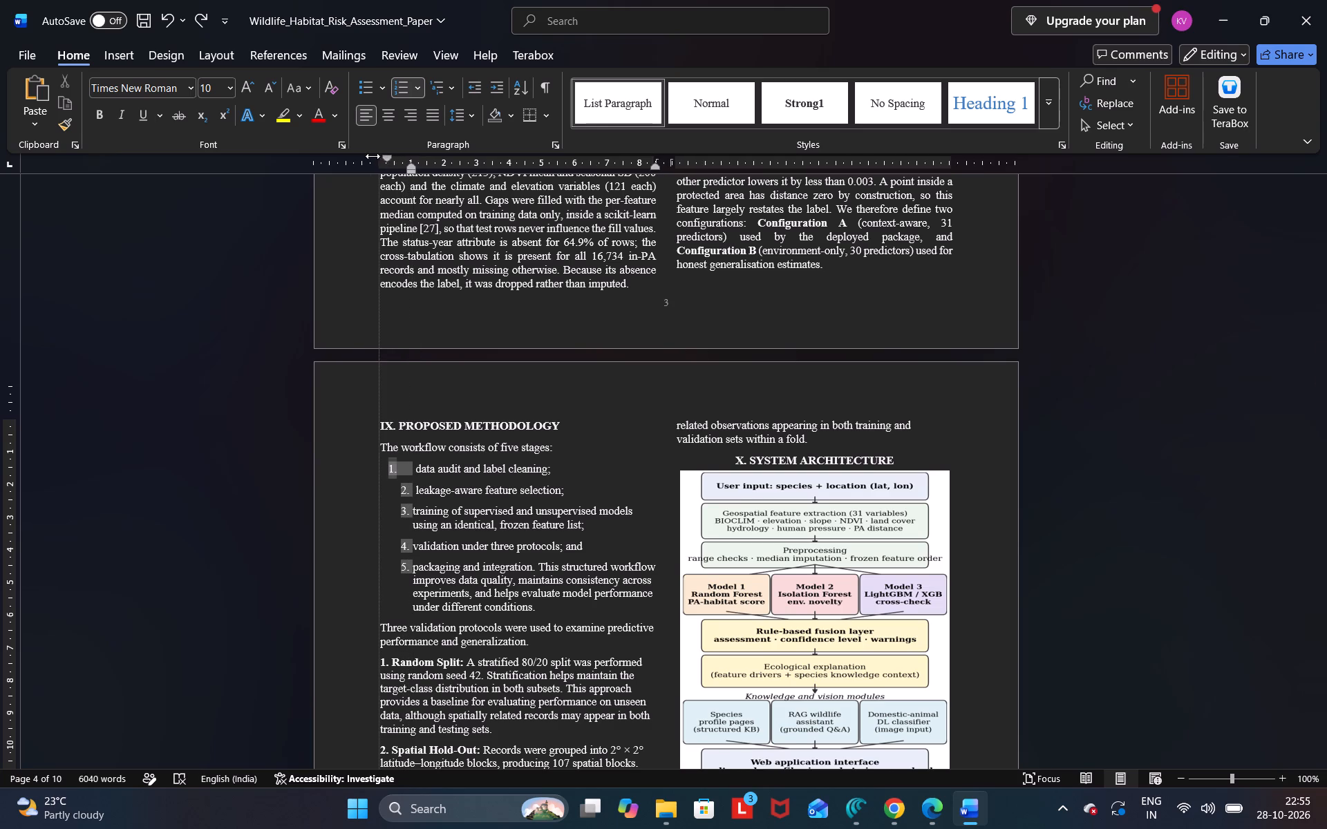
pyautogui.moveTo(373, 156); pyautogui.dragTo(374, 151)
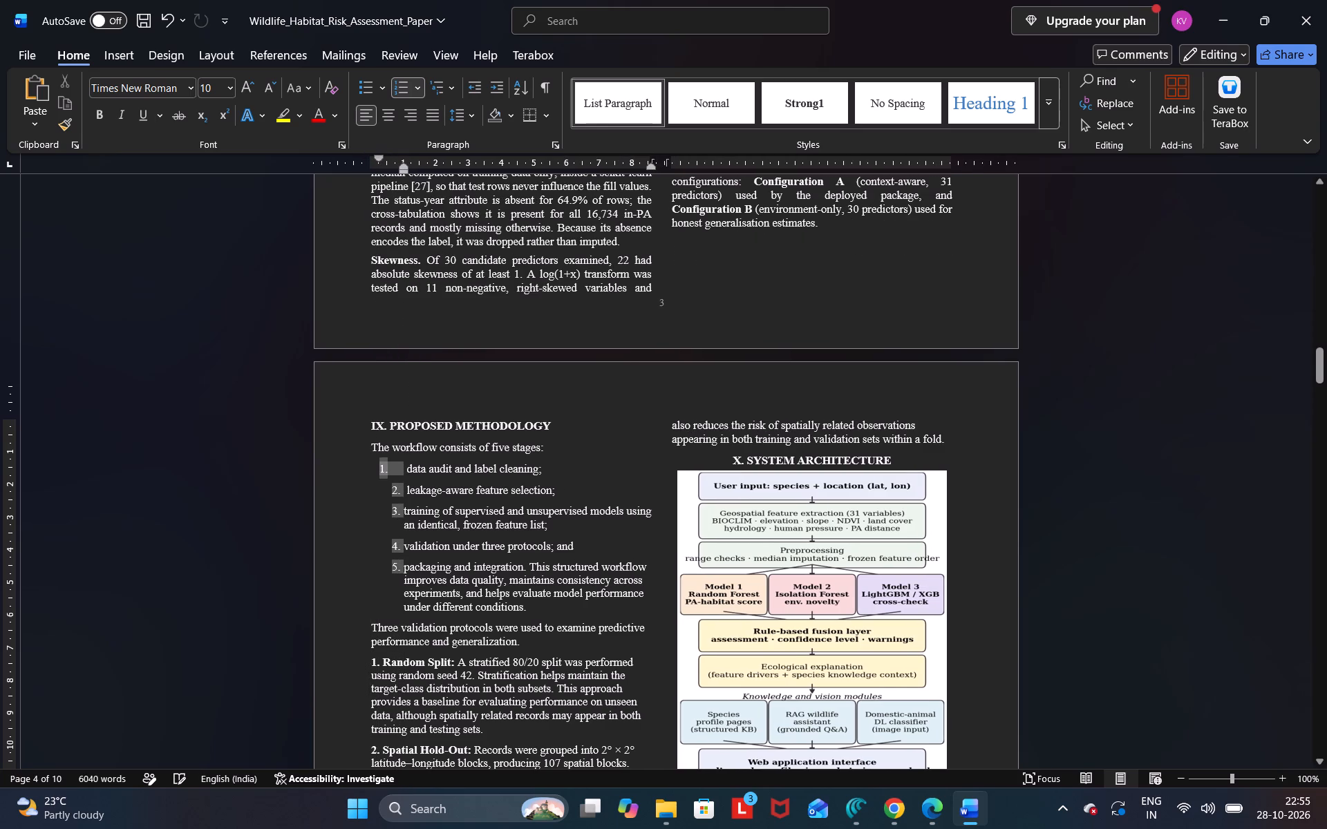
# Decrease the left indent of list item 2, "leakage-aware feature selection", keeping its text close to its number.
pyautogui.click(395, 488)
pyautogui.click(408, 491)
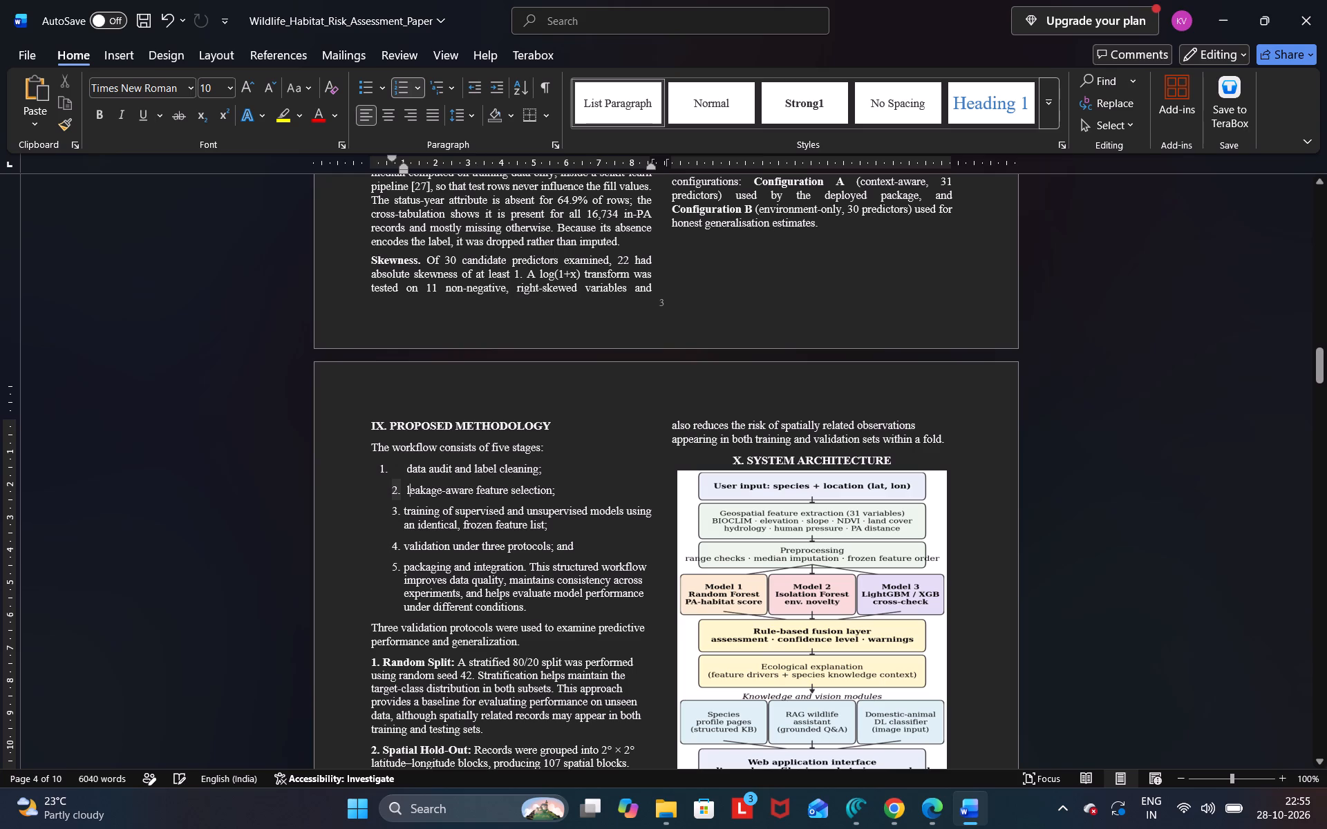
pyautogui.moveTo(398, 491); pyautogui.dragTo(391, 490)
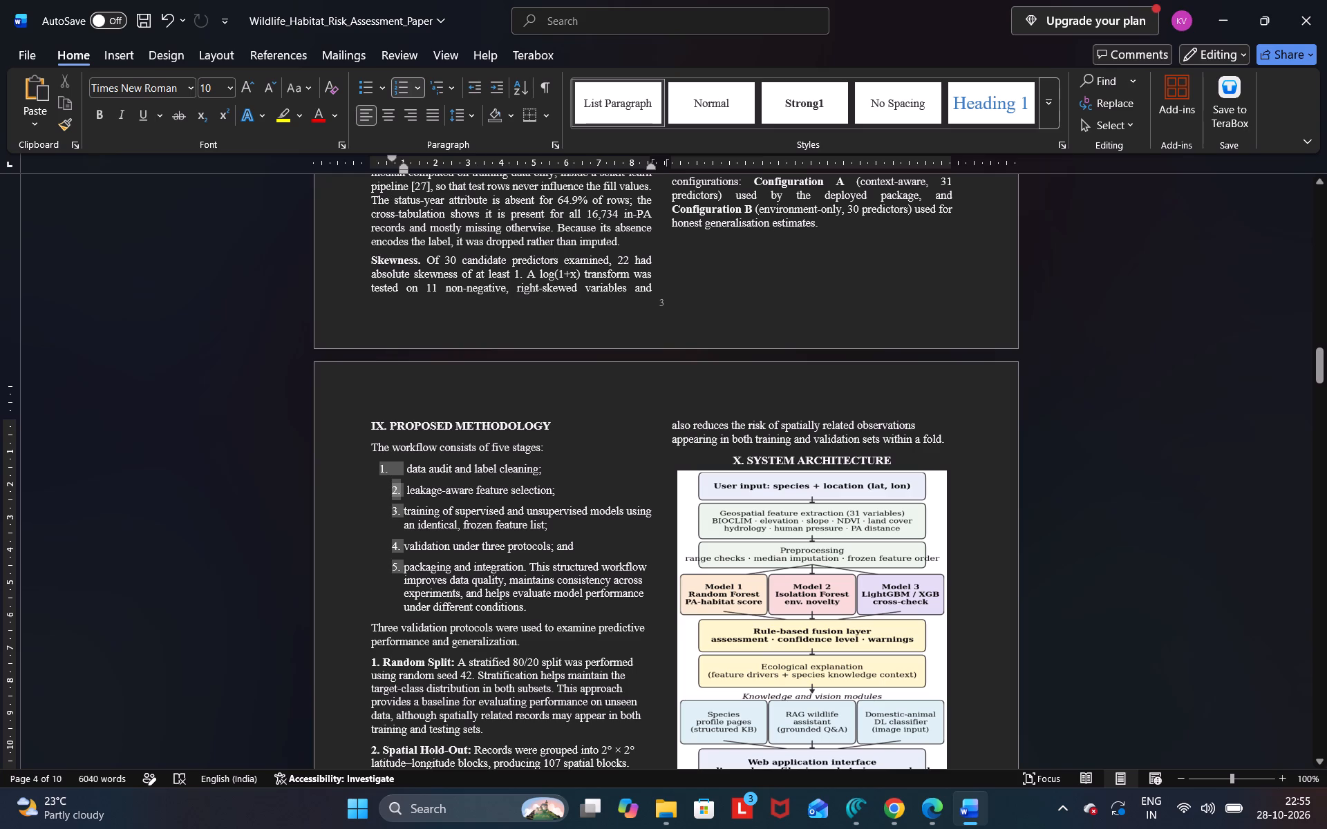
pyautogui.moveTo(402, 168); pyautogui.dragTo(390, 162)
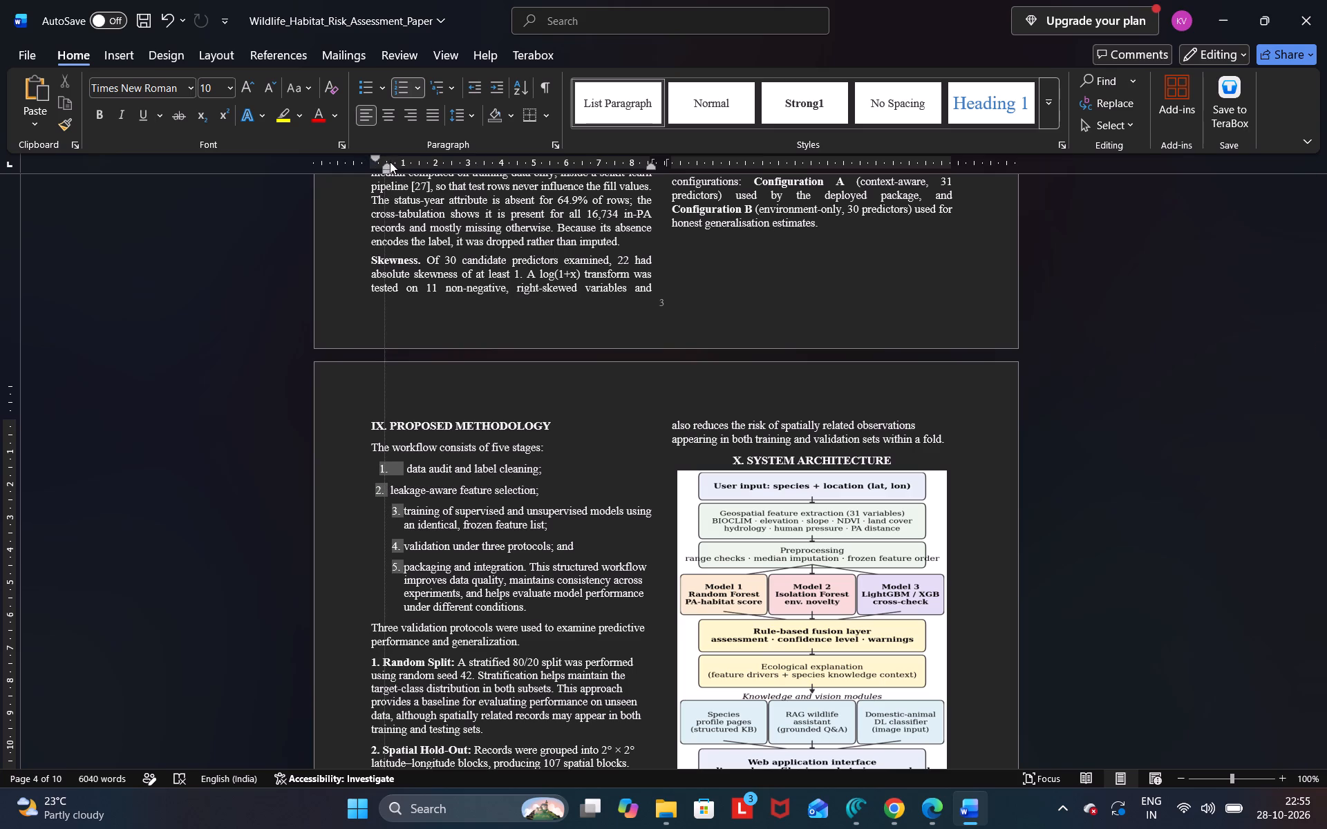
pyautogui.moveTo(390, 162); pyautogui.dragTo(390, 160)
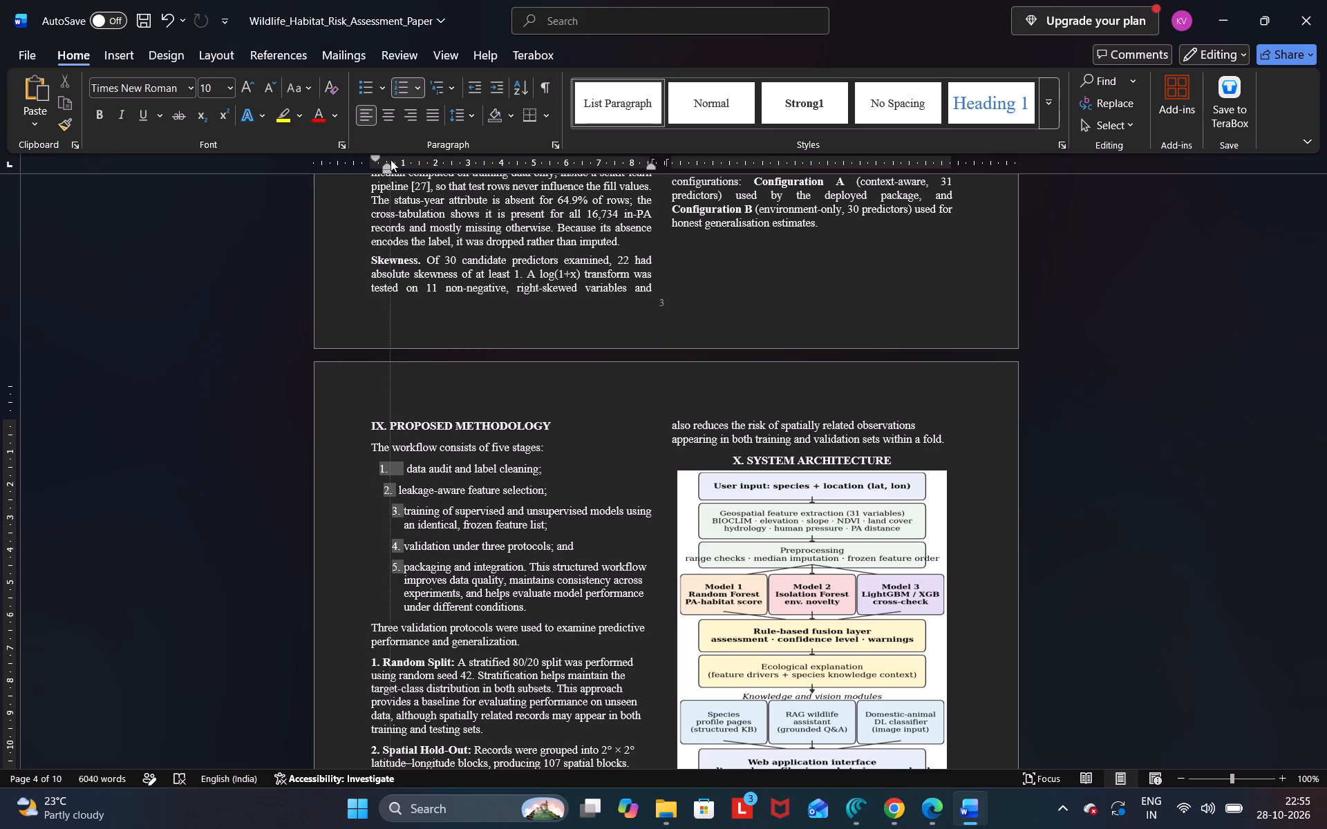
pyautogui.moveTo(390, 160); pyautogui.dragTo(390, 159)
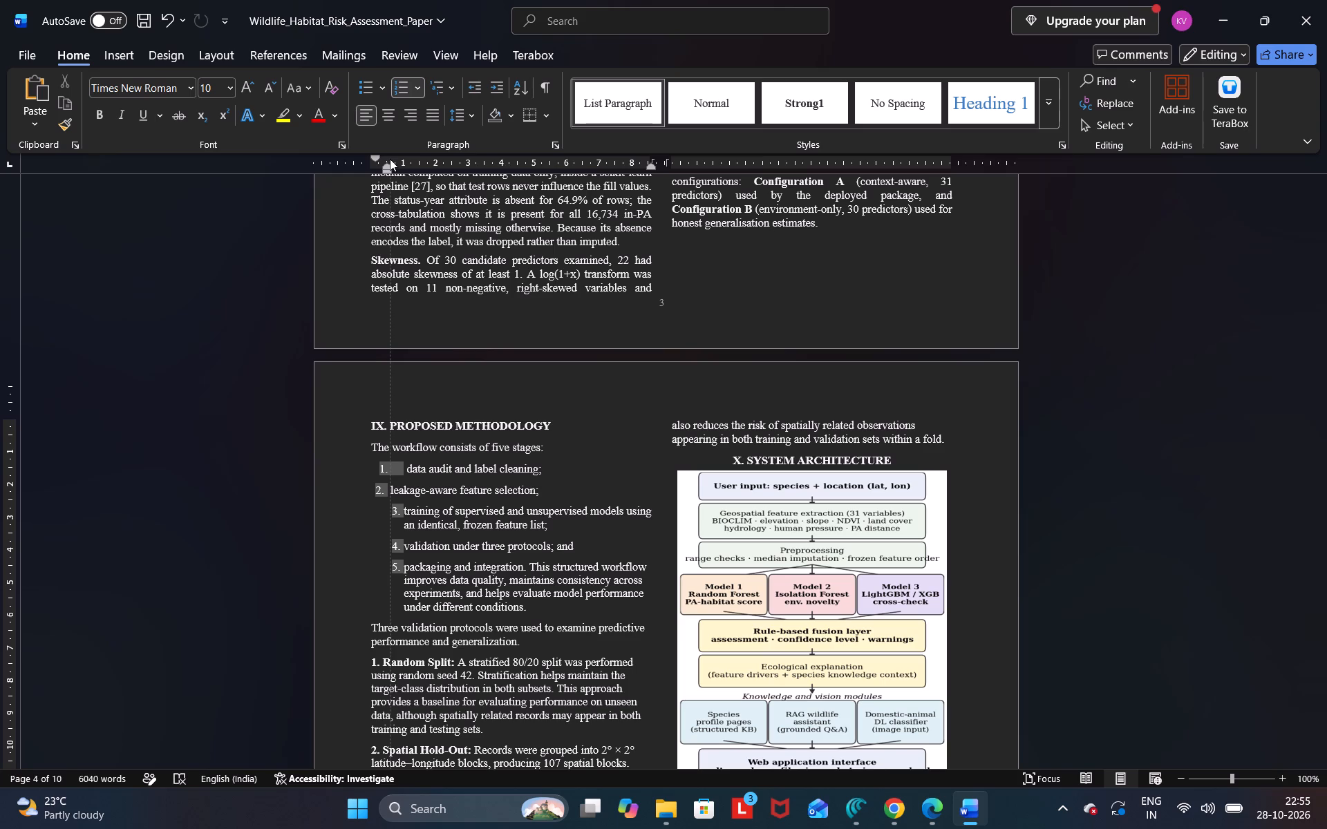
pyautogui.moveTo(390, 159); pyautogui.dragTo(393, 158)
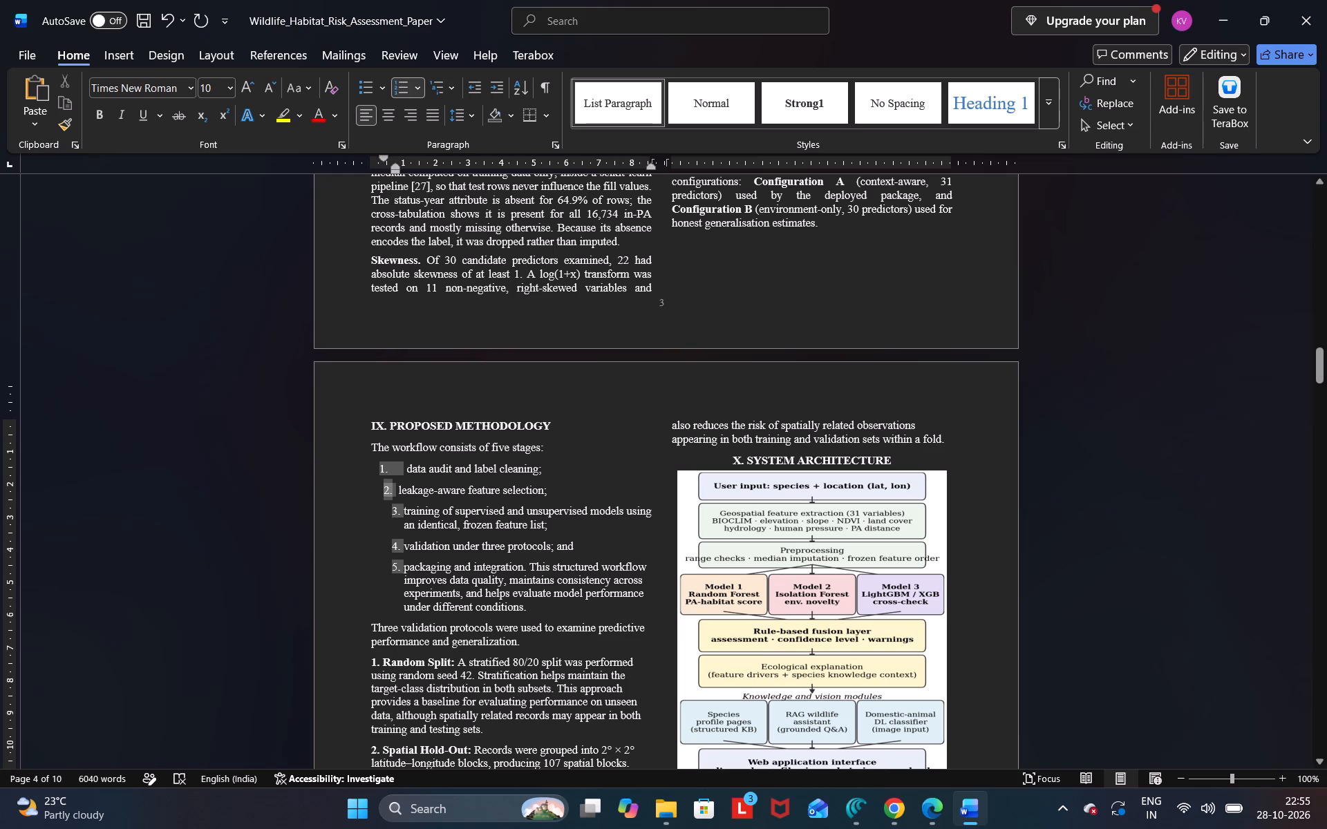
# Increase the first-line indent of list item 1 so its number sits closer to its text and nearly lines up with item 2.
pyautogui.click(384, 472)
pyautogui.click(377, 470)
pyautogui.click(381, 470)
pyautogui.moveTo(378, 154); pyautogui.dragTo(380, 154)
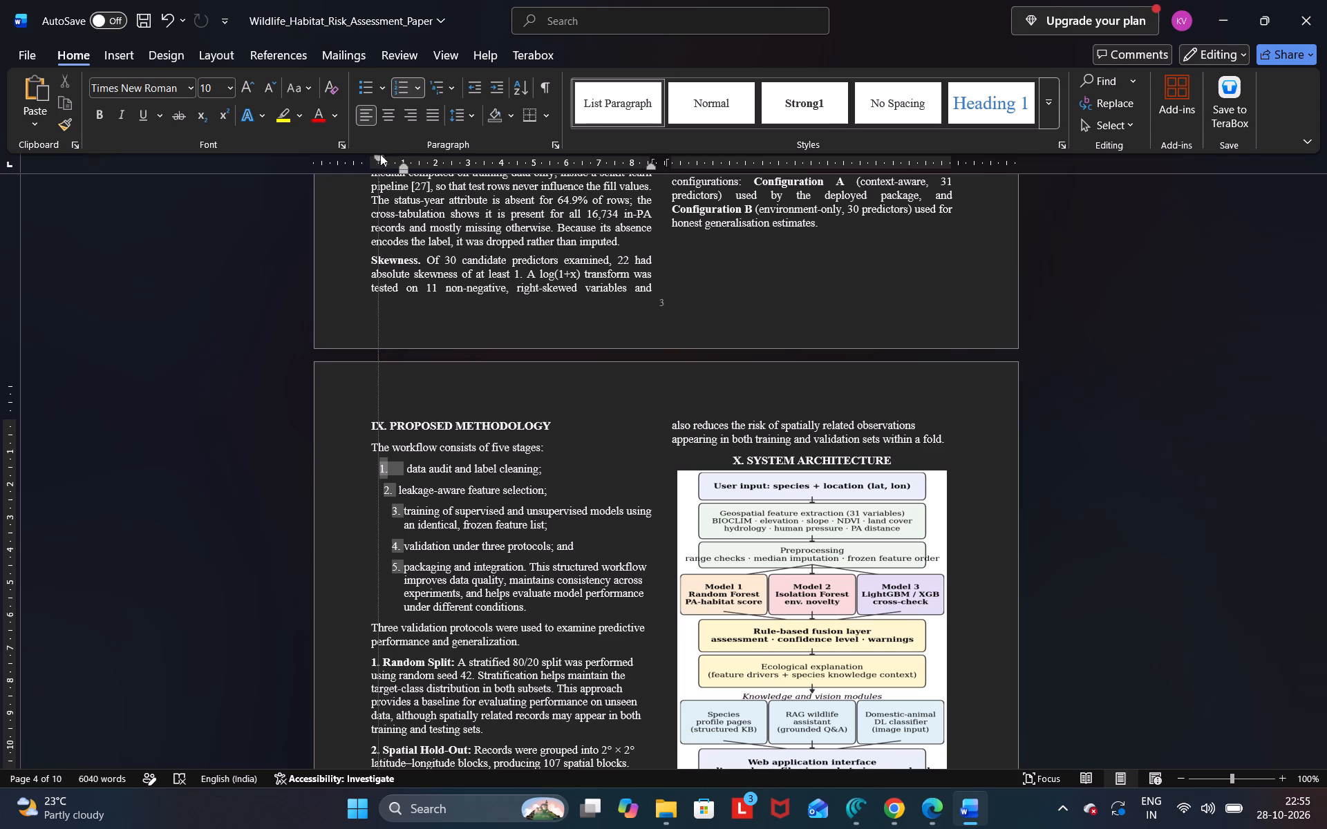
pyautogui.moveTo(380, 154); pyautogui.dragTo(380, 153)
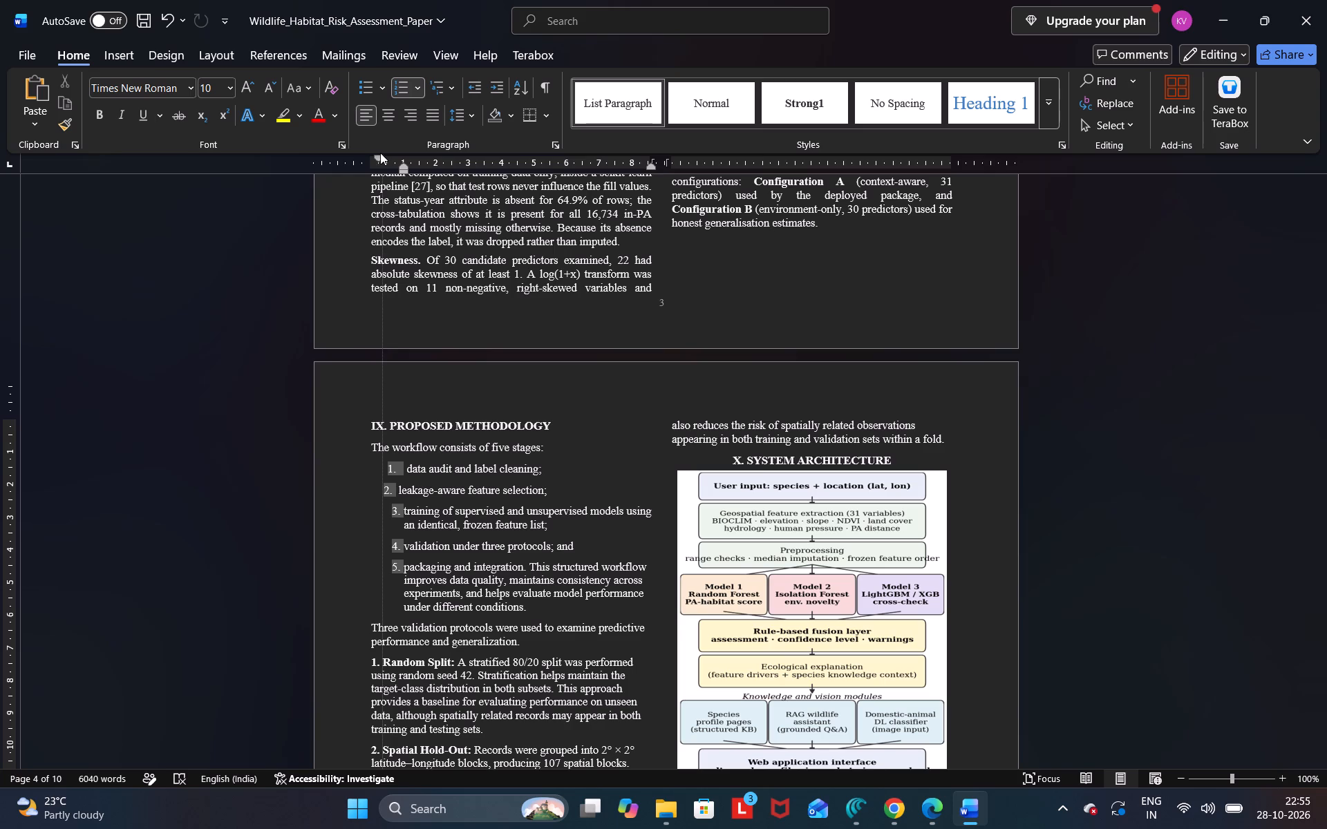
pyautogui.moveTo(380, 153); pyautogui.dragTo(385, 152)
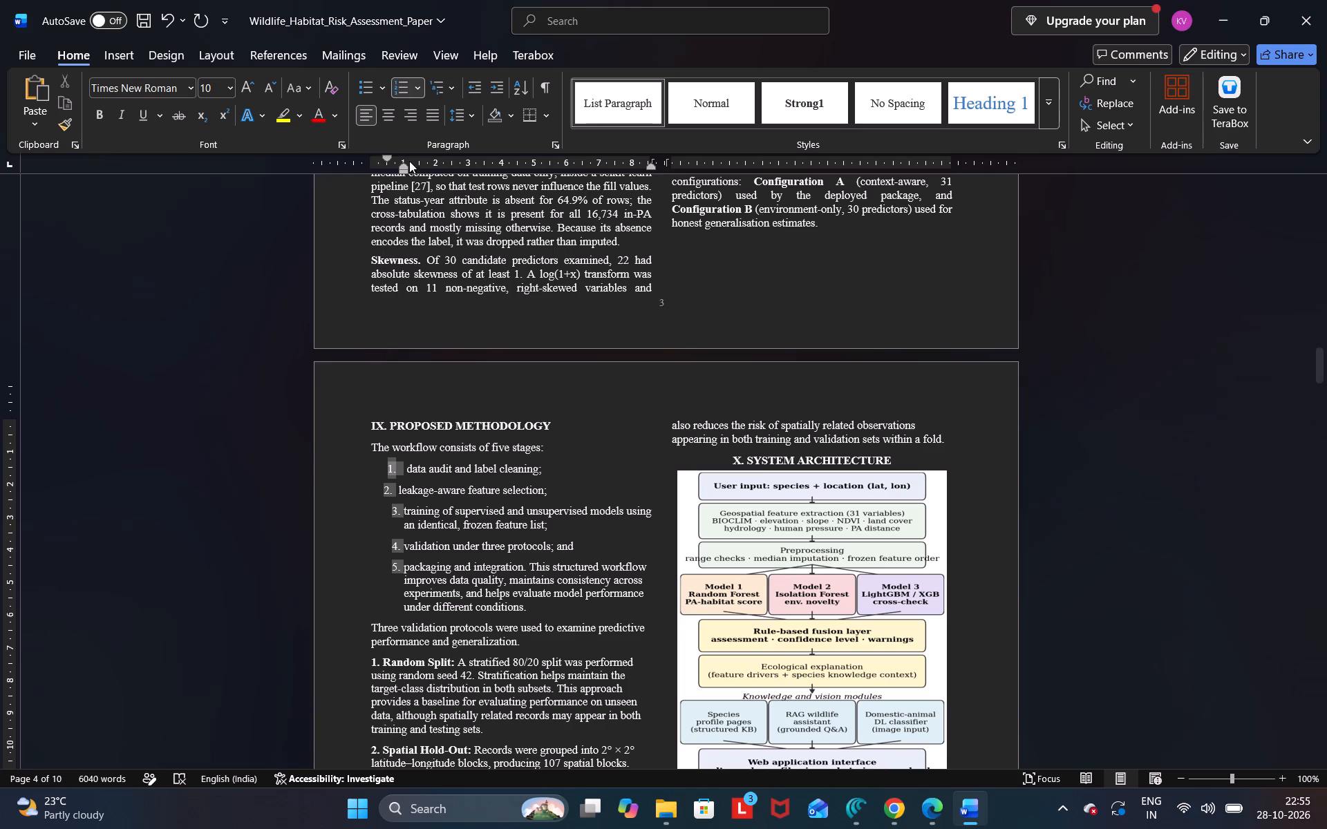
# Undo the recent list indent and page margin changes so all five list numbers share the same indent again.
pyautogui.click(402, 169)
pyautogui.hotkey('ctrl', 'z')
pyautogui.hotkey('ctrl', 'z')
pyautogui.hotkey('ctrl', 'z')
pyautogui.hotkey('ctrl', 'z')
pyautogui.hotkey('ctrl', 'z')
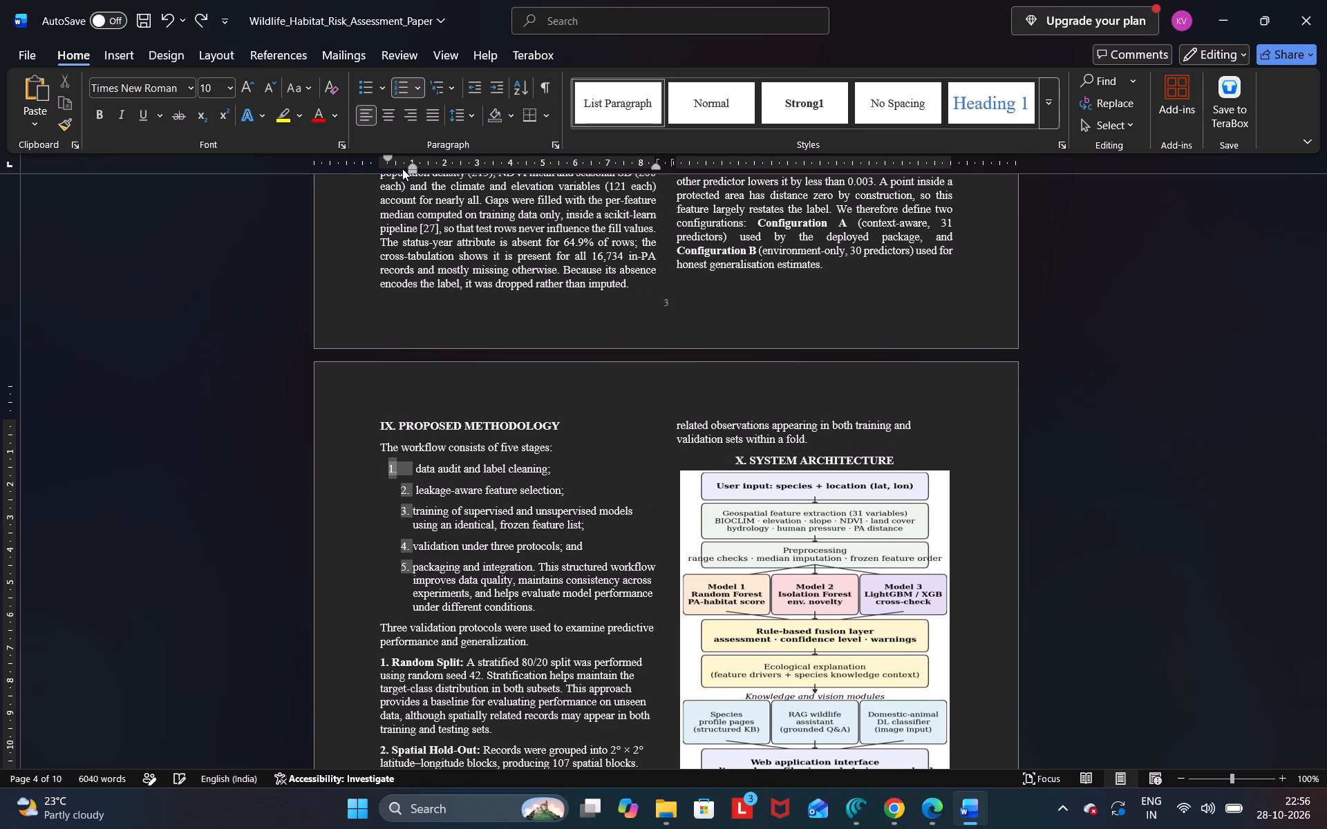
pyautogui.hotkey('ctrl', 'z')
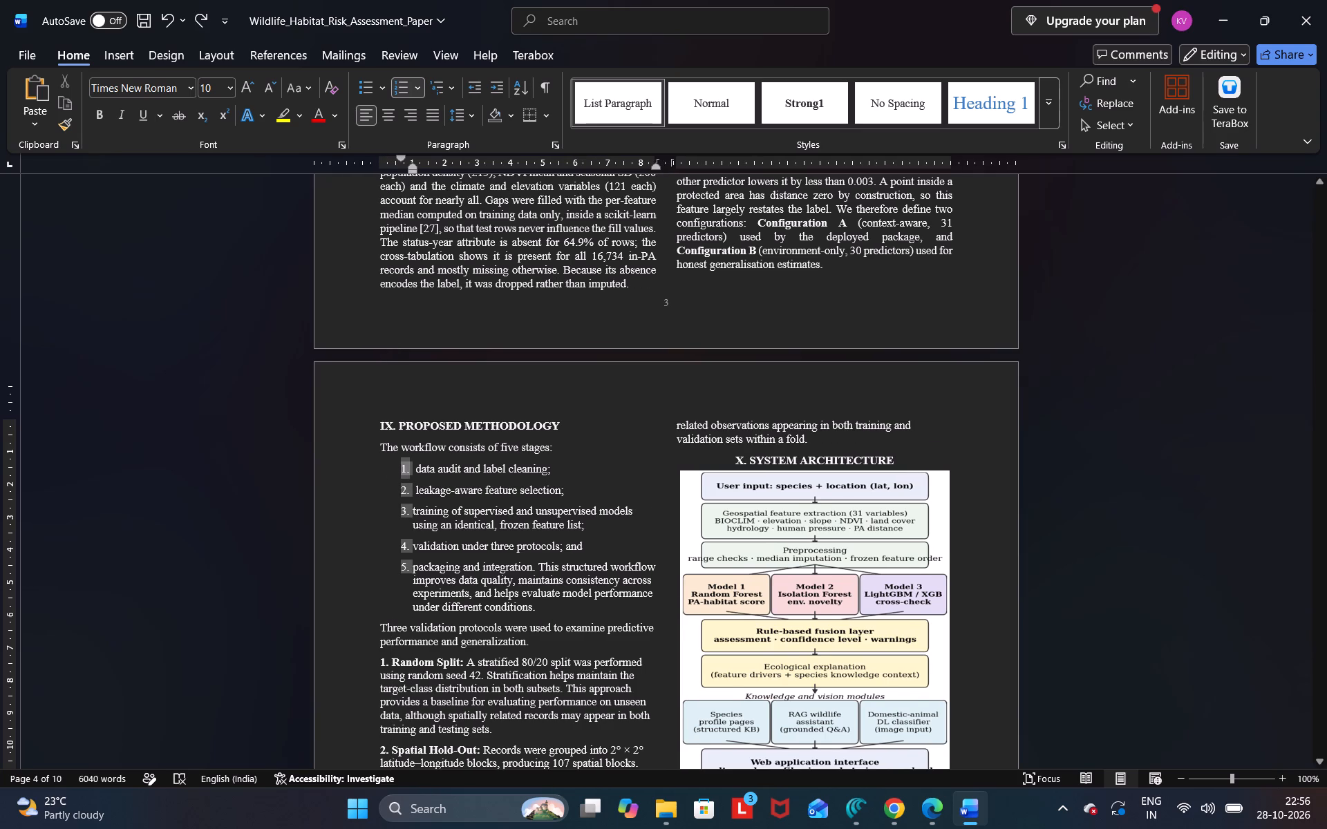
# Replace the ending semicolons of list items 1 and 2 under Proposed Methodology with periods.
pyautogui.click(476, 536)
pyautogui.press('Down')
pyautogui.press('Down')
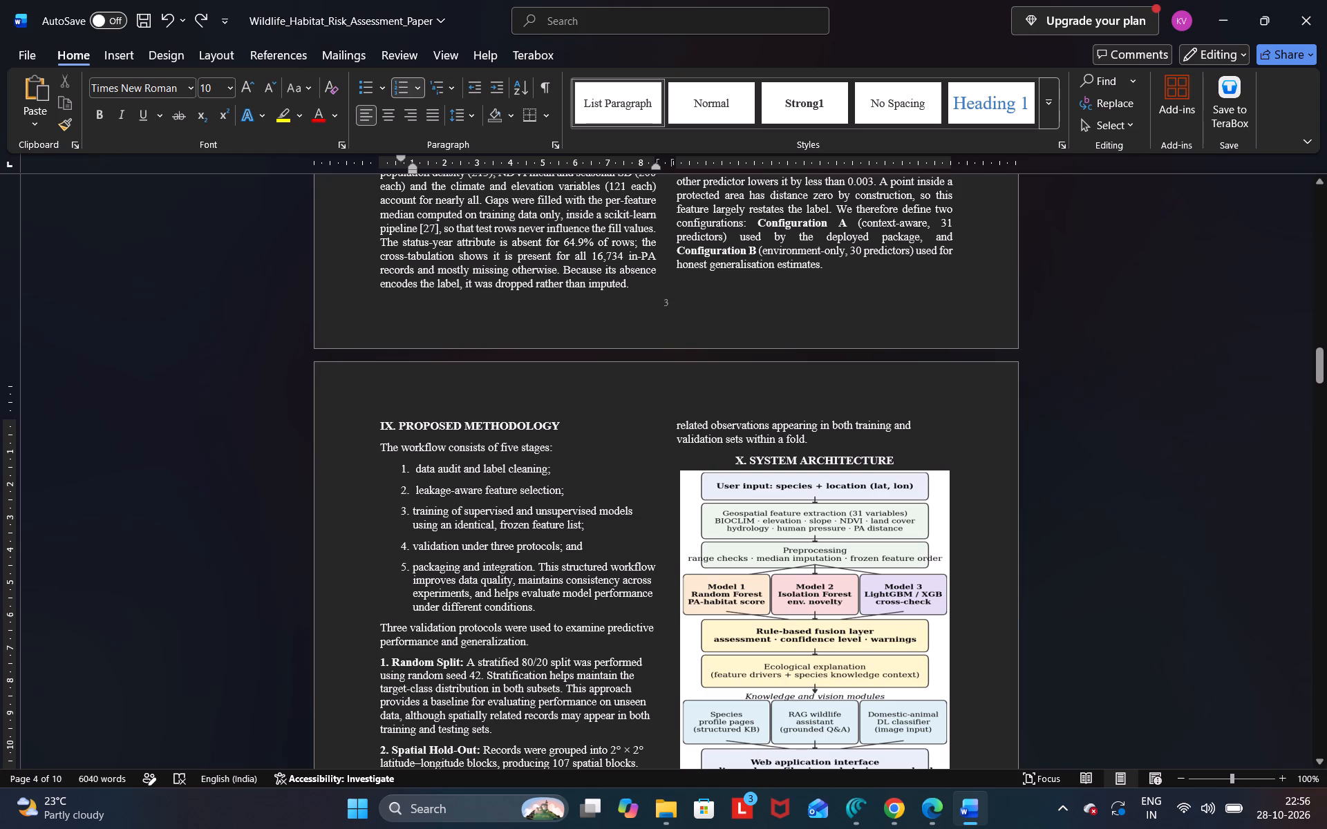
pyautogui.rightClick(554, 477)
pyautogui.press('BackSpace')
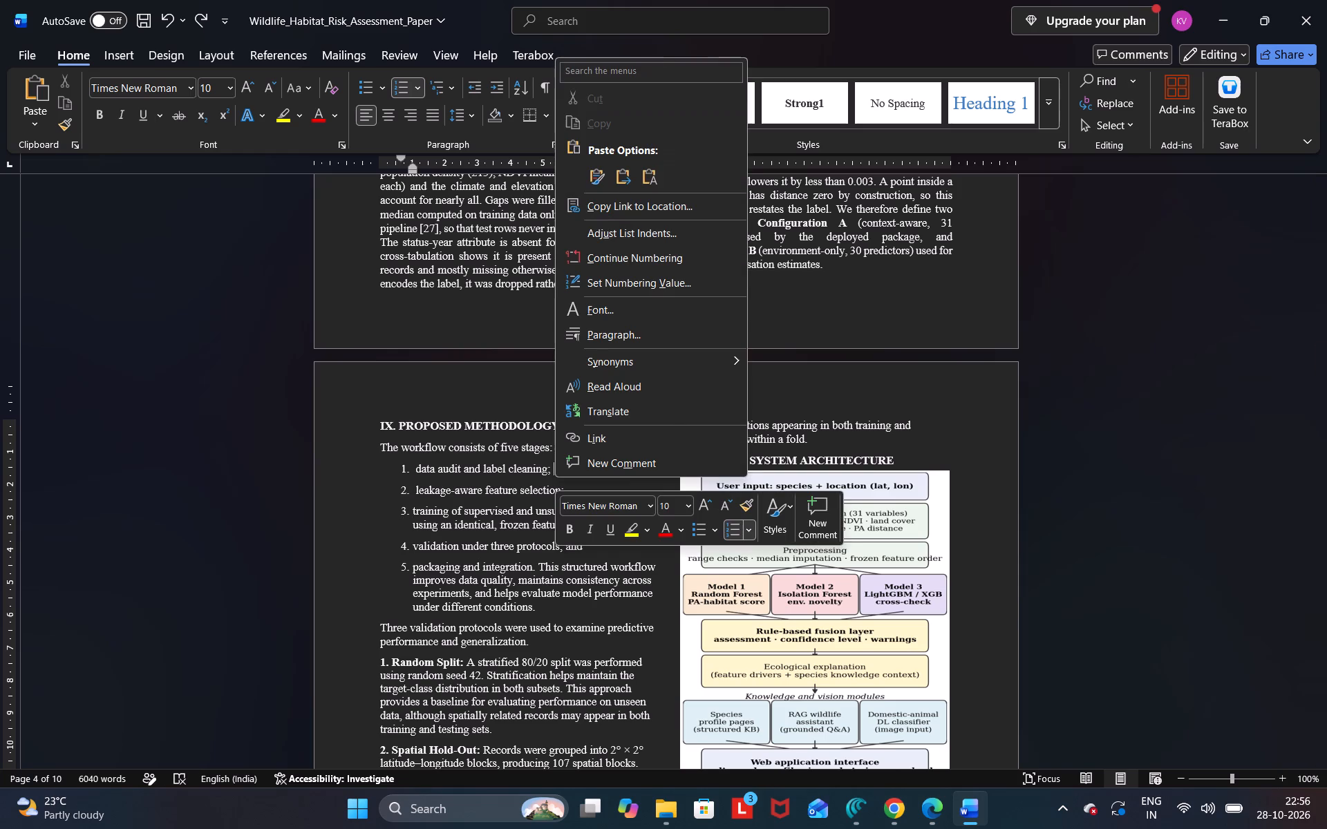
pyautogui.click(541, 479)
pyautogui.click(563, 469)
pyautogui.press('BackSpace')
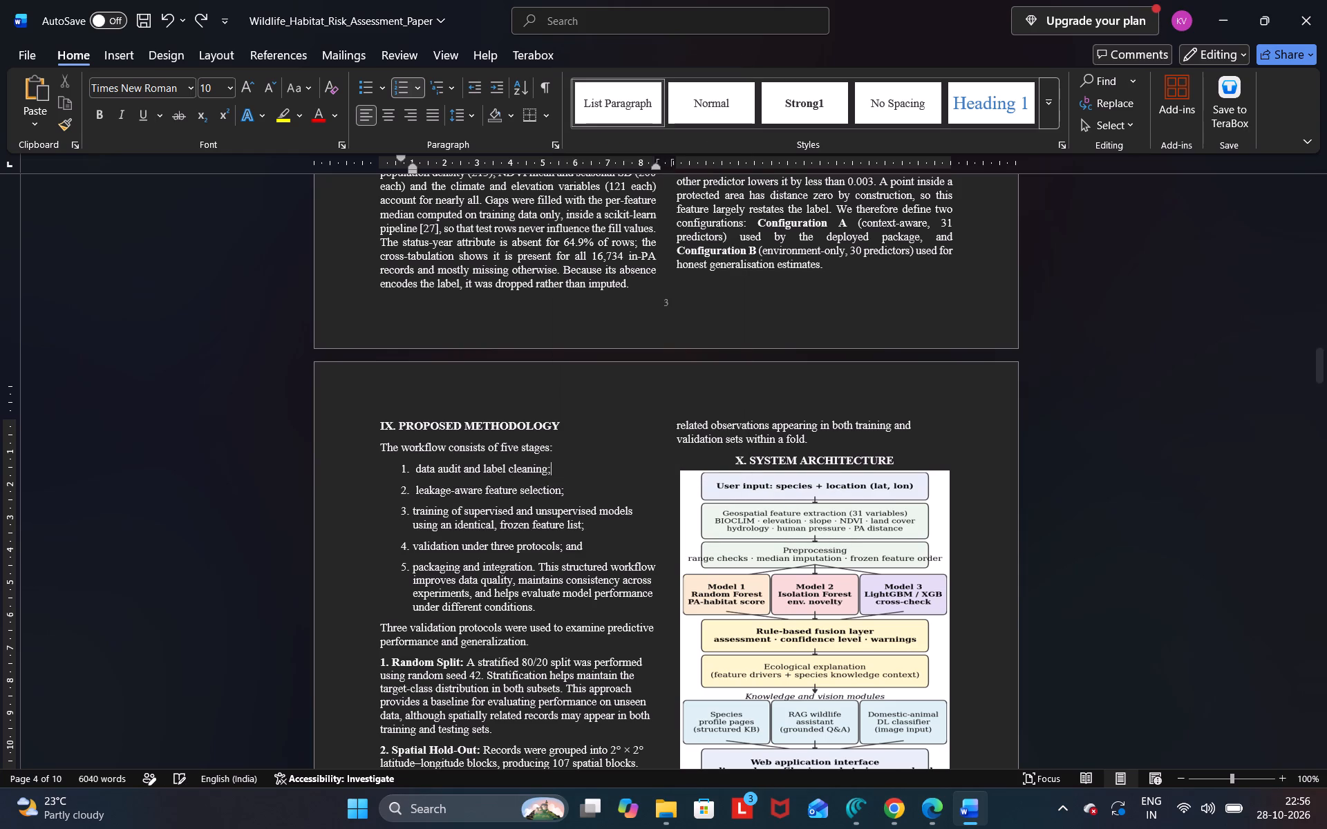
pyautogui.press('BackSpace')
pyautogui.click(569, 495)
pyautogui.press('BackSpace')
pyautogui.press('BackSpace')
pyautogui.press('Up')
pyautogui.press('.')
pyautogui.press('Down')
pyautogui.press('Right')
pyautogui.press('Right')
pyautogui.press('.')
# Replace the semicolon at the end of list item 3, after "frozen feature list", with a period.
pyautogui.press('Down')
pyautogui.press('Down')
pyautogui.press('Down')
pyautogui.press('Up')
pyautogui.press('Right')
pyautogui.press('Right')
pyautogui.press('Right')
pyautogui.press('Right')
pyautogui.press('Right')
pyautogui.press('Right')
pyautogui.press('BackSpace')
pyautogui.press('.')
# Replace "; and" at the end of list item 4, "validation under three protocols", with a period.
pyautogui.press('Down')
pyautogui.press('Left')
pyautogui.press('Left')
pyautogui.press('Right')
pyautogui.press('BackSpace')
pyautogui.press('BackSpace')
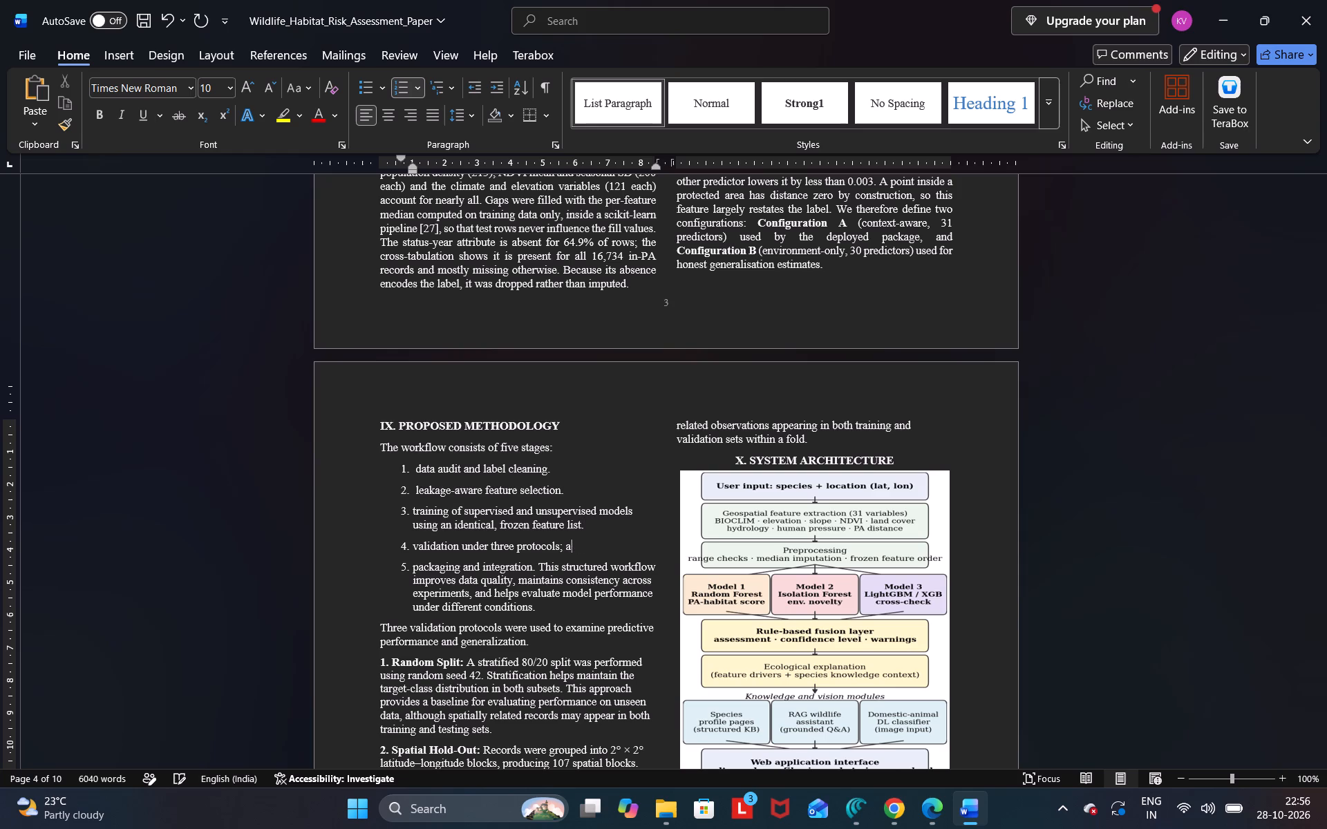
pyautogui.press('BackSpace')
pyautogui.press('BackSpace')
pyautogui.press('BackSpace')
pyautogui.press('.')
# Delete the phrase "packaging and integration." from list item 5 so it starts with "This structured workflow".
pyautogui.press('Down')
pyautogui.press('Down')
pyautogui.press('Up')
pyautogui.press('Left')
pyautogui.press('Left')
pyautogui.press('Left')
pyautogui.press('Left')
pyautogui.press('Left')
pyautogui.press('Left')
pyautogui.press('Right')
pyautogui.press('BackSpace')
pyautogui.press('BackSpace')
pyautogui.press('BackSpace')
pyautogui.press('BackSpace')
pyautogui.press('BackSpace')
pyautogui.press('BackSpace')
pyautogui.press('BackSpace')
pyautogui.press('BackSpace')
pyautogui.press('BackSpace')
pyautogui.press('BackSpace')
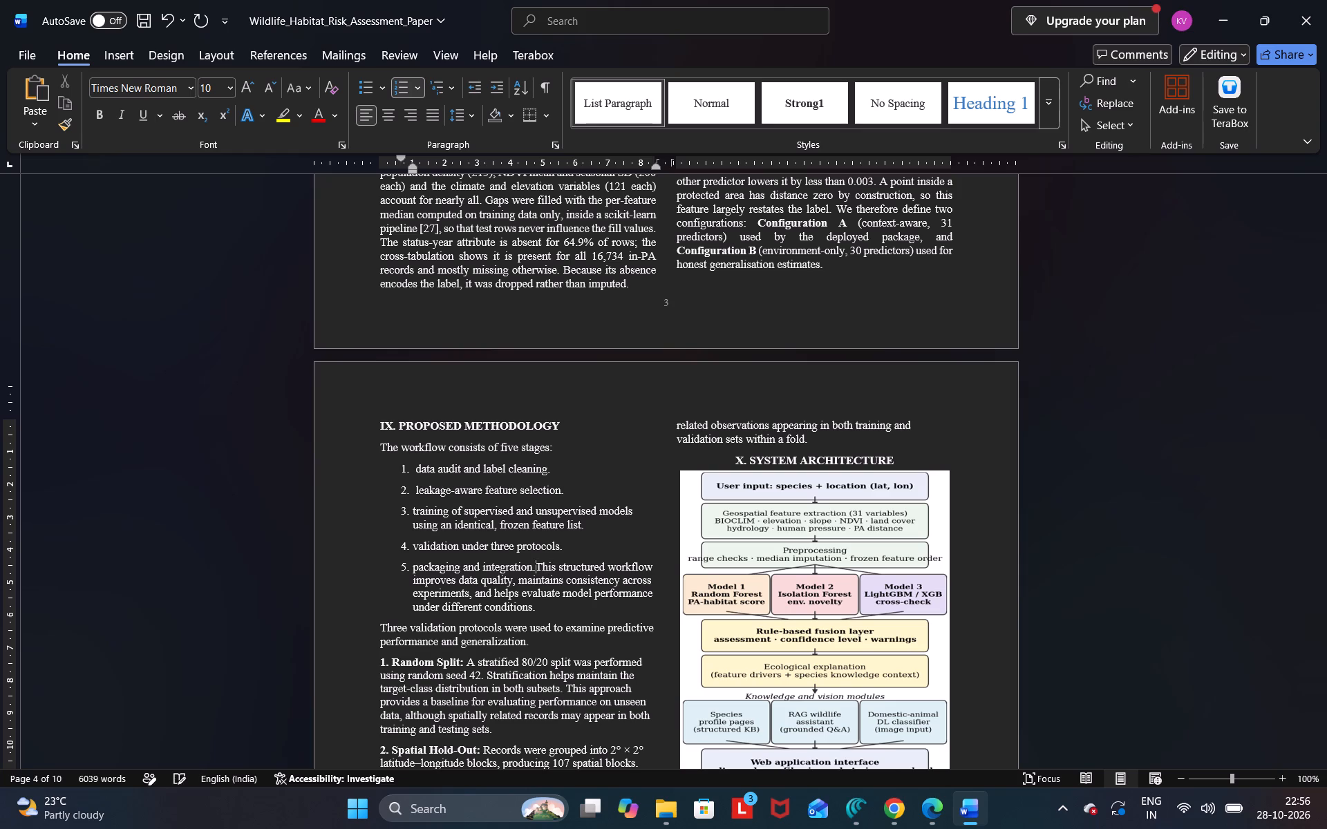
pyautogui.press('BackSpace')
pyautogui.press('BackSpace')
pyautogui.press('BackSpace')
pyautogui.press('BackSpace')
pyautogui.press('BackSpace')
pyautogui.press('BackSpace')
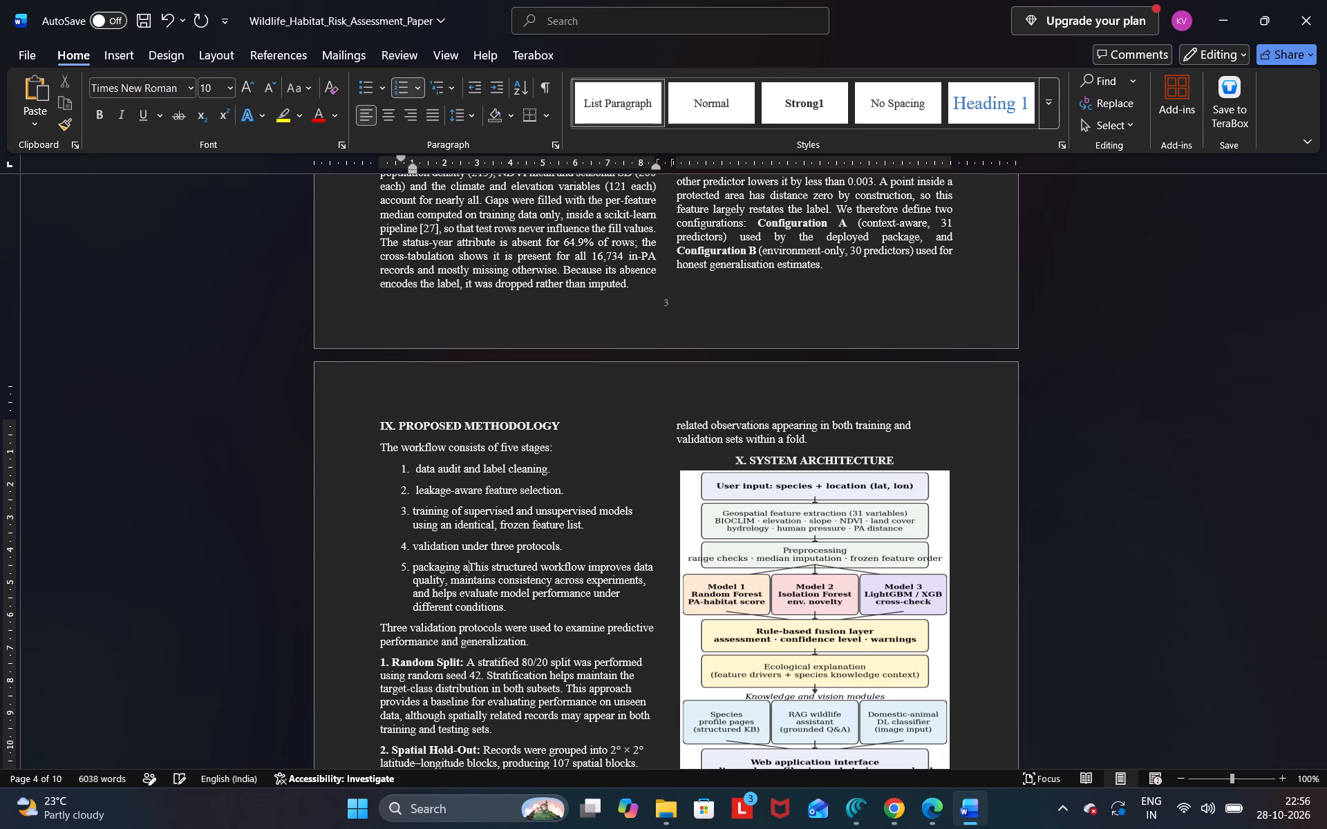
pyautogui.press('BackSpace')
pyautogui.press('BackSpace')
pyautogui.press('BackSpace')
pyautogui.press('BackSpace')
pyautogui.press('BackSpace')
pyautogui.press('BackSpace')
pyautogui.press('BackSpace')
pyautogui.press('BackSpace')
pyautogui.press('BackSpace')
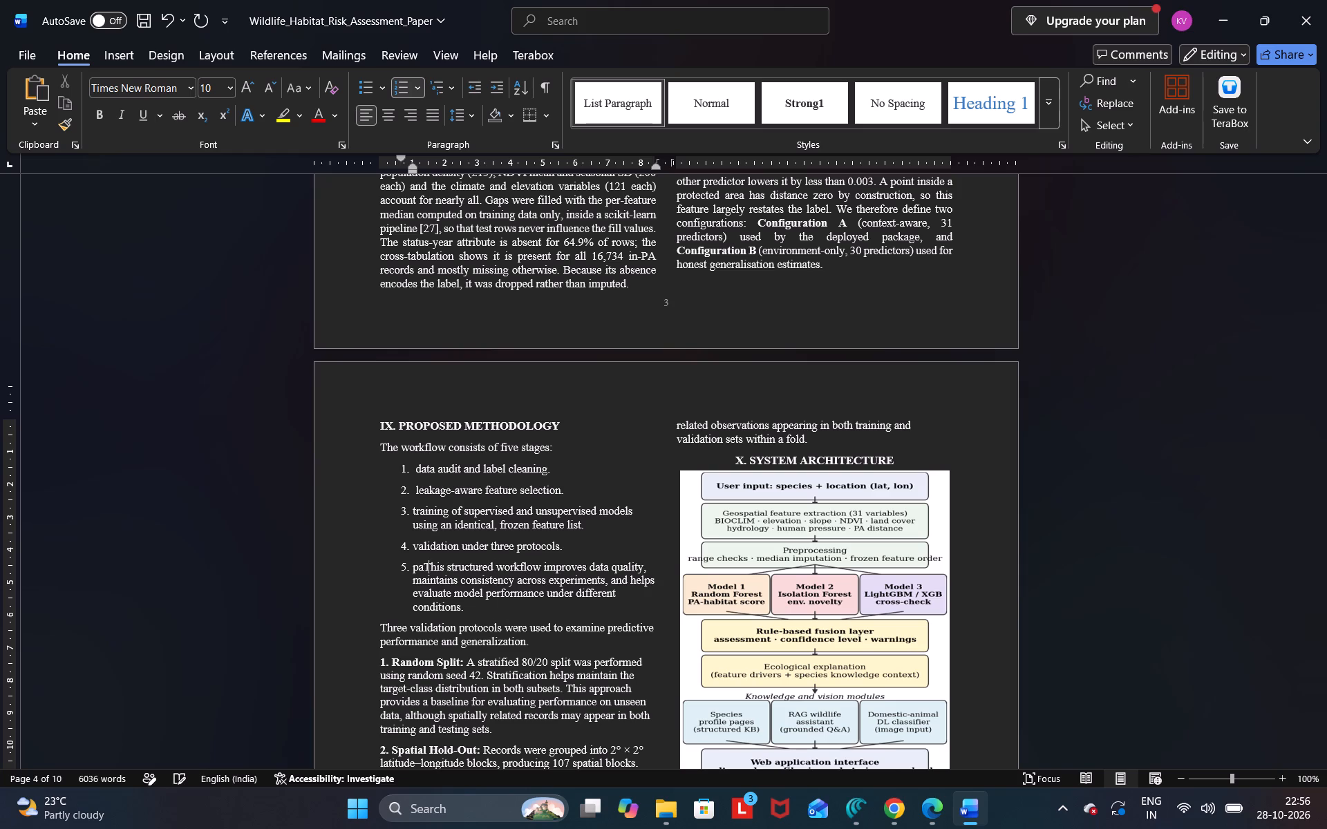
pyautogui.press('BackSpace')
pyautogui.press('BackSpace')
# Change the opening word of list item 5 from "This" to "The".
pyautogui.press('Right')
pyautogui.press('Right')
pyautogui.press('Right')
pyautogui.press('Right')
pyautogui.press('BackSpace')
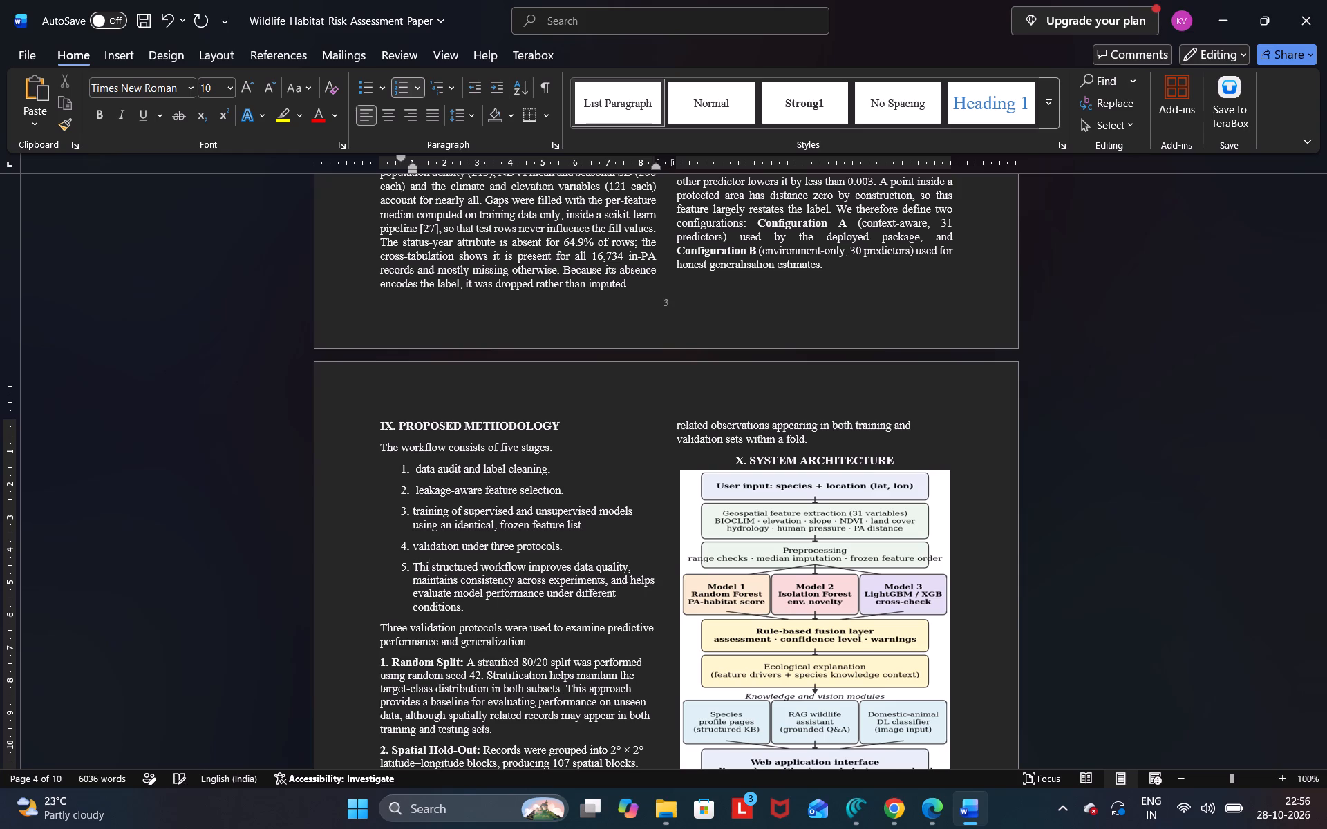
pyautogui.press('BackSpace')
pyautogui.press('w')
pyautogui.press('BackSpace')
pyautogui.press('e')
# Change "structured" to "structural" in the opening of list item 5.
pyautogui.press('Right')
pyautogui.press('Right')
pyautogui.press('Right')
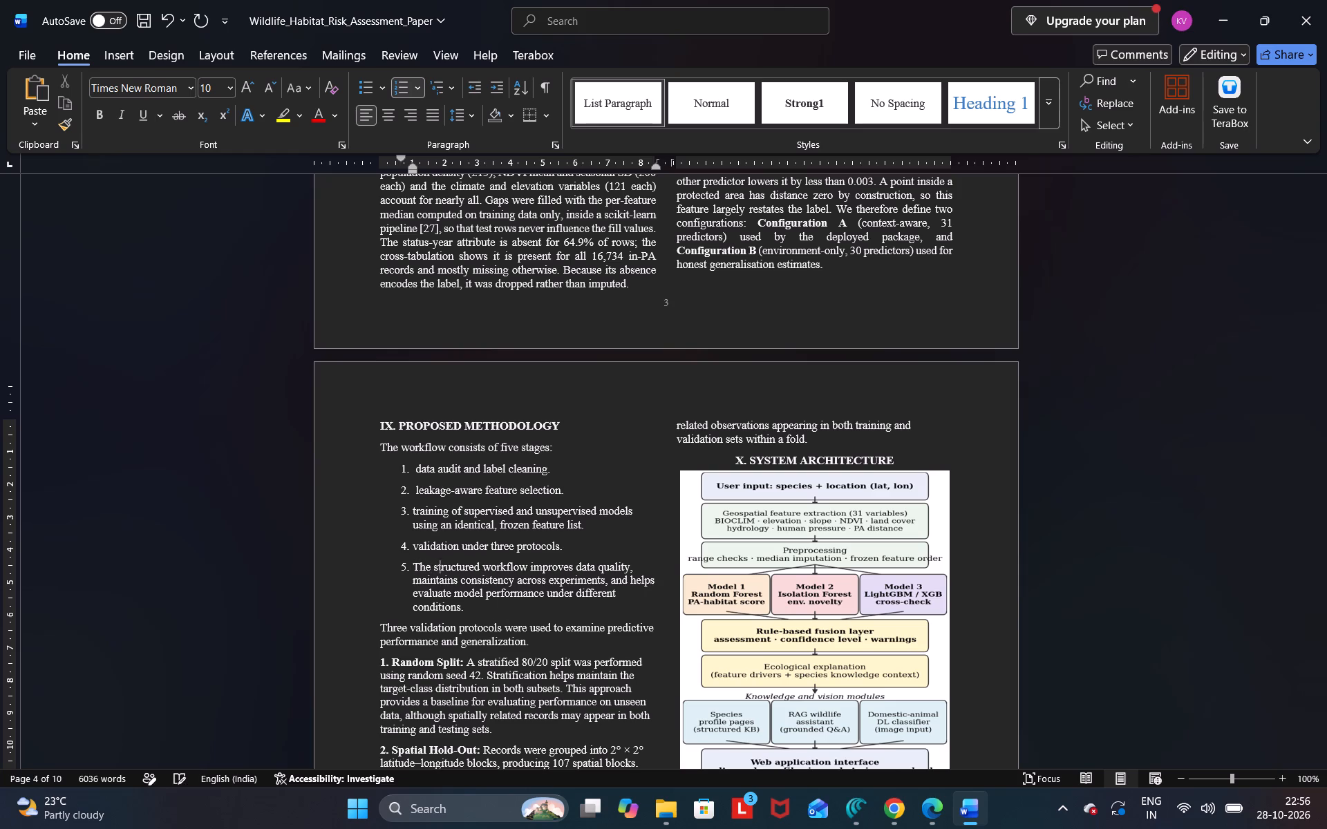
pyautogui.press('Right')
pyautogui.press('Right')
pyautogui.press('Right')
pyautogui.press('Right')
pyautogui.press('Right')
pyautogui.press('Right')
pyautogui.press('Right')
pyautogui.press('Right')
pyautogui.press('BackSpace')
pyautogui.press('BackSpace')
pyautogui.write('al')
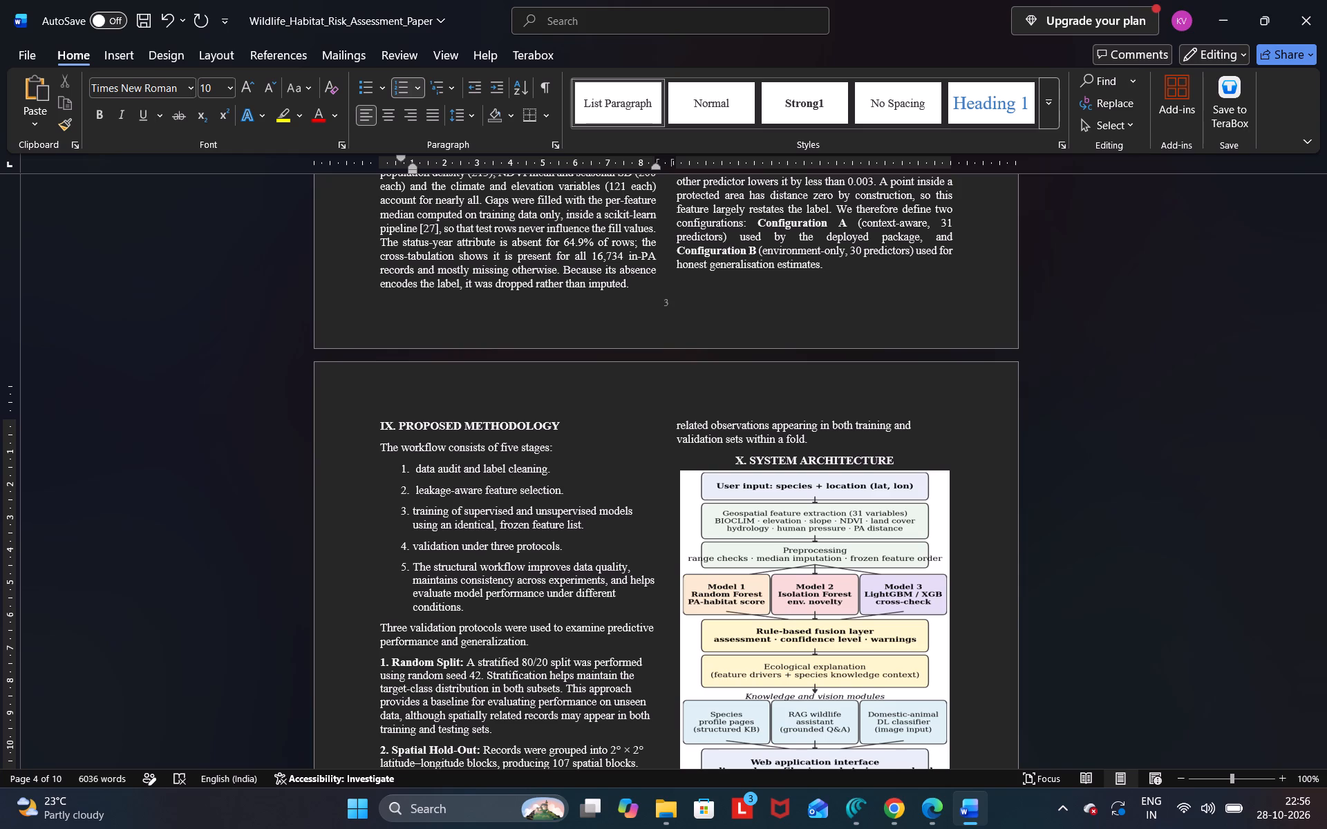
# Read through the rest of the Proposed Methodology section and the text that follows it to check the layout.
pyautogui.press('Down')
pyautogui.press('Down')
pyautogui.press('Down')
pyautogui.press('Down')
pyautogui.press('Down')
pyautogui.press('Down')
pyautogui.press('Down')
pyautogui.press('Down')
pyautogui.press('Down')
pyautogui.press('Down')
pyautogui.press('Down')
pyautogui.press('Down')
pyautogui.press('Down')
pyautogui.press('Down')
pyautogui.press('Down')
pyautogui.press('Down')
pyautogui.press('Down')
pyautogui.press('Down')
pyautogui.press('Down')
pyautogui.press('Down')
pyautogui.press('Down')
pyautogui.press('Down')
pyautogui.press('Down')
pyautogui.press('Down')
pyautogui.press('Down')
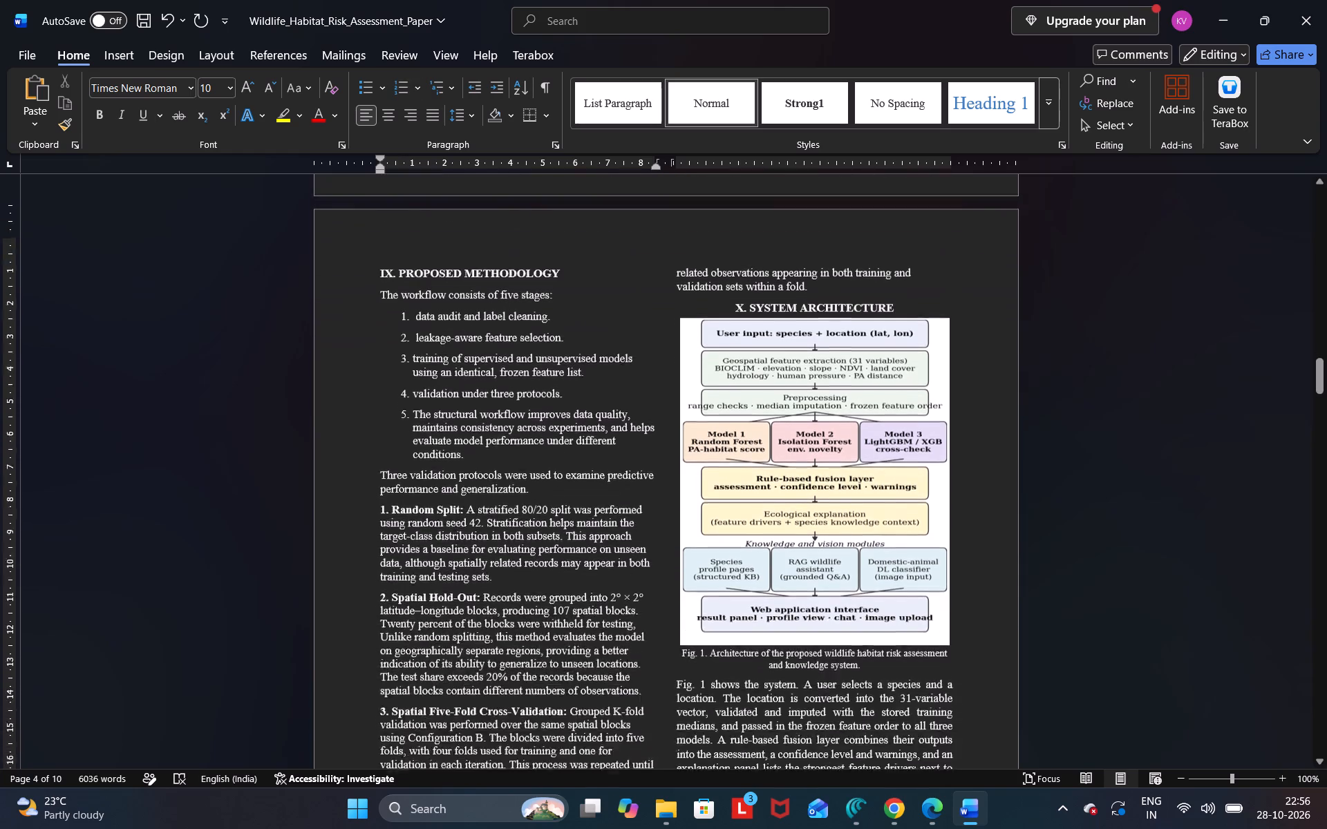
pyautogui.press('Up')
pyautogui.press('Up')
pyautogui.press('Up')
pyautogui.press('Up')
pyautogui.press('Up')
pyautogui.press('Up')
pyautogui.press('Up')
pyautogui.press('Up')
pyautogui.press('Up')
pyautogui.press('Up')
pyautogui.press('Up')
pyautogui.press('Up')
pyautogui.press('Up')
pyautogui.press('Up')
pyautogui.press('Up')
pyautogui.press('Up')
pyautogui.press('Up')
pyautogui.press('Up')
pyautogui.press('Up')
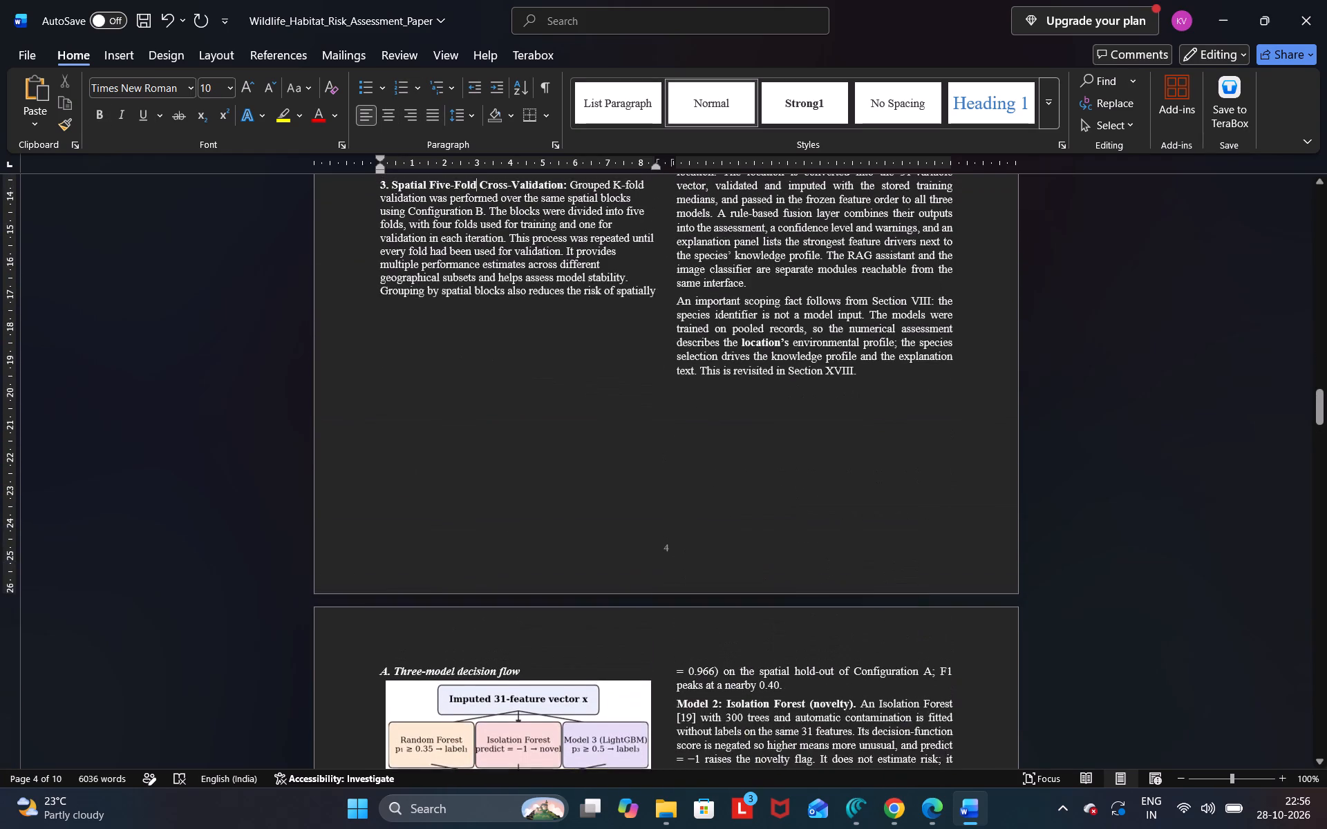
# Review the Proposed Methodology section, including the three validation protocol paragraphs and the page layout around them.
pyautogui.press('Up')
pyautogui.press('Up')
pyautogui.press('Up')
pyautogui.press('Up')
pyautogui.press('Up')
pyautogui.press('Up')
pyautogui.press('Up')
pyautogui.press('Up')
pyautogui.press('Up')
pyautogui.press('Up')
pyautogui.press('Up')
pyautogui.press('Up')
pyautogui.press('Up')
pyautogui.press('Up')
pyautogui.press('Up')
pyautogui.press('Up')
pyautogui.press('Up')
pyautogui.press('Up')
pyautogui.press('Up')
pyautogui.press('Up')
pyautogui.press('Up')
pyautogui.press('Up')
pyautogui.press('Up')
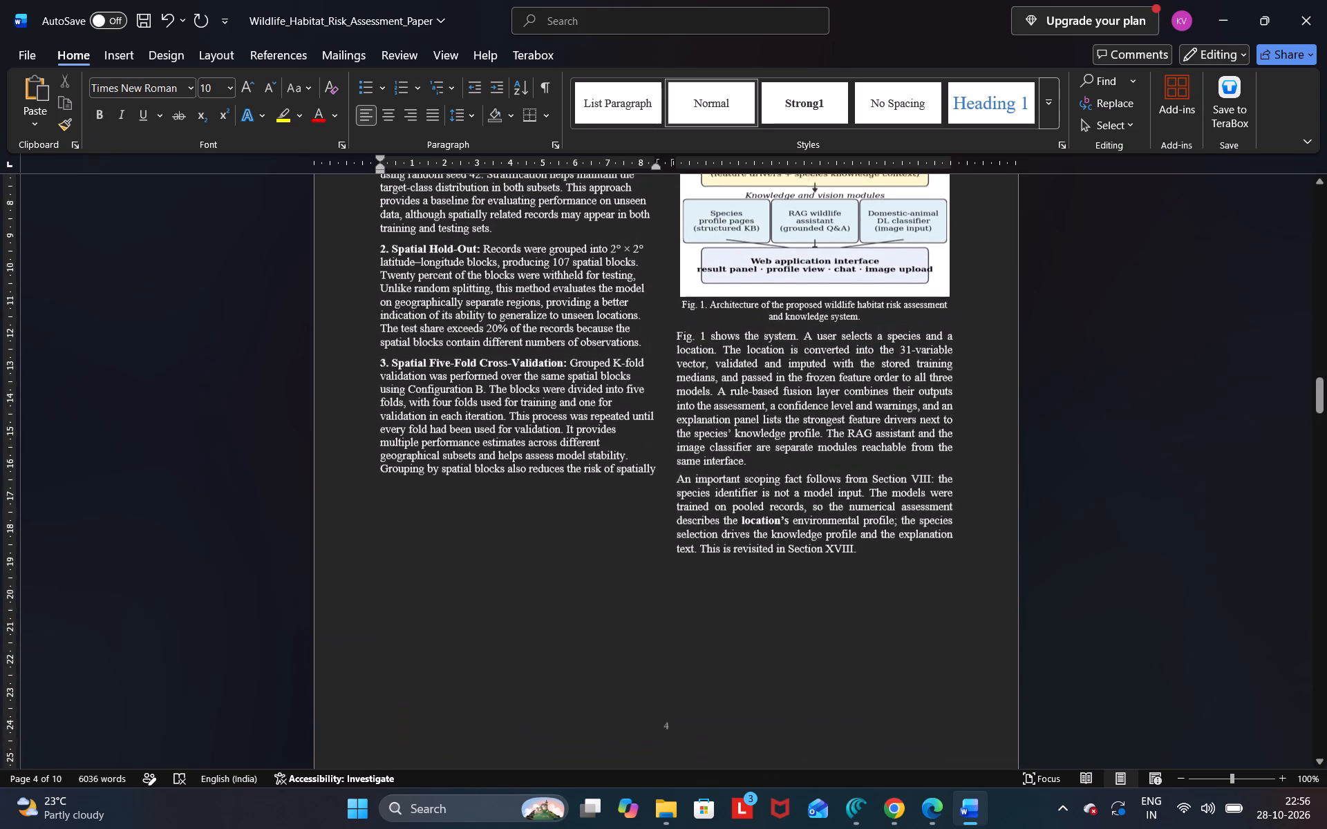
pyautogui.press('Up')
pyautogui.press('Up')
pyautogui.press('Up')
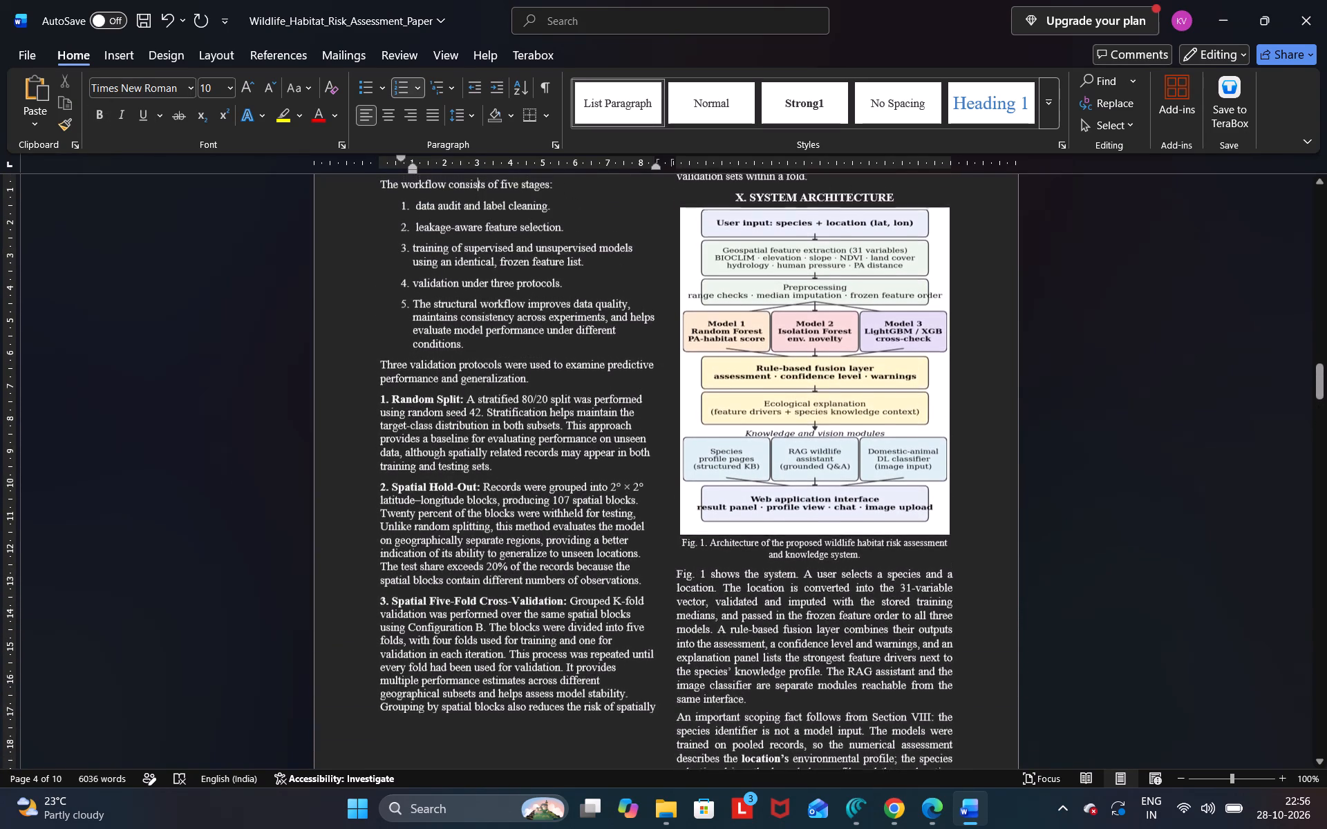
pyautogui.press('Up')
pyautogui.press('Up')
pyautogui.press('Down')
pyautogui.press('Down')
pyautogui.press('Down')
pyautogui.press('Down')
pyautogui.press('Down')
pyautogui.press('Down')
pyautogui.press('Down')
pyautogui.press('Down')
pyautogui.press('Down')
pyautogui.press('Down')
pyautogui.press('Down')
pyautogui.press('Down')
pyautogui.press('Down')
pyautogui.press('Down')
pyautogui.press('Down')
pyautogui.press('Down')
pyautogui.press('Down')
pyautogui.press('Down')
pyautogui.press('Down')
pyautogui.press('Down')
pyautogui.press('Down')
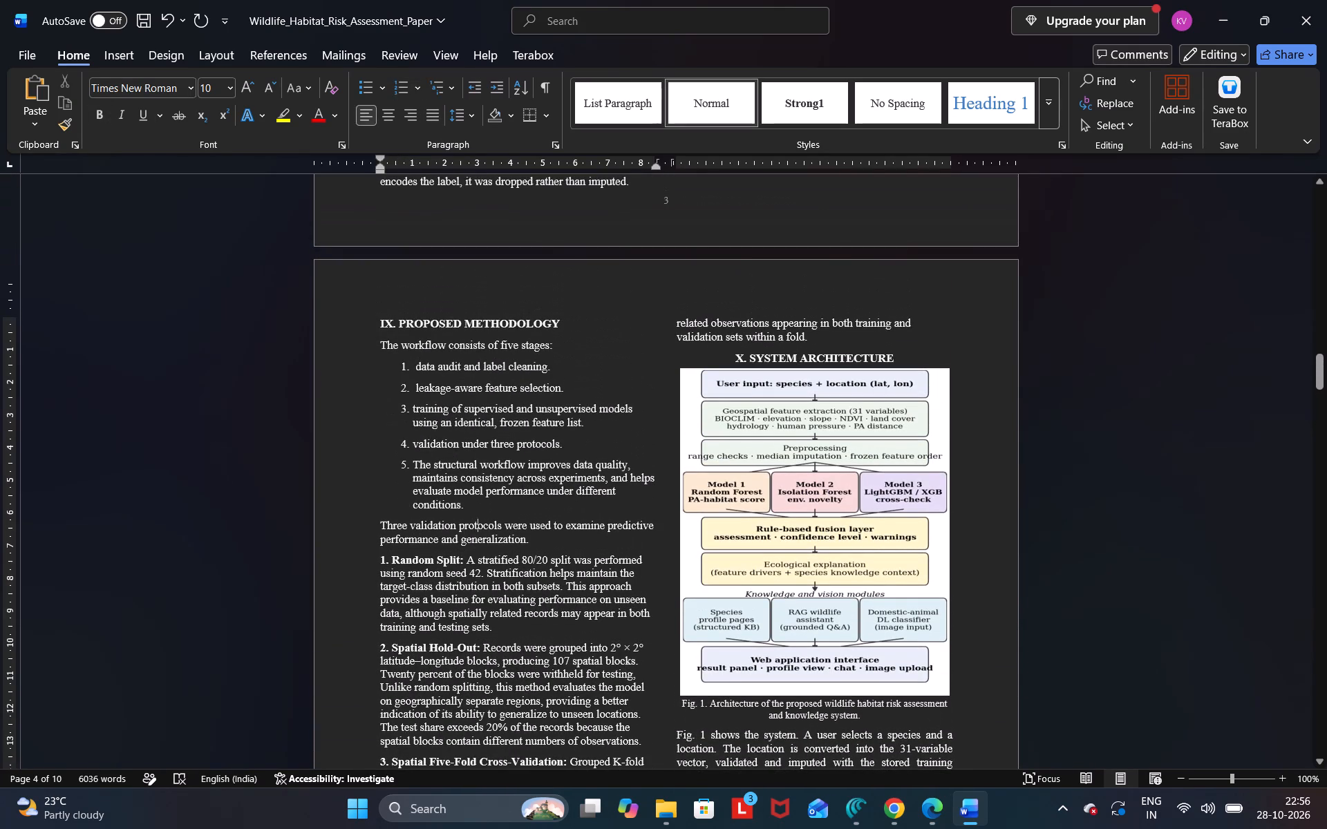
pyautogui.press('Down')
pyautogui.press('Down')
pyautogui.press('Down')
pyautogui.press('Down')
pyautogui.press('Down')
pyautogui.press('Down')
pyautogui.press('Down')
pyautogui.press('Down')
pyautogui.press('Down')
pyautogui.press('Down')
pyautogui.press('Down')
pyautogui.press('Down')
pyautogui.press('Down')
pyautogui.press('Down')
pyautogui.press('Down')
pyautogui.press('Down')
pyautogui.press('Down')
pyautogui.press('Up')
pyautogui.press('Up')
pyautogui.press('Up')
pyautogui.press('Up')
pyautogui.press('Up')
pyautogui.press('Up')
pyautogui.press('Up')
pyautogui.press('Up')
pyautogui.press('Up')
pyautogui.press('Up')
pyautogui.press('Up')
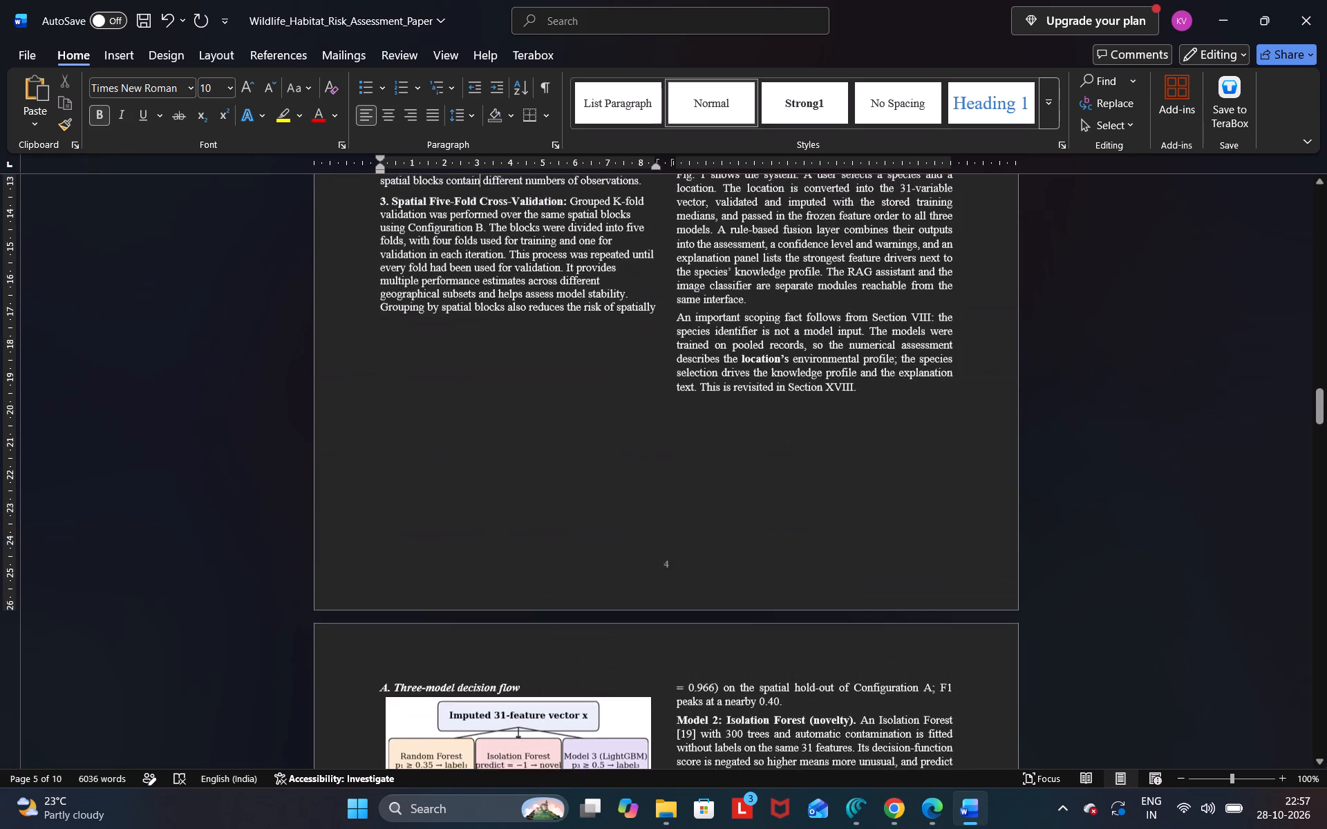
pyautogui.press('Up')
pyautogui.press('Up')
pyautogui.press('Up')
pyautogui.press('Up')
pyautogui.press('Up')
pyautogui.press('Up')
pyautogui.press('Up')
pyautogui.press('Up')
pyautogui.press('Up')
pyautogui.press('Up')
pyautogui.press('Up')
pyautogui.press('Up')
pyautogui.press('Up')
pyautogui.press('Up')
pyautogui.press('Up')
pyautogui.press('Up')
pyautogui.press('Up')
pyautogui.press('Up')
pyautogui.press('Up')
pyautogui.press('Up')
pyautogui.press('Up')
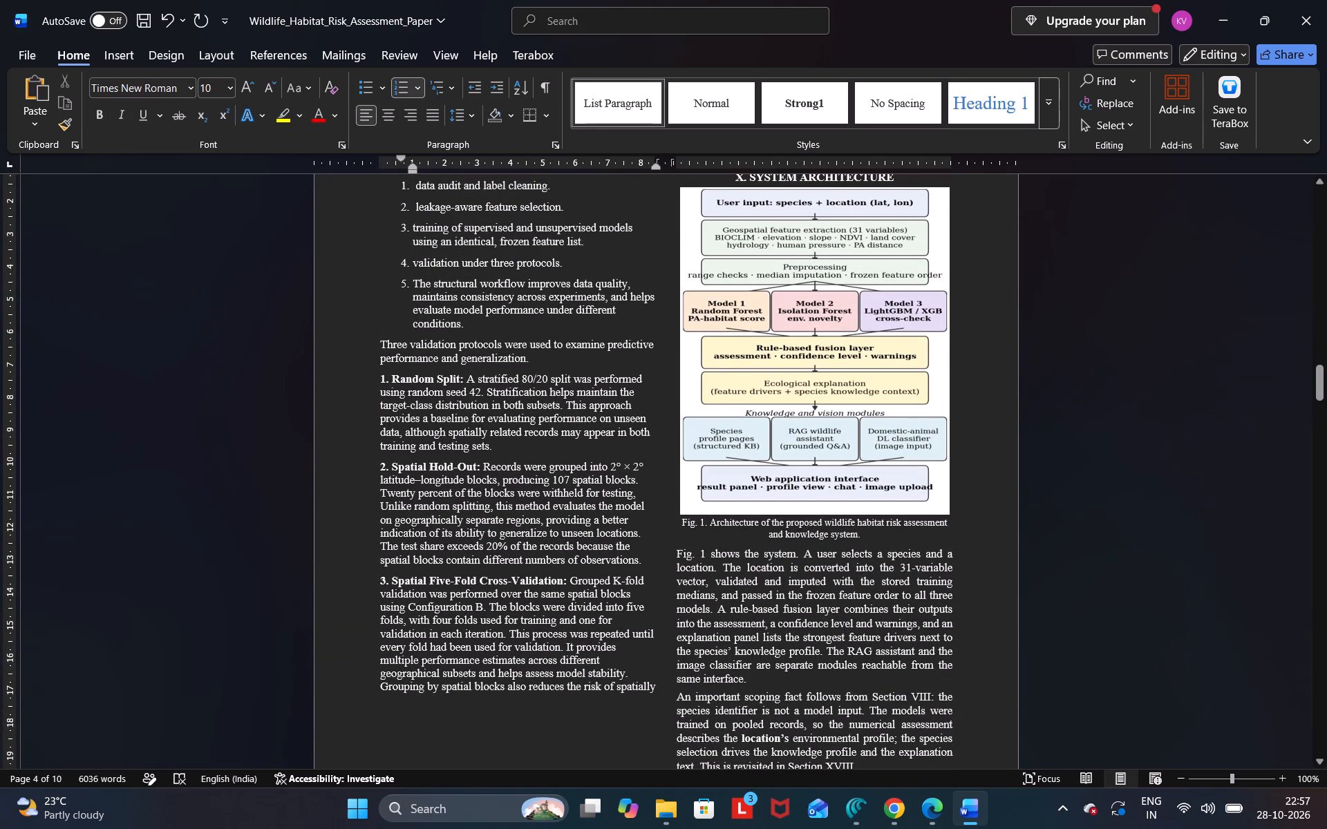
pyautogui.moveTo(376, 375); pyautogui.dragTo(377, 375)
pyautogui.moveTo(377, 375); pyautogui.dragTo(649, 693)
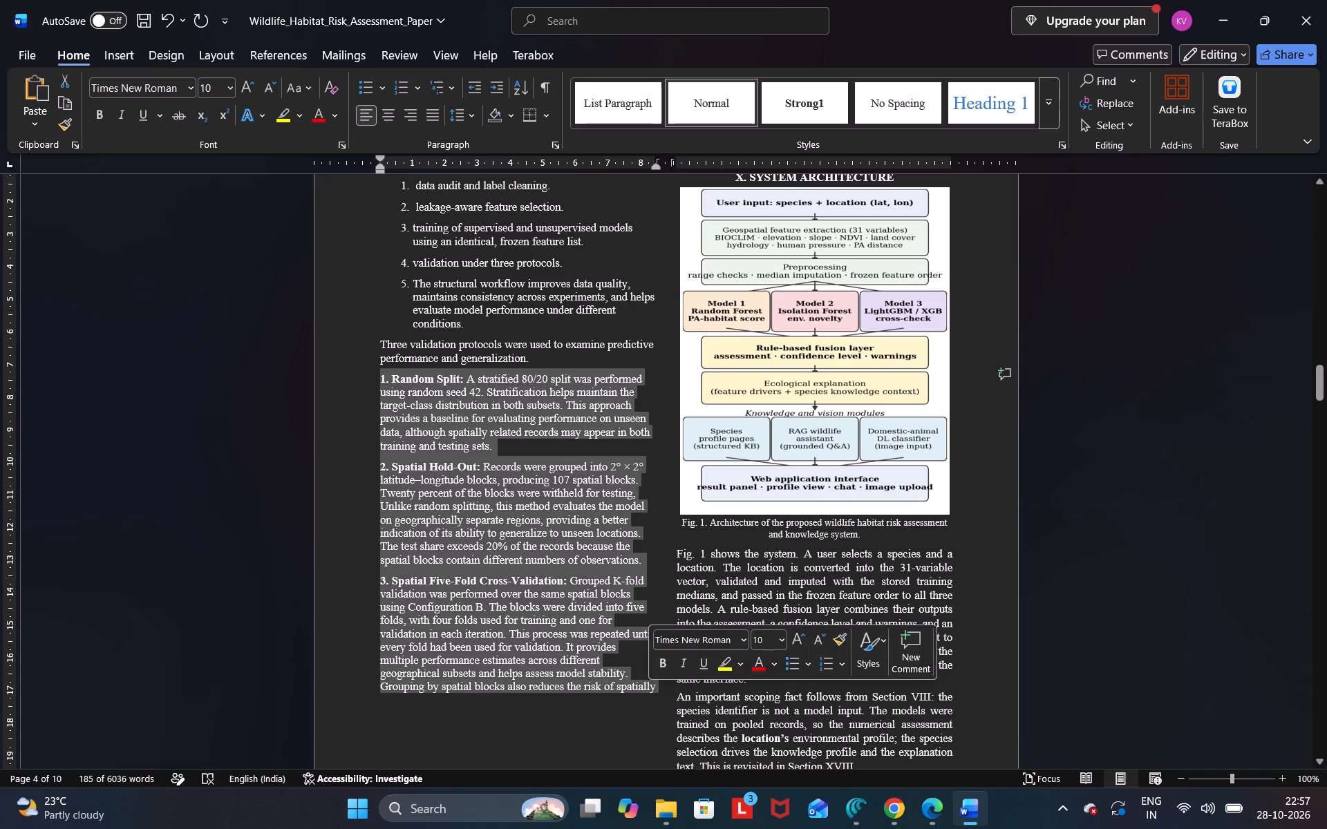
pyautogui.hotkey('ctrl', 'c')
pyautogui.click(649, 693)
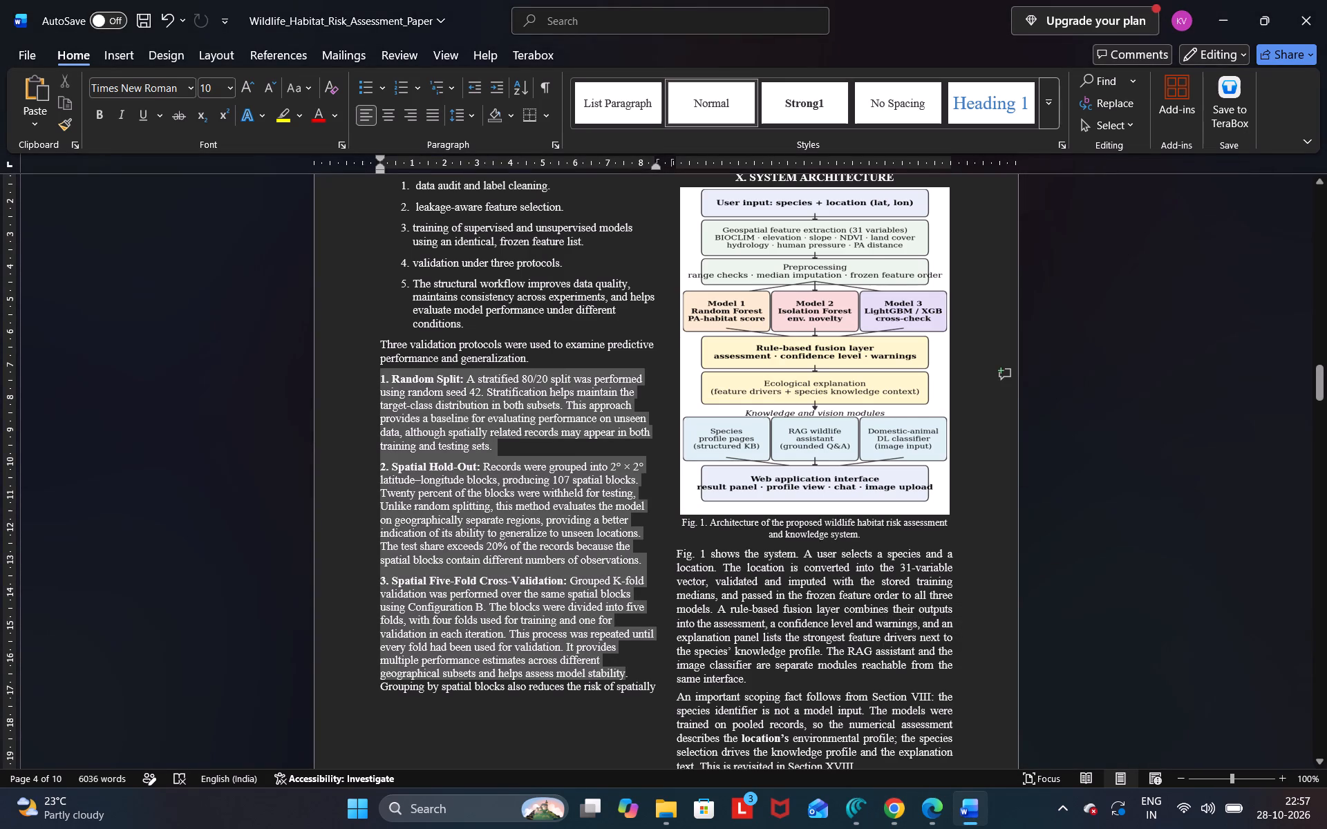
pyautogui.moveTo(614, 689); pyautogui.dragTo(652, 689)
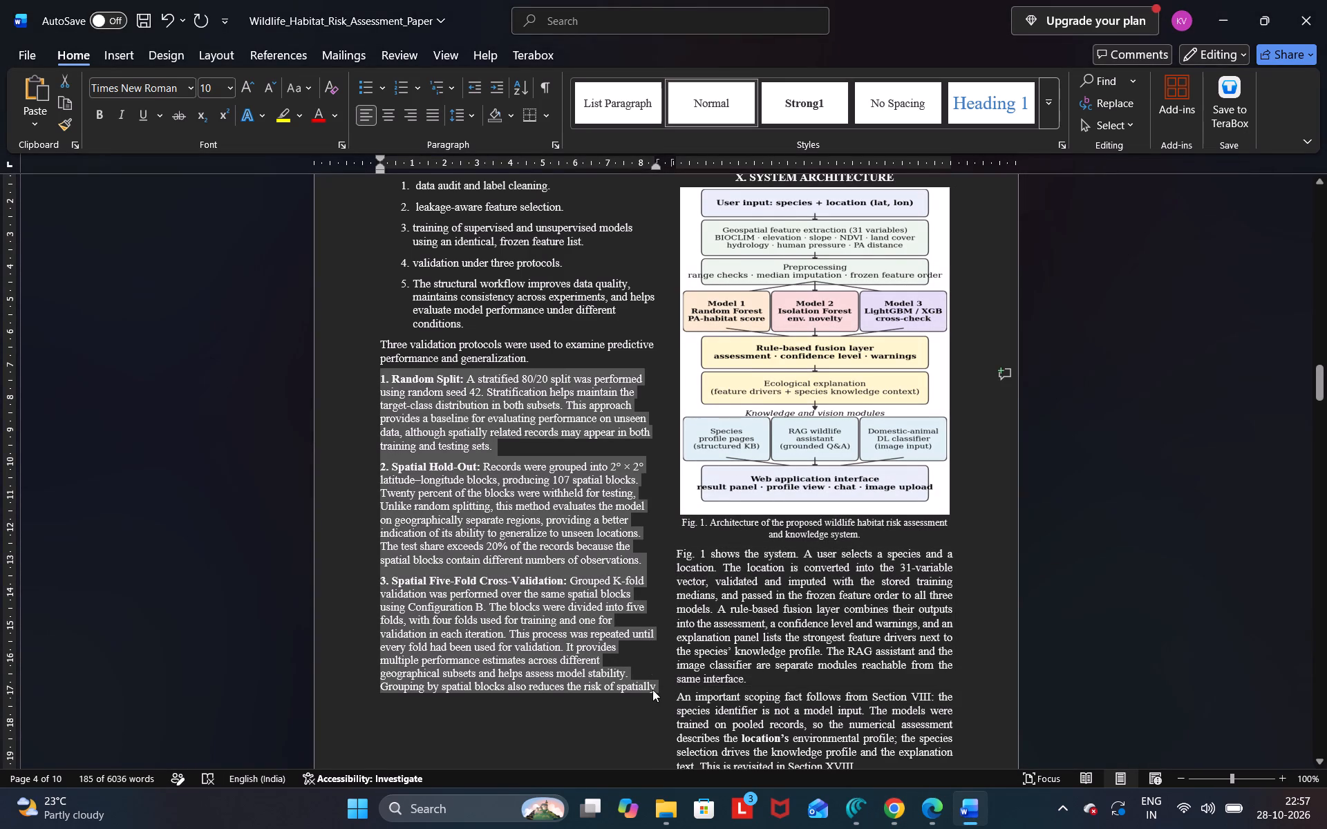
pyautogui.hotkey('ctrl', 'v')
# Review the newly pasted Random Split, Spatial Hold-Out and Spatial Five-Fold Cross-Validation paragraphs and the layout around them.
pyautogui.click(529, 554)
pyautogui.press('Down')
pyautogui.press('Down')
pyautogui.press('Down')
pyautogui.press('Down')
pyautogui.press('Down')
pyautogui.press('Down')
pyautogui.press('Down')
pyautogui.press('Down')
pyautogui.press('Down')
pyautogui.press('Down')
pyautogui.press('Down')
pyautogui.press('Down')
pyautogui.press('Down')
pyautogui.press('Down')
pyautogui.press('Down')
pyautogui.press('Down')
pyautogui.press('Down')
pyautogui.press('Down')
pyautogui.press('Down')
pyautogui.press('Down')
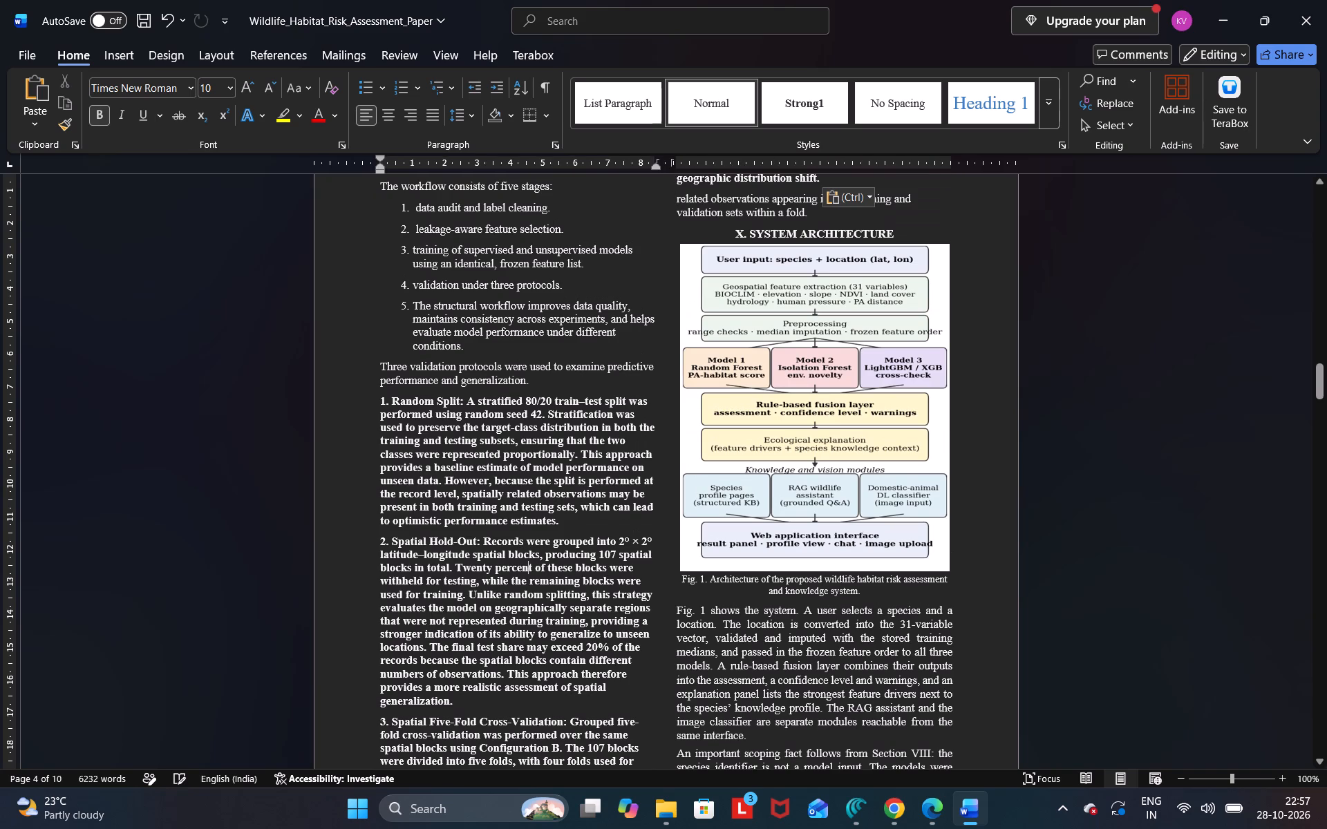
pyautogui.press('Down')
pyautogui.press('Up')
pyautogui.press('Up')
pyautogui.press('Up')
pyautogui.press('Up')
pyautogui.press('Up')
pyautogui.press('Up')
pyautogui.press('Up')
pyautogui.press('Up')
pyautogui.press('Up')
pyautogui.press('Up')
pyautogui.press('Up')
pyautogui.press('Up')
pyautogui.press('Up')
pyautogui.press('Up')
pyautogui.press('Up')
pyautogui.press('Up')
pyautogui.press('Up')
pyautogui.press('Up')
pyautogui.press('Up')
pyautogui.press('Up')
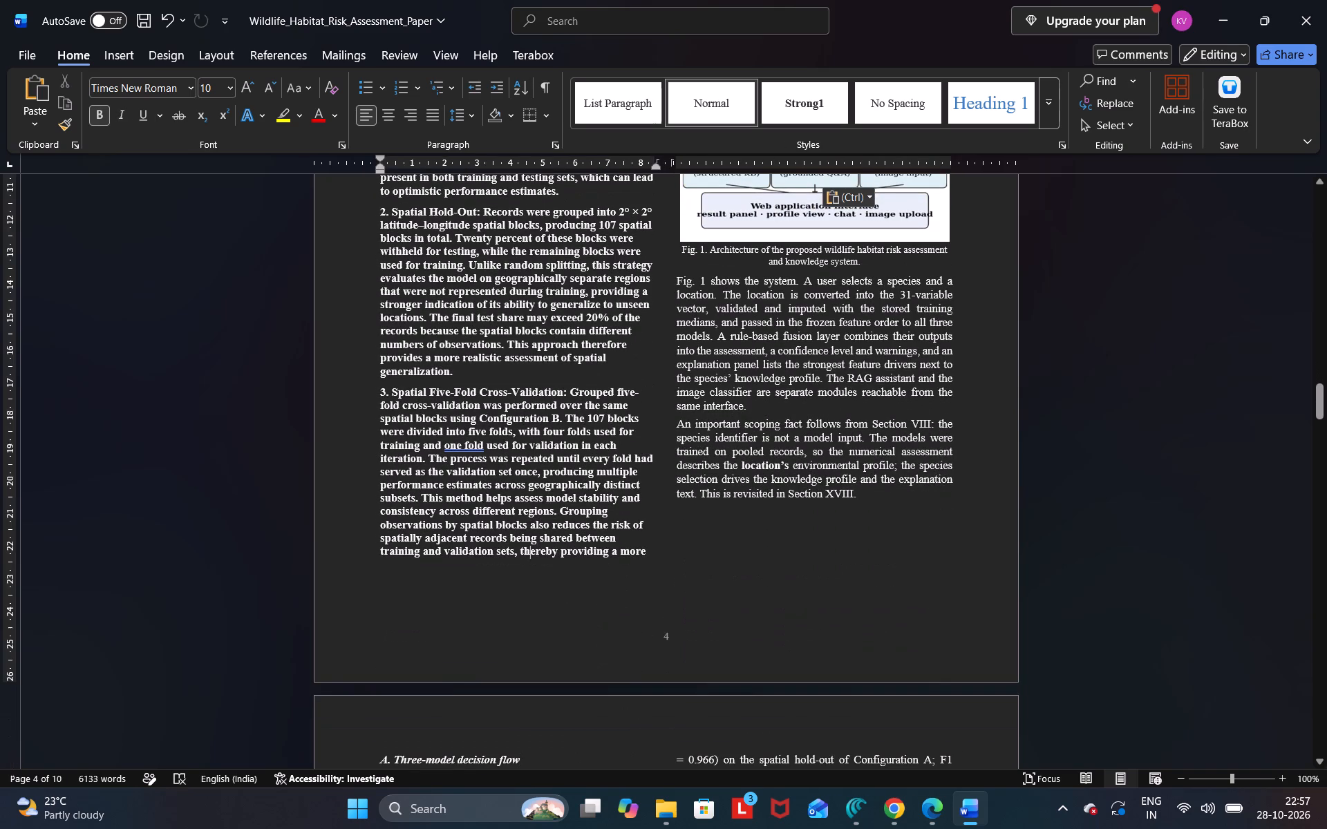
pyautogui.press('Up')
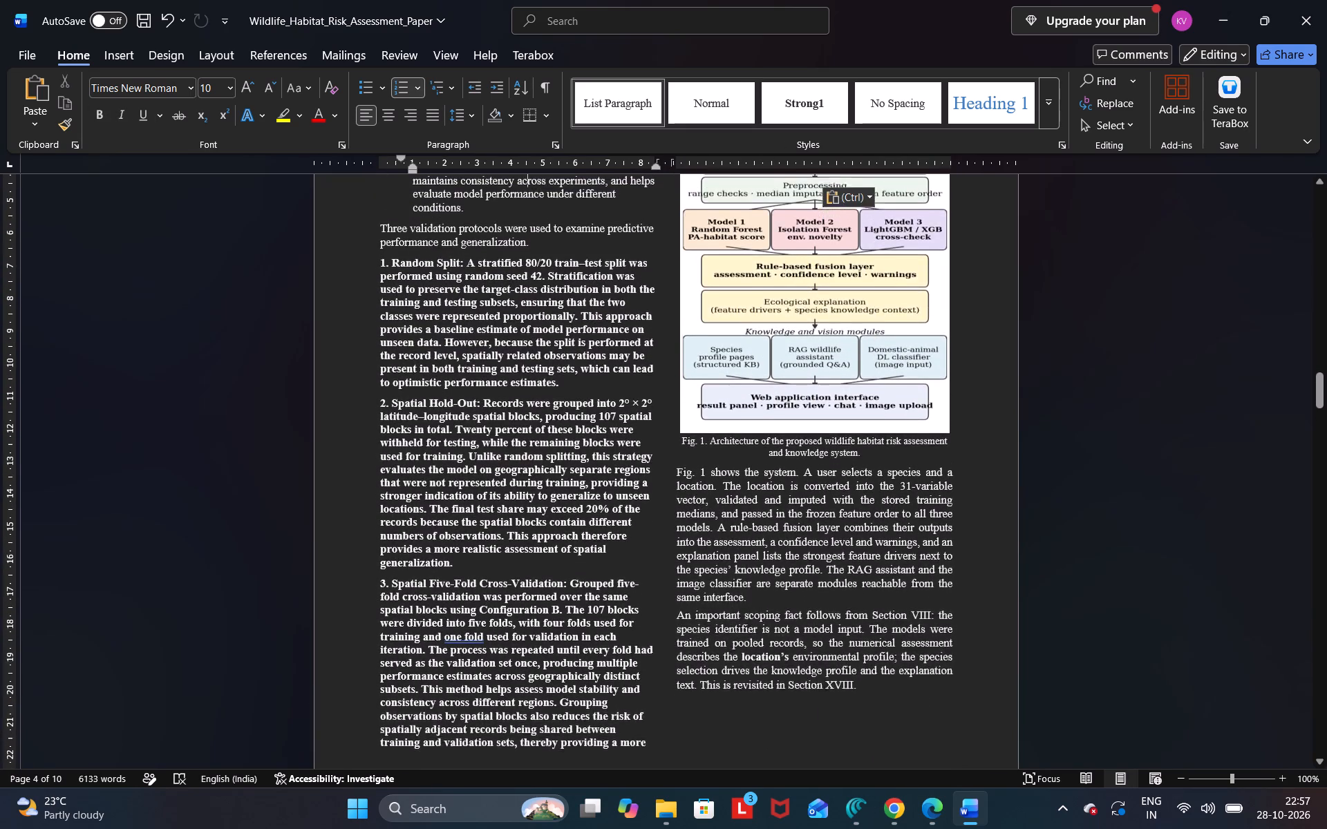
pyautogui.press('Up')
pyautogui.press('Up')
pyautogui.press('Up')
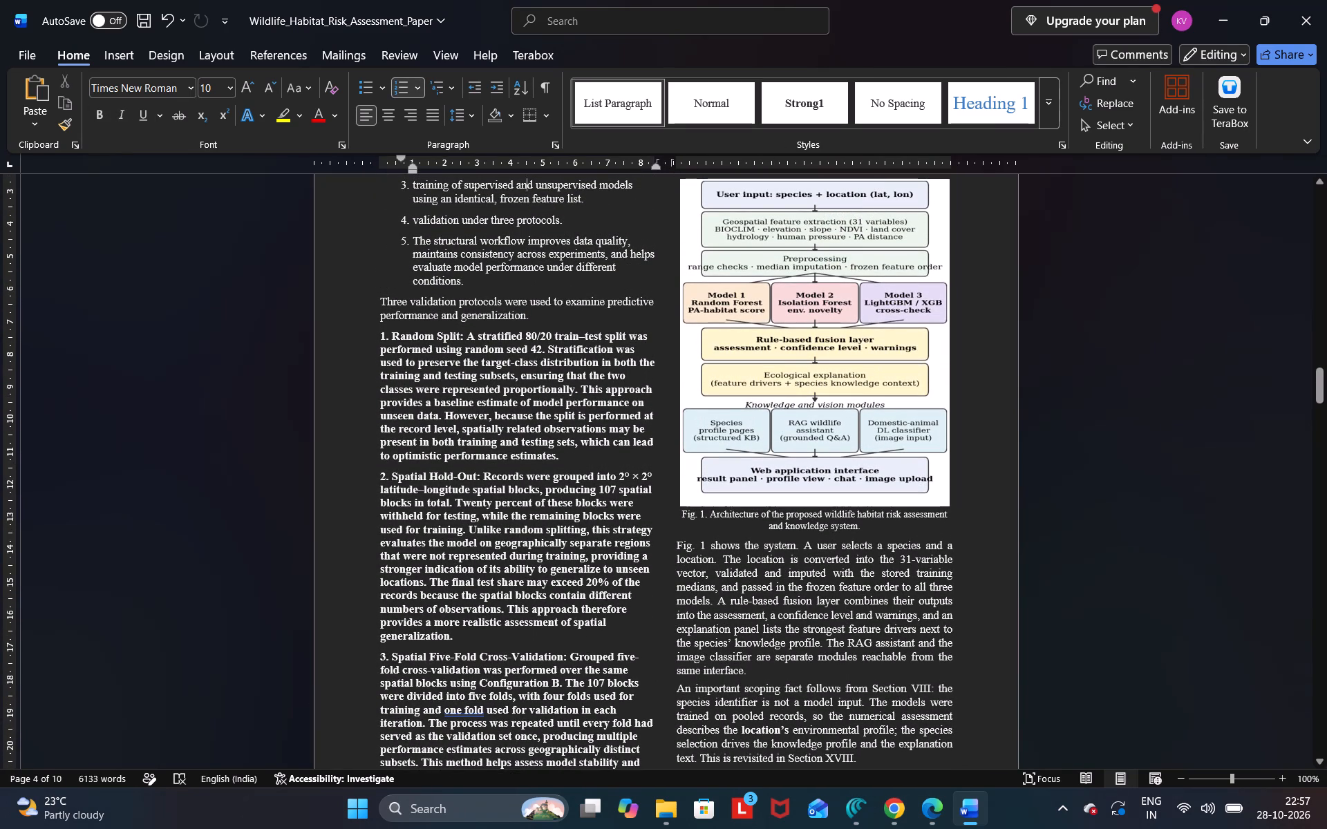
# Remove bold from the body text of the three validation protocol paragraphs in the first column, keeping their numbered lead-in titles bold.
pyautogui.moveTo(469, 334); pyautogui.dragTo(513, 387)
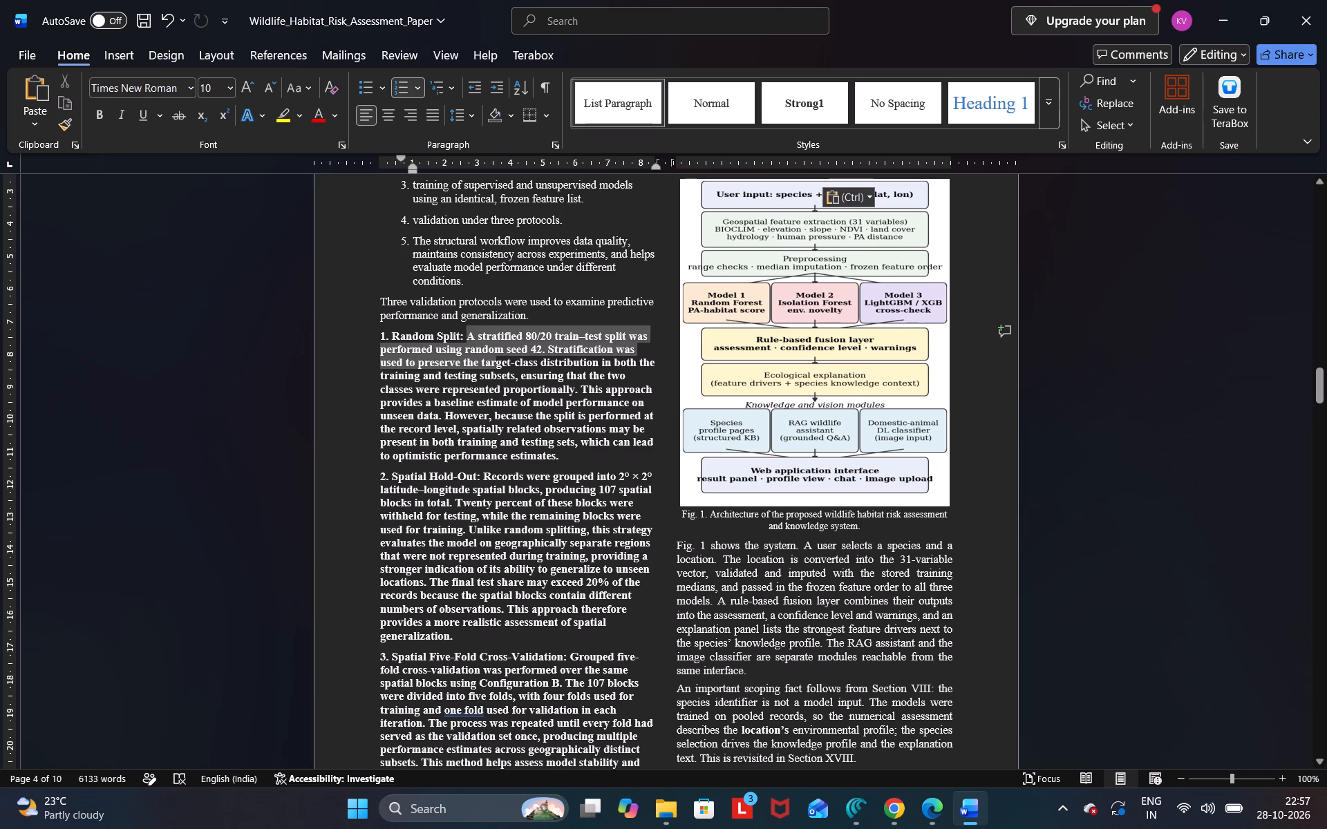
pyautogui.moveTo(513, 387); pyautogui.dragTo(568, 455)
pyautogui.hotkey('ctrl', 'b')
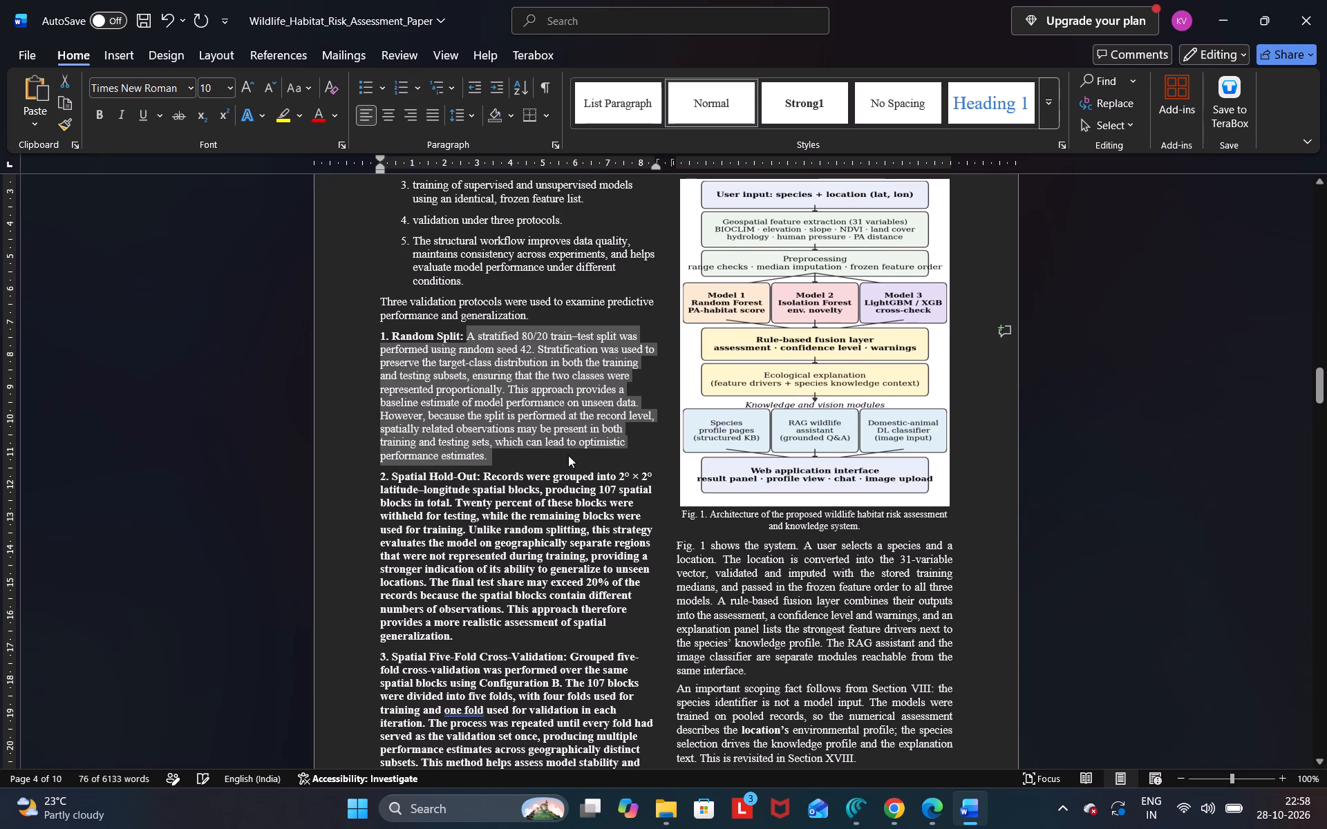
pyautogui.moveTo(486, 475); pyautogui.dragTo(508, 620)
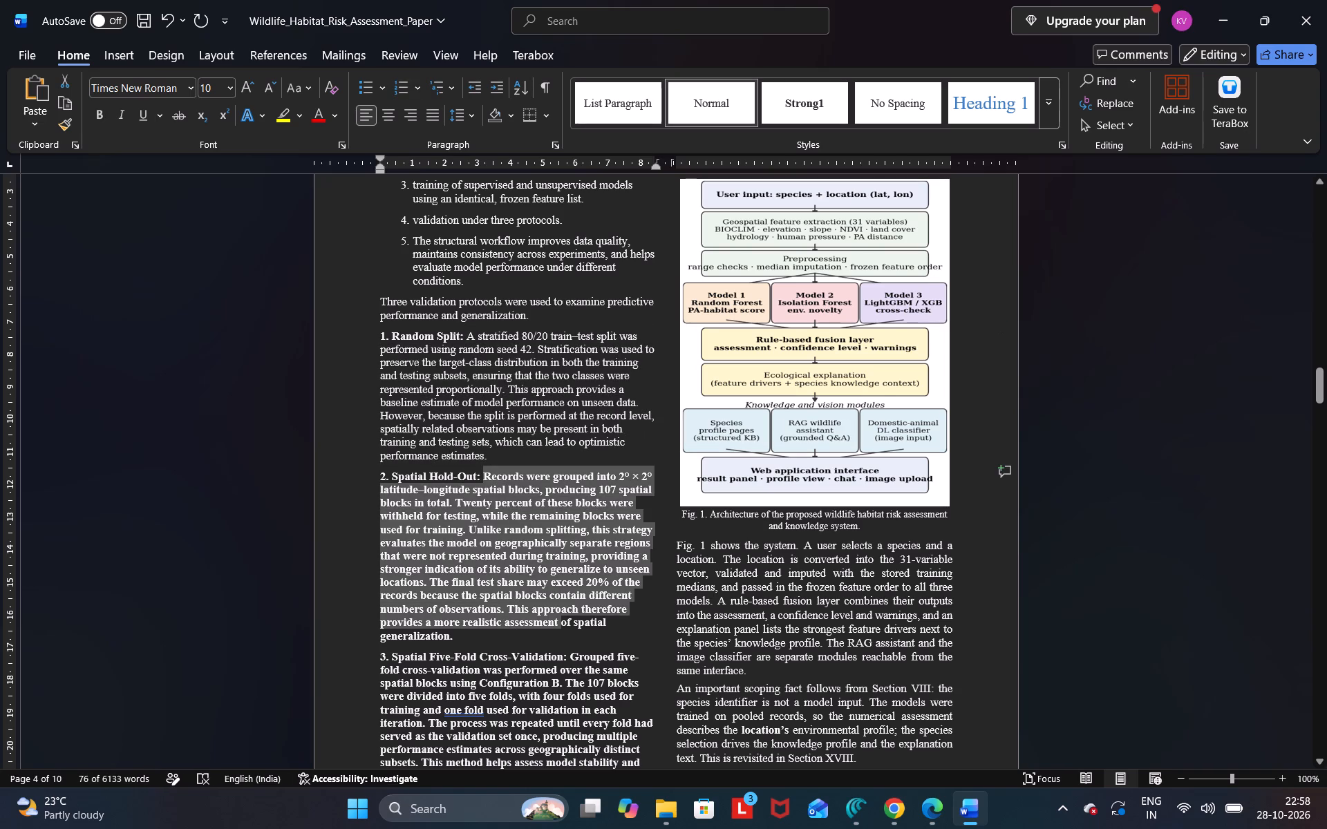
pyautogui.moveTo(508, 620); pyautogui.dragTo(498, 637)
pyautogui.hotkey('ctrl', 'b')
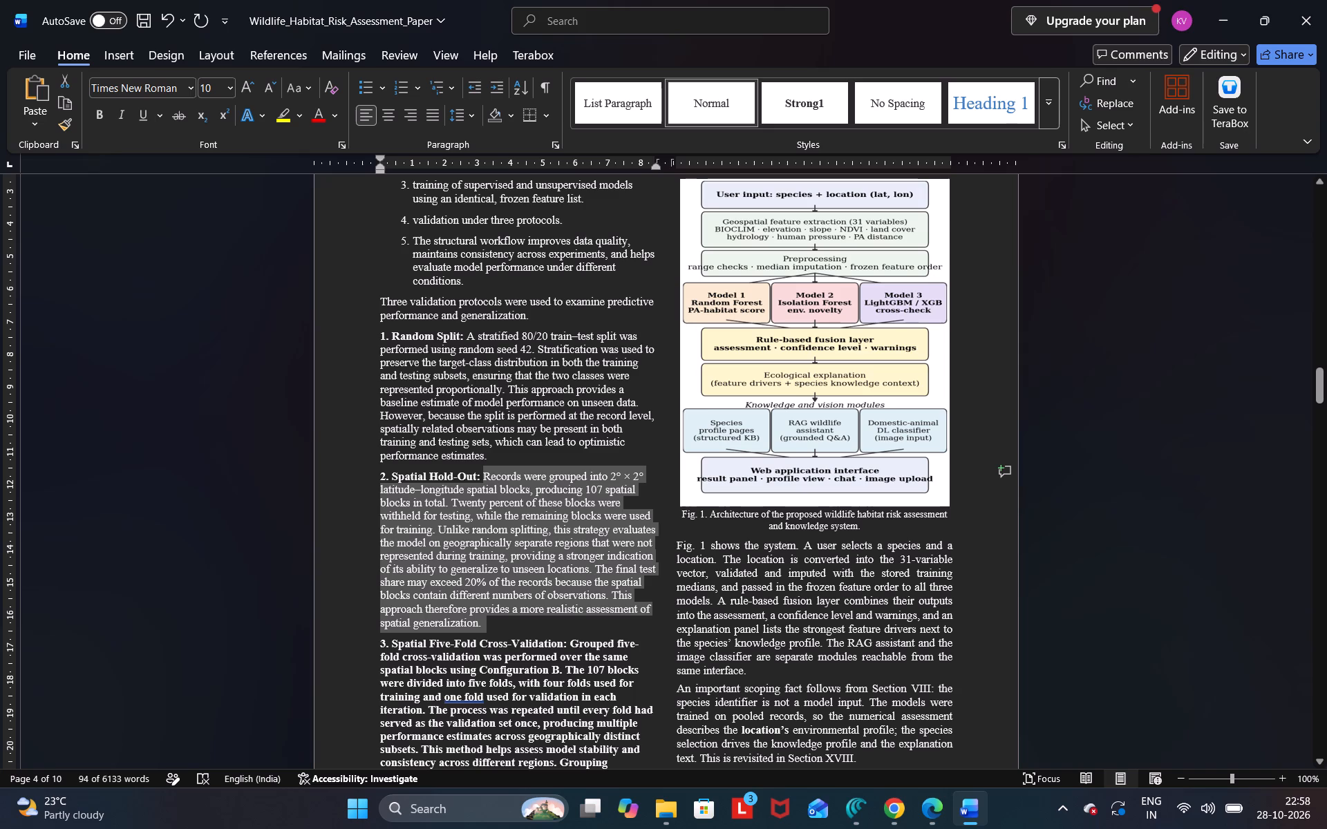
pyautogui.moveTo(571, 643); pyautogui.dragTo(612, 765)
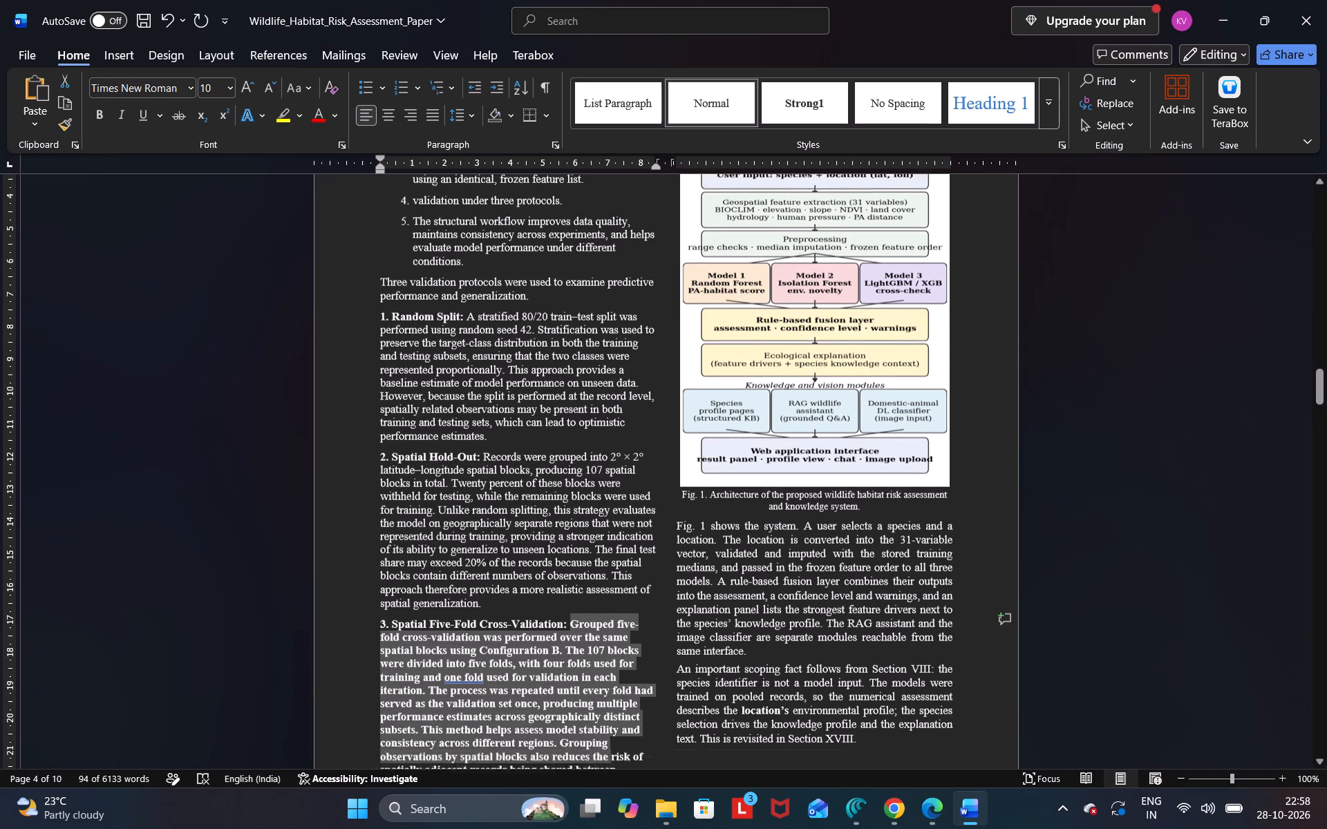
pyautogui.moveTo(612, 765); pyautogui.dragTo(661, 732)
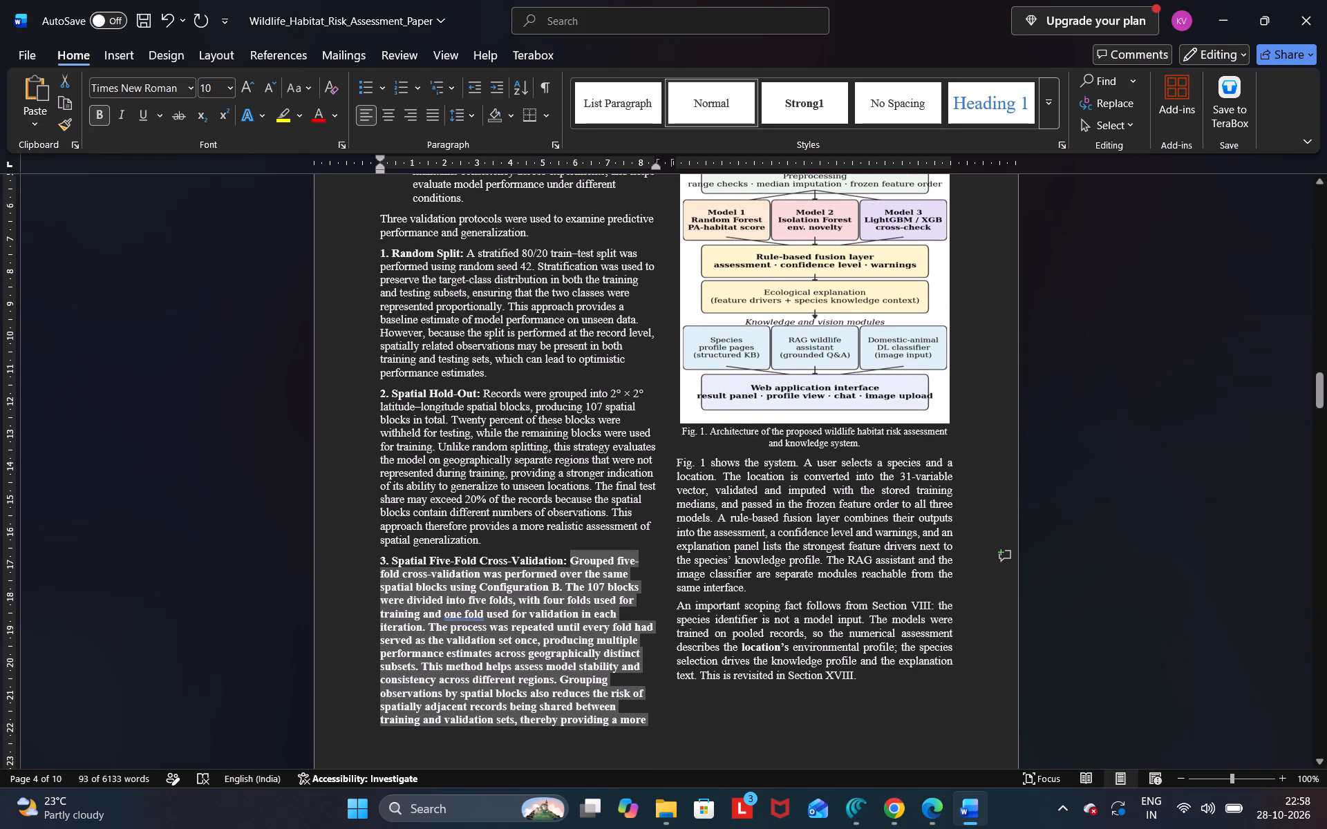
pyautogui.hotkey('ctrl', 'b')
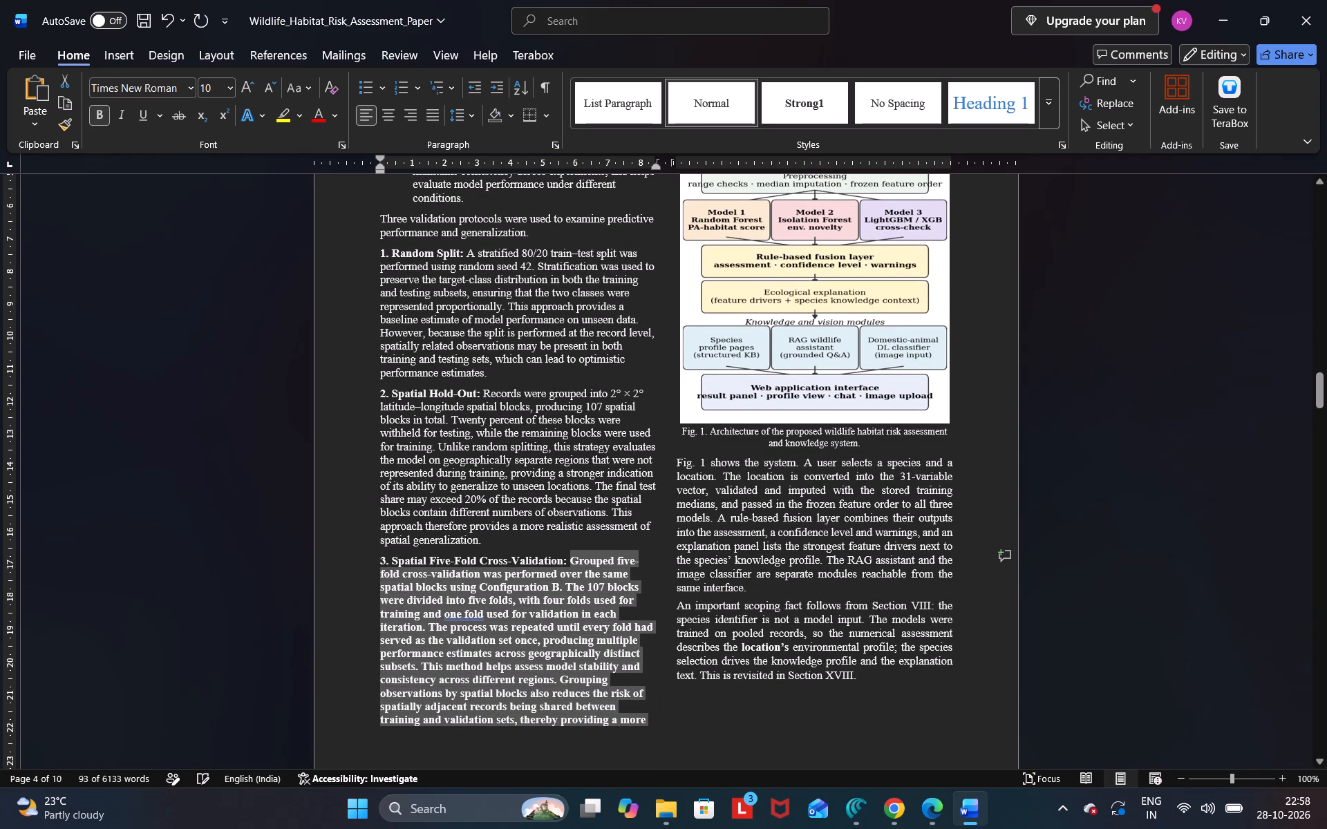
pyautogui.click(661, 732)
# Examine the reformatted validation protocol paragraphs and how their text continues into the second column and onto the following page.
pyautogui.click(489, 200)
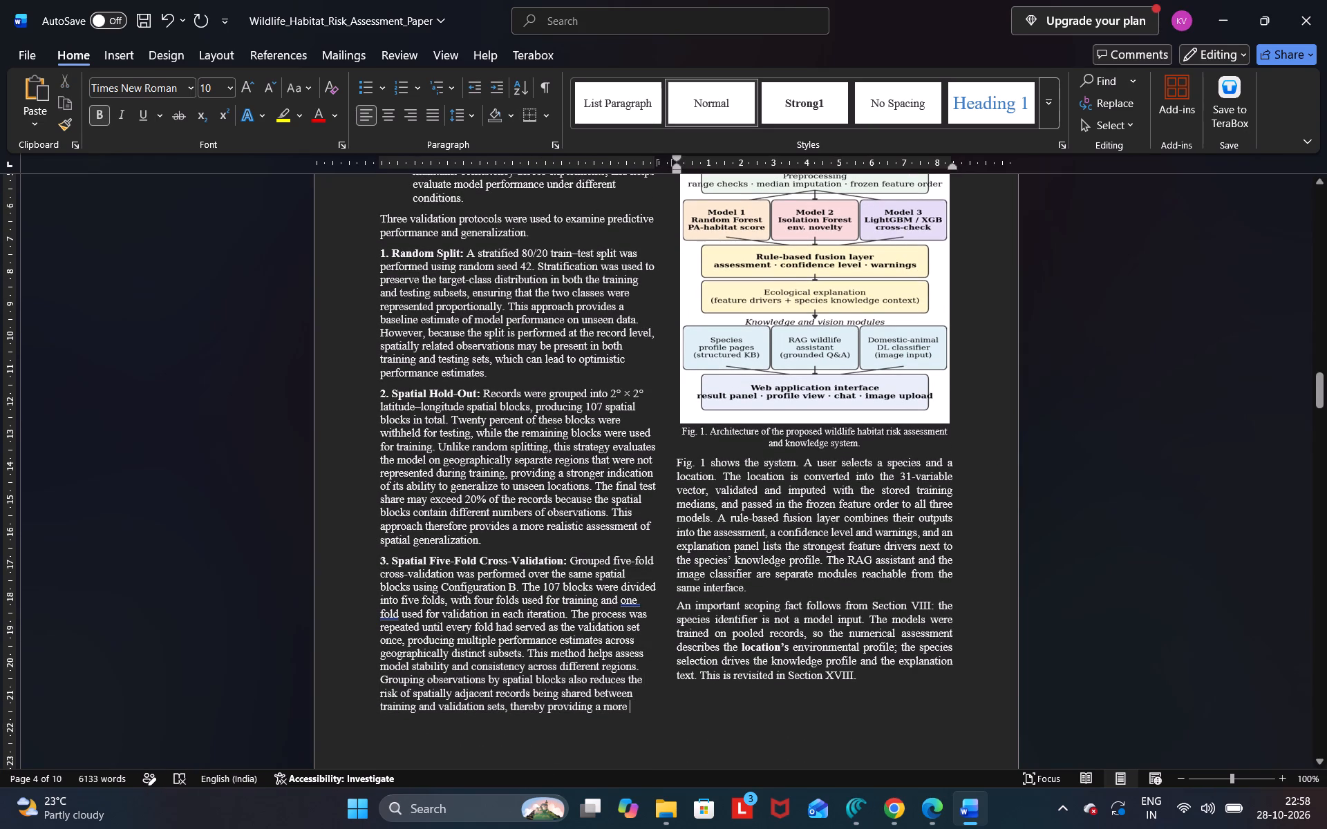
pyautogui.press('Down')
pyautogui.press('Down')
pyautogui.press('Down')
pyautogui.press('Down')
pyautogui.press('Down')
pyautogui.press('Down')
pyautogui.press('Down')
pyautogui.press('Down')
pyautogui.press('Down')
pyautogui.press('Down')
pyautogui.press('Down')
pyautogui.press('Down')
pyautogui.press('Down')
pyautogui.press('Down')
pyautogui.press('Down')
pyautogui.press('Down')
pyautogui.press('Down')
pyautogui.press('Down')
pyautogui.press('Down')
pyautogui.press('Down')
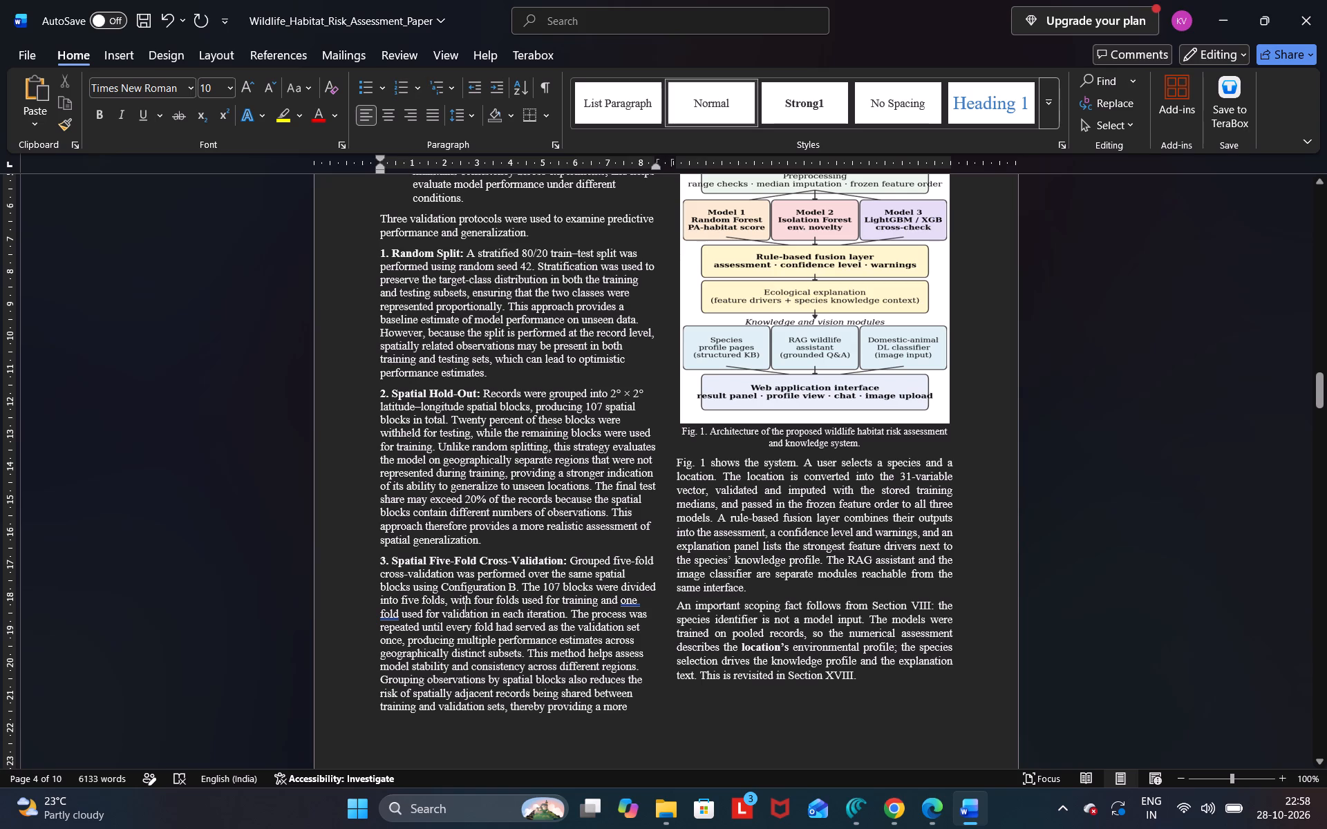
pyautogui.press('Up')
pyautogui.press('Up')
pyautogui.press('Up')
pyautogui.press('Up')
pyautogui.press('Up')
pyautogui.press('Up')
pyautogui.press('Up')
pyautogui.press('Up')
pyautogui.press('Up')
pyautogui.press('Up')
pyautogui.press('Up')
pyautogui.press('Up')
pyautogui.press('Up')
pyautogui.press('Up')
pyautogui.press('Up')
pyautogui.press('Up')
pyautogui.press('Up')
pyautogui.press('Up')
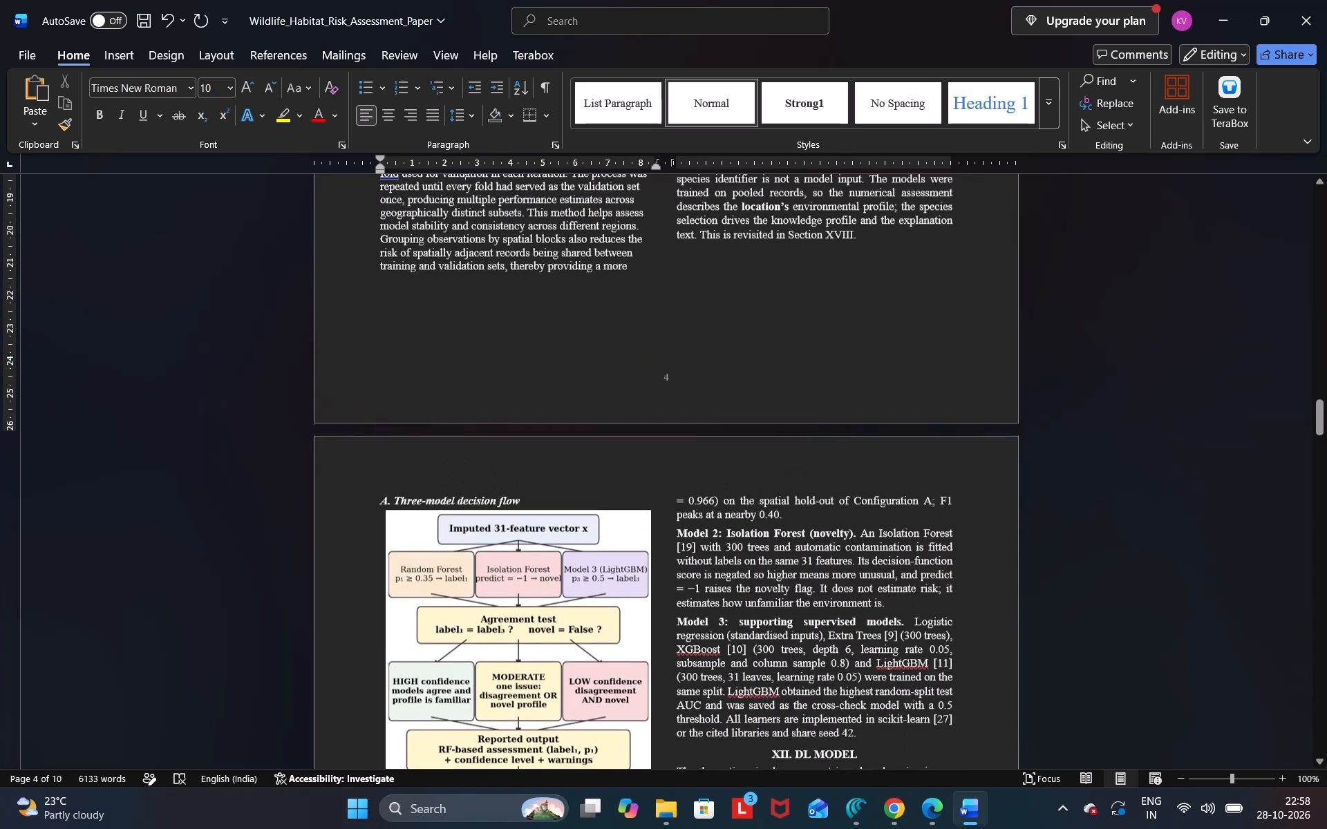
pyautogui.press('Up')
pyautogui.press('Up')
pyautogui.press('Up')
pyautogui.press('Up')
pyautogui.press('Up')
pyautogui.press('Up')
pyautogui.press('Up')
pyautogui.press('Up')
pyautogui.press('Up')
pyautogui.press('Up')
pyautogui.press('Up')
pyautogui.press('Up')
pyautogui.press('Up')
pyautogui.press('Up')
pyautogui.press('Up')
pyautogui.press('Up')
pyautogui.press('Up')
pyautogui.press('Up')
pyautogui.press('Up')
pyautogui.press('Up')
pyautogui.press('Up')
pyautogui.press('Up')
pyautogui.press('Up')
pyautogui.press('Up')
pyautogui.press('Up')
pyautogui.press('Up')
pyautogui.press('Up')
pyautogui.press('Up')
pyautogui.press('Up')
pyautogui.press('Up')
pyautogui.press('Up')
pyautogui.press('Up')
pyautogui.press('Up')
pyautogui.press('Up')
pyautogui.press('Up')
pyautogui.press('Up')
pyautogui.press('Up')
pyautogui.press('Up')
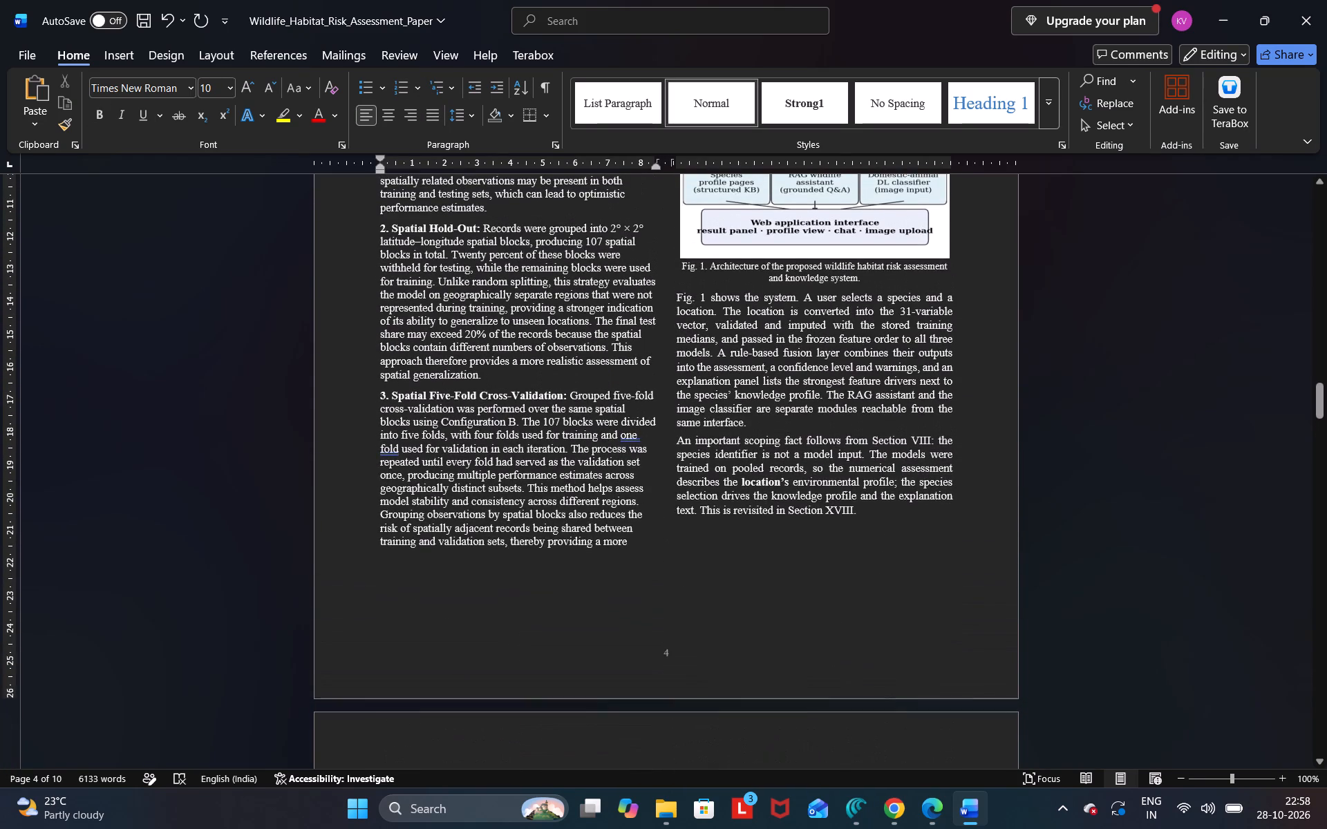
pyautogui.press('Up')
pyautogui.press('Down')
pyautogui.press('Down')
pyautogui.press('Down')
pyautogui.press('Down')
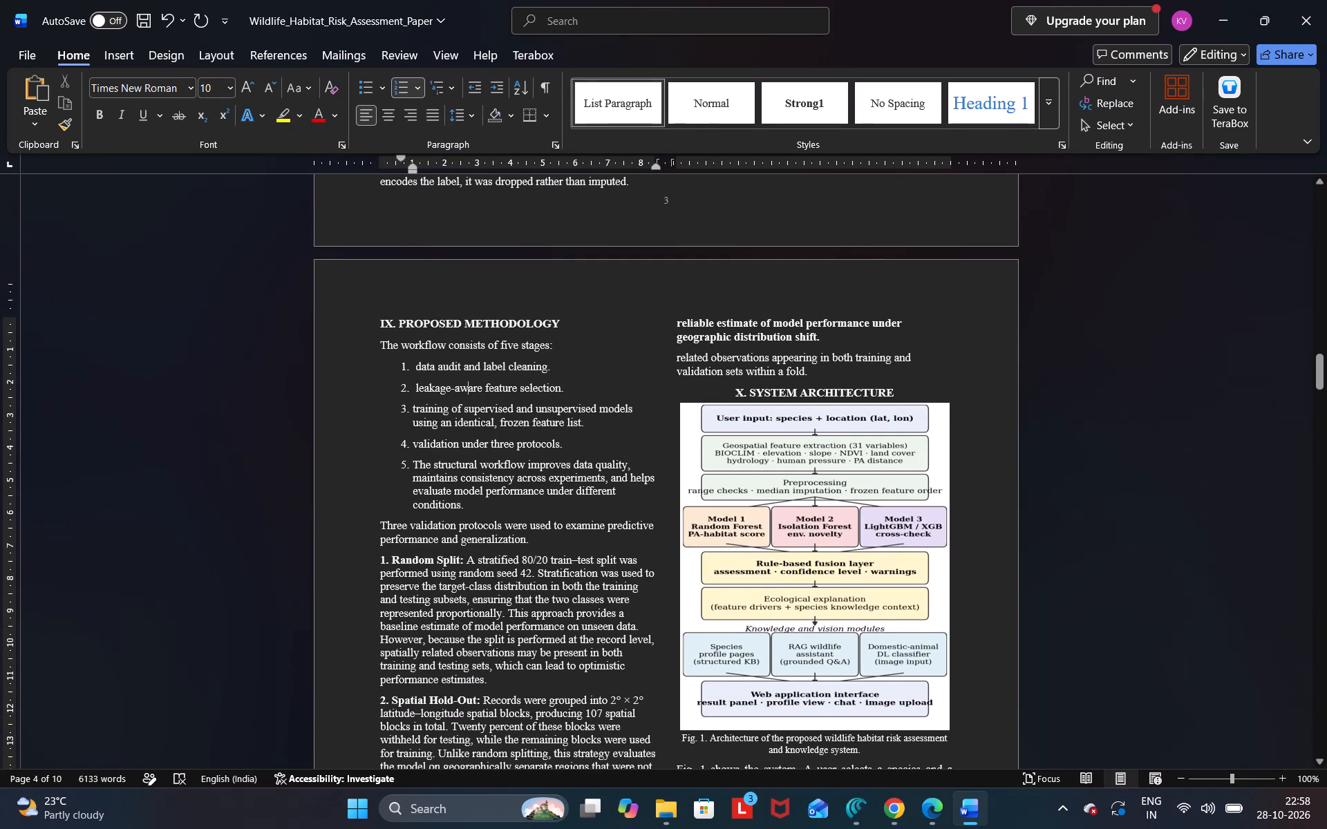
# Delete the space between "more" and "reliable" where the Spatial Five-Fold Cross-Validation paragraph continues in the second column.
pyautogui.click(675, 323)
pyautogui.press('BackSpace')
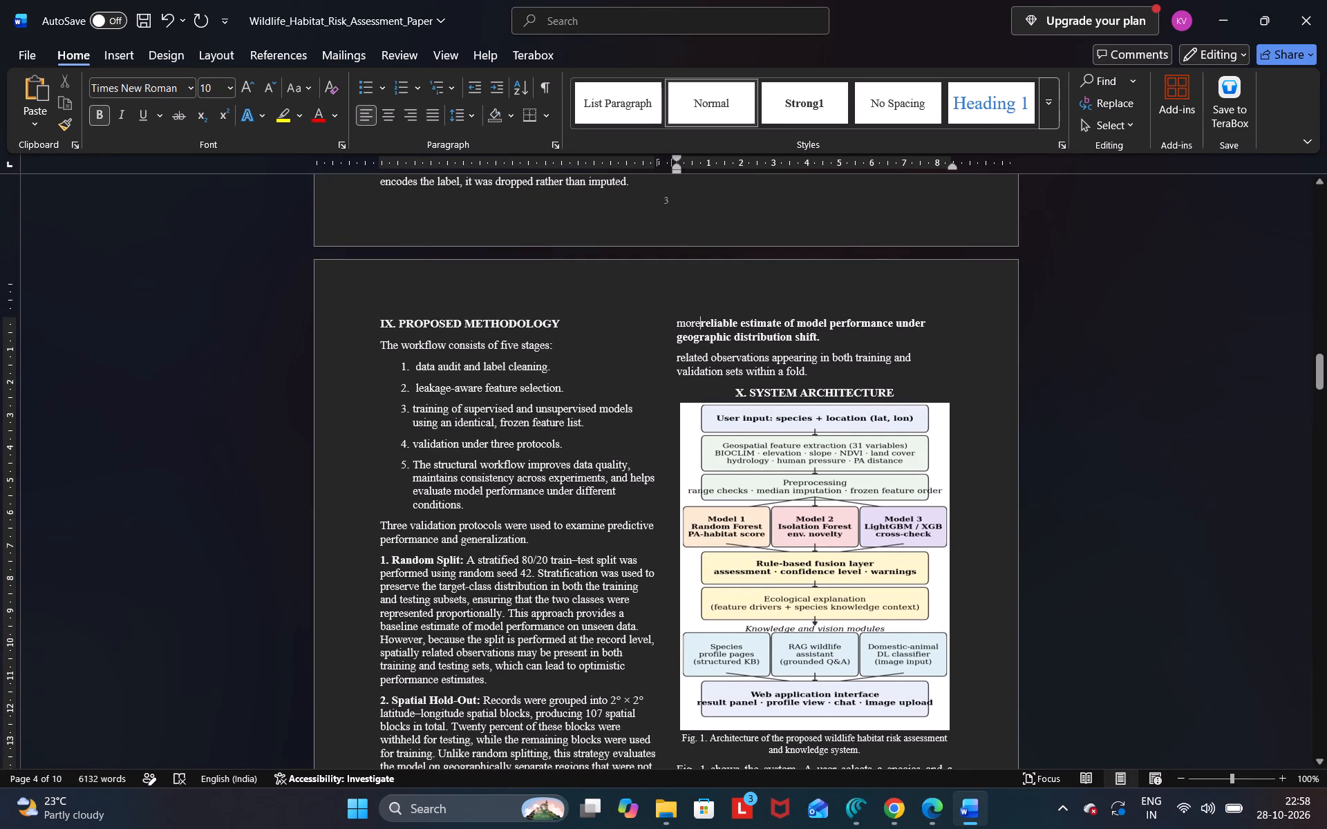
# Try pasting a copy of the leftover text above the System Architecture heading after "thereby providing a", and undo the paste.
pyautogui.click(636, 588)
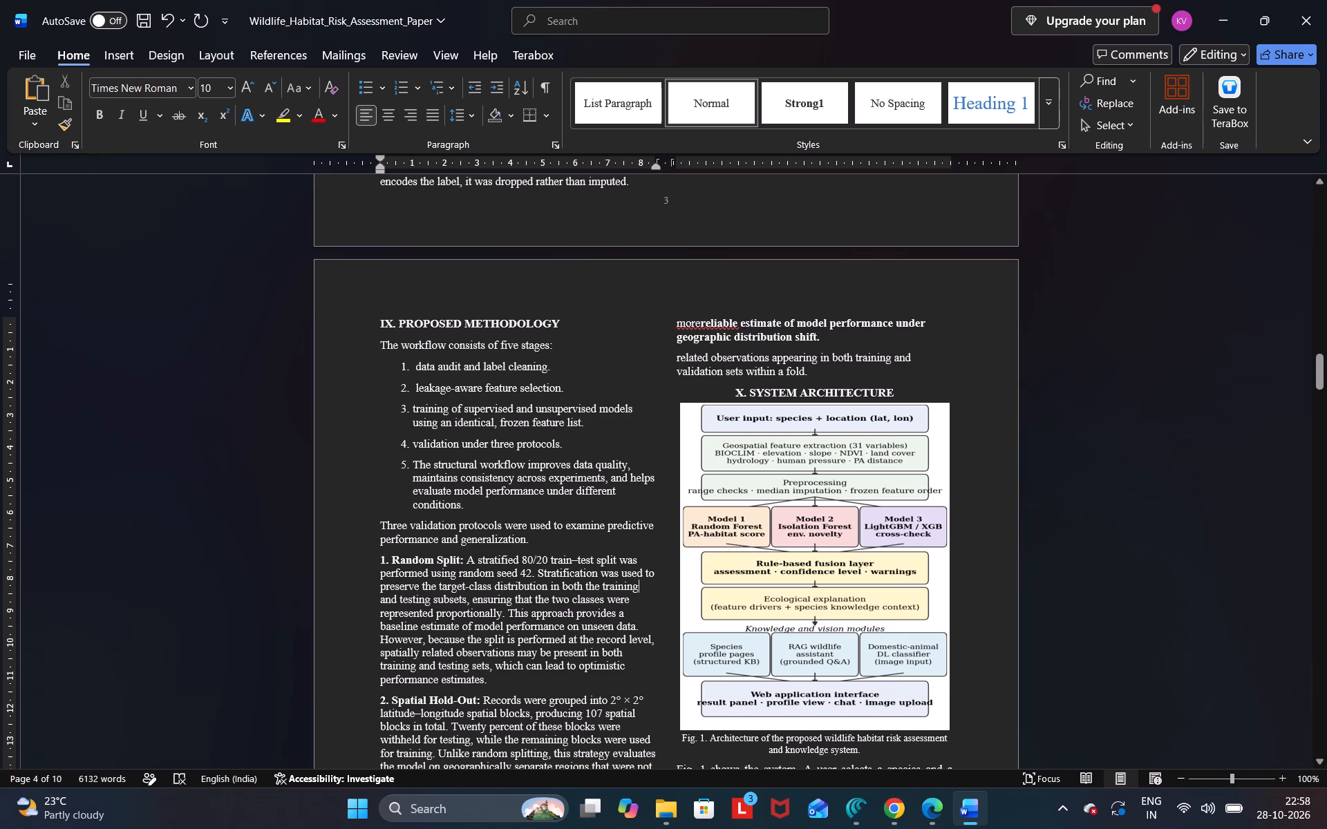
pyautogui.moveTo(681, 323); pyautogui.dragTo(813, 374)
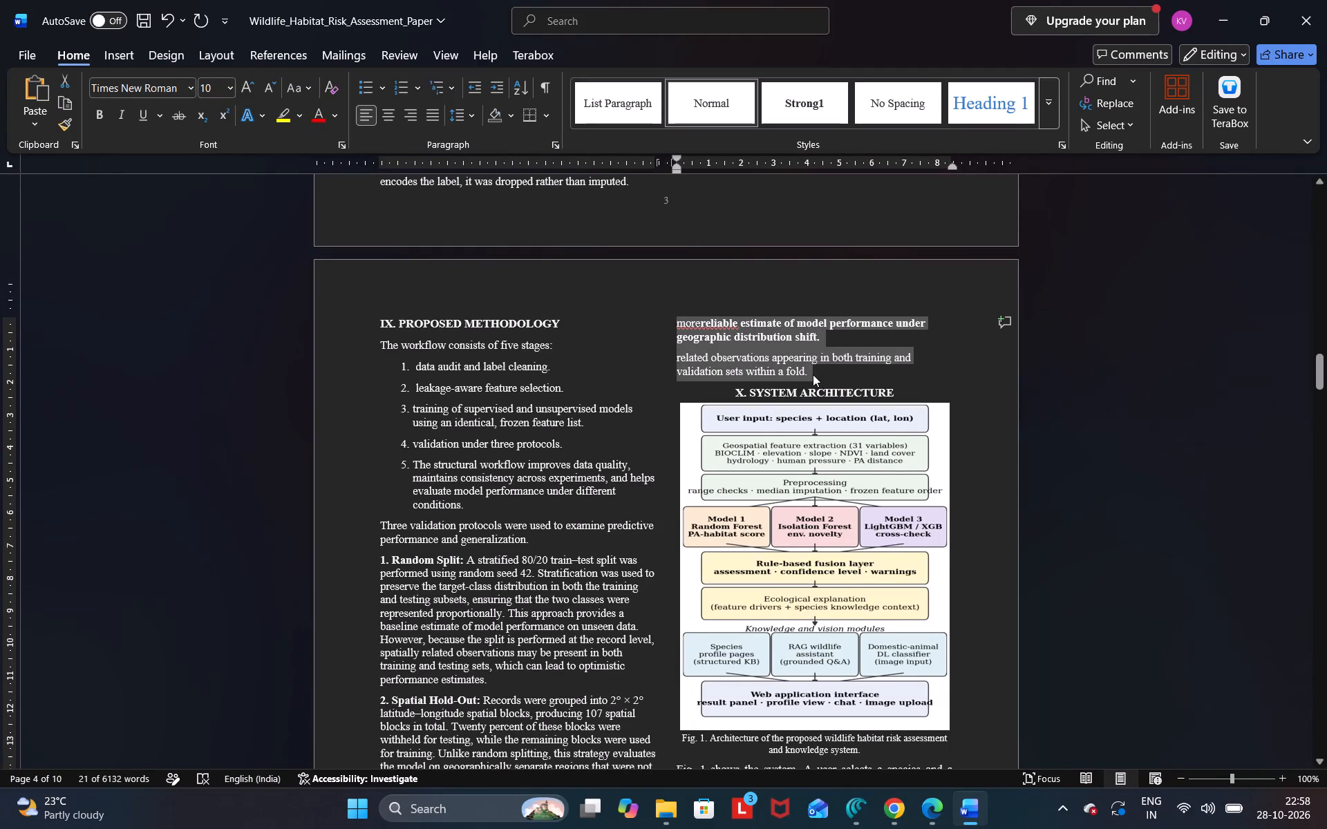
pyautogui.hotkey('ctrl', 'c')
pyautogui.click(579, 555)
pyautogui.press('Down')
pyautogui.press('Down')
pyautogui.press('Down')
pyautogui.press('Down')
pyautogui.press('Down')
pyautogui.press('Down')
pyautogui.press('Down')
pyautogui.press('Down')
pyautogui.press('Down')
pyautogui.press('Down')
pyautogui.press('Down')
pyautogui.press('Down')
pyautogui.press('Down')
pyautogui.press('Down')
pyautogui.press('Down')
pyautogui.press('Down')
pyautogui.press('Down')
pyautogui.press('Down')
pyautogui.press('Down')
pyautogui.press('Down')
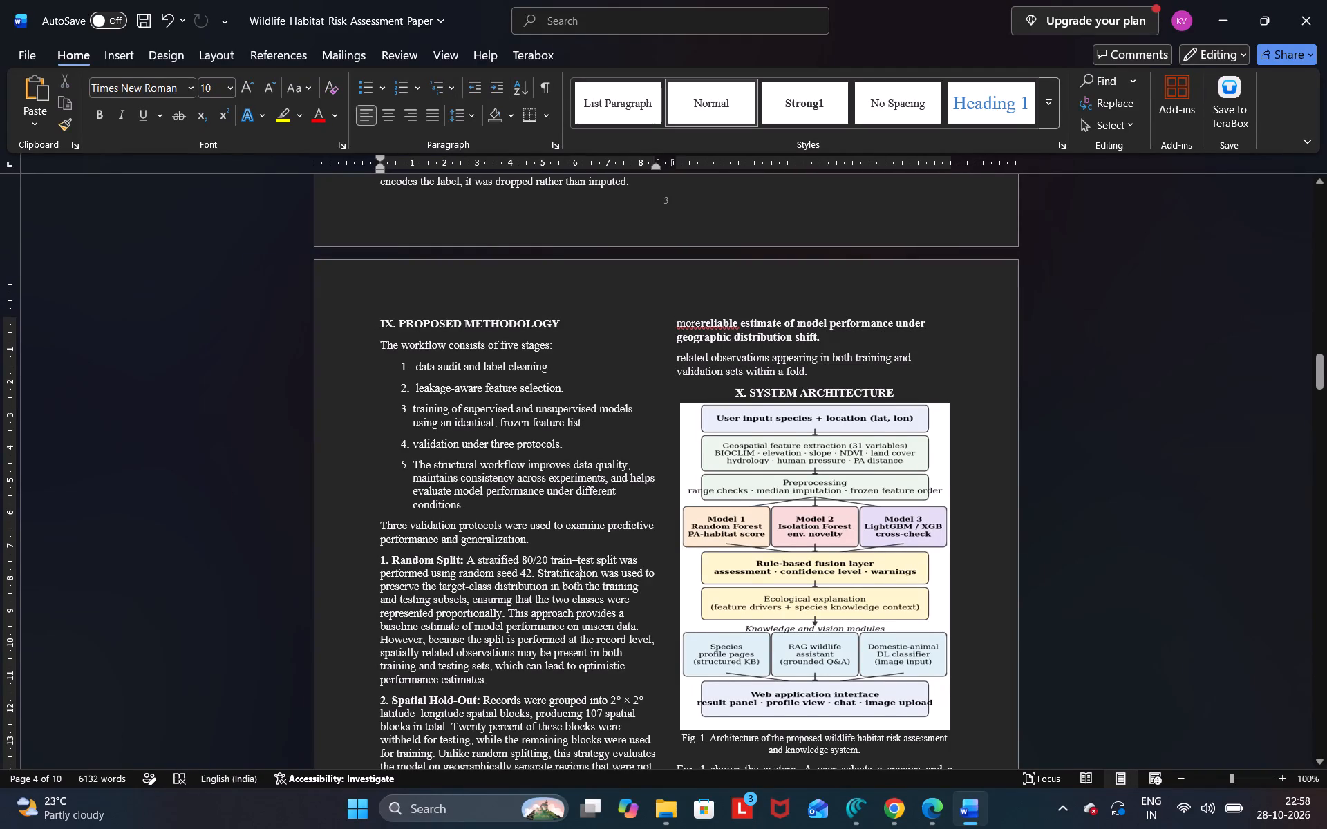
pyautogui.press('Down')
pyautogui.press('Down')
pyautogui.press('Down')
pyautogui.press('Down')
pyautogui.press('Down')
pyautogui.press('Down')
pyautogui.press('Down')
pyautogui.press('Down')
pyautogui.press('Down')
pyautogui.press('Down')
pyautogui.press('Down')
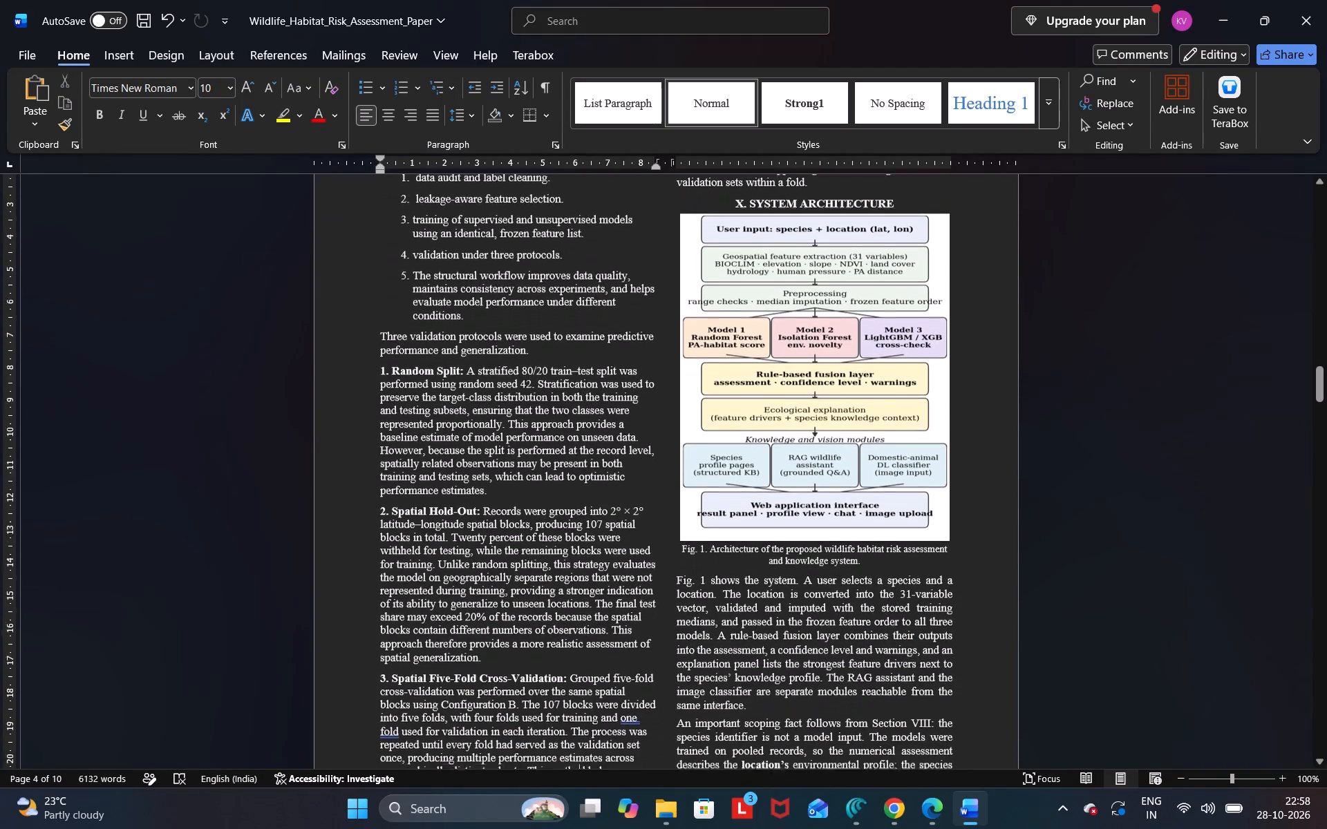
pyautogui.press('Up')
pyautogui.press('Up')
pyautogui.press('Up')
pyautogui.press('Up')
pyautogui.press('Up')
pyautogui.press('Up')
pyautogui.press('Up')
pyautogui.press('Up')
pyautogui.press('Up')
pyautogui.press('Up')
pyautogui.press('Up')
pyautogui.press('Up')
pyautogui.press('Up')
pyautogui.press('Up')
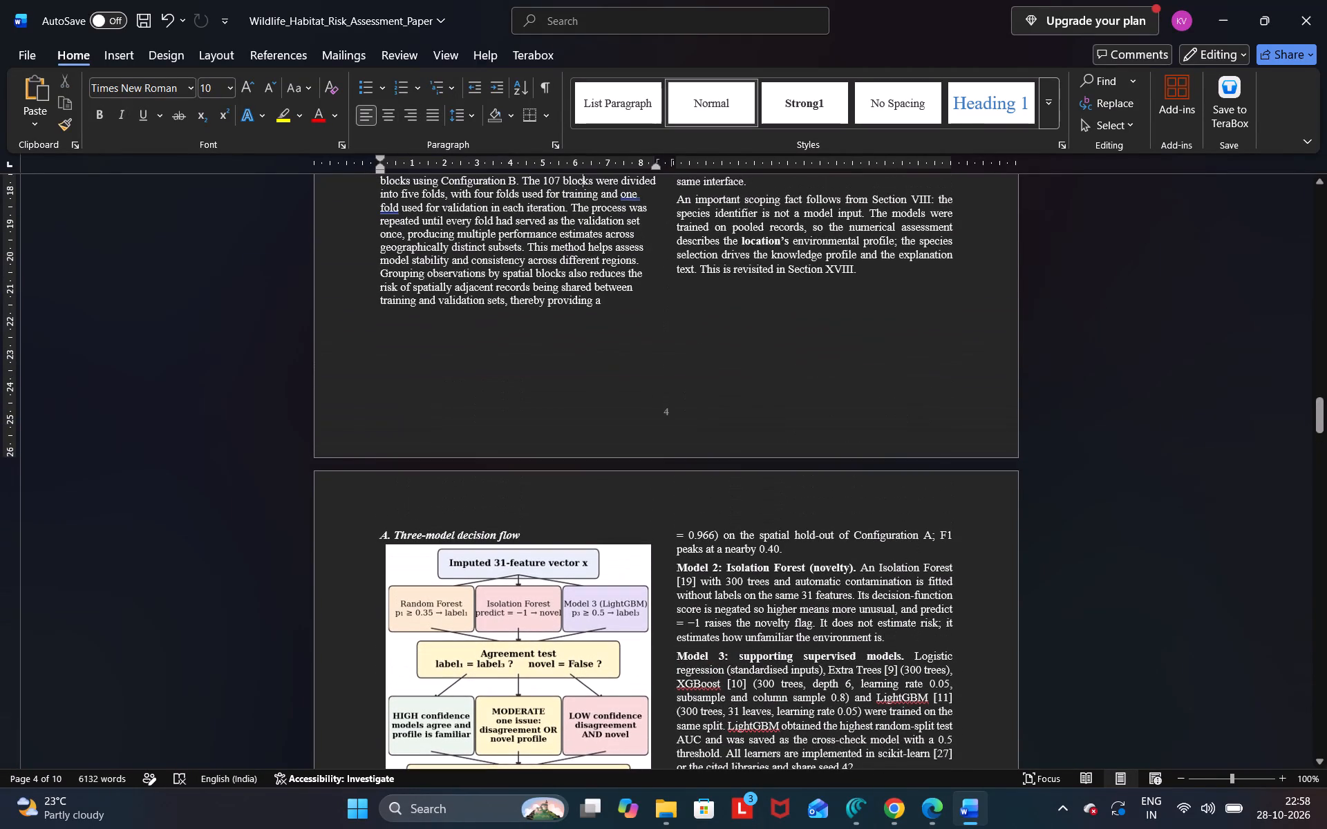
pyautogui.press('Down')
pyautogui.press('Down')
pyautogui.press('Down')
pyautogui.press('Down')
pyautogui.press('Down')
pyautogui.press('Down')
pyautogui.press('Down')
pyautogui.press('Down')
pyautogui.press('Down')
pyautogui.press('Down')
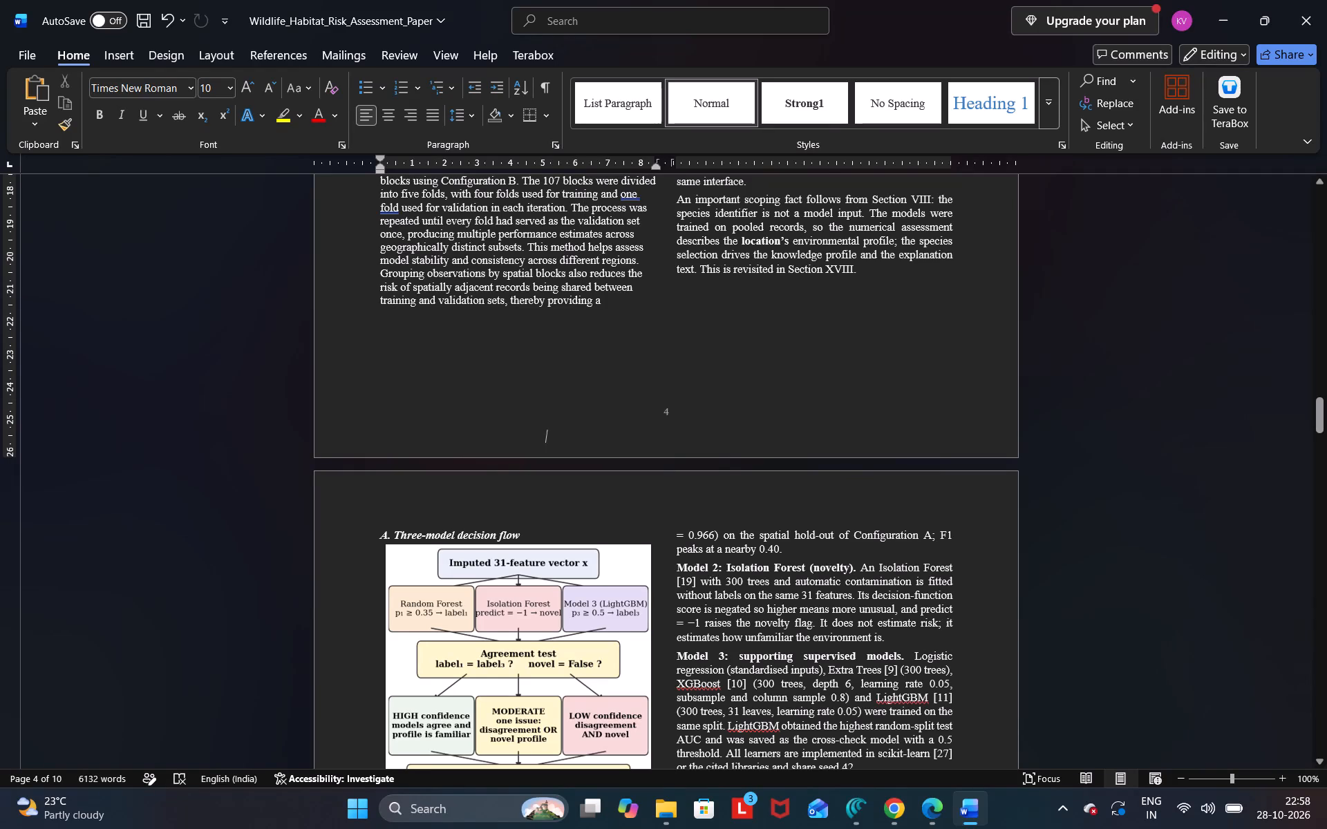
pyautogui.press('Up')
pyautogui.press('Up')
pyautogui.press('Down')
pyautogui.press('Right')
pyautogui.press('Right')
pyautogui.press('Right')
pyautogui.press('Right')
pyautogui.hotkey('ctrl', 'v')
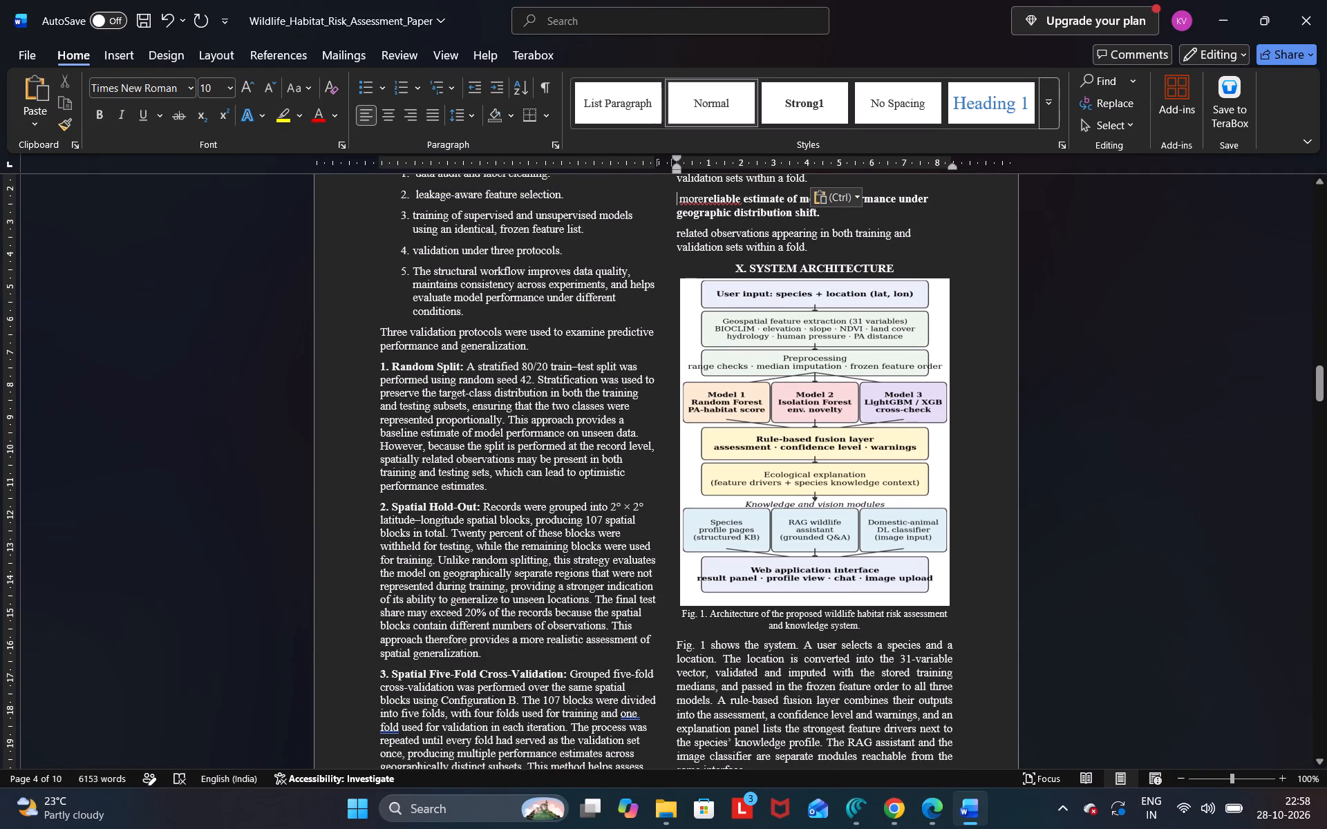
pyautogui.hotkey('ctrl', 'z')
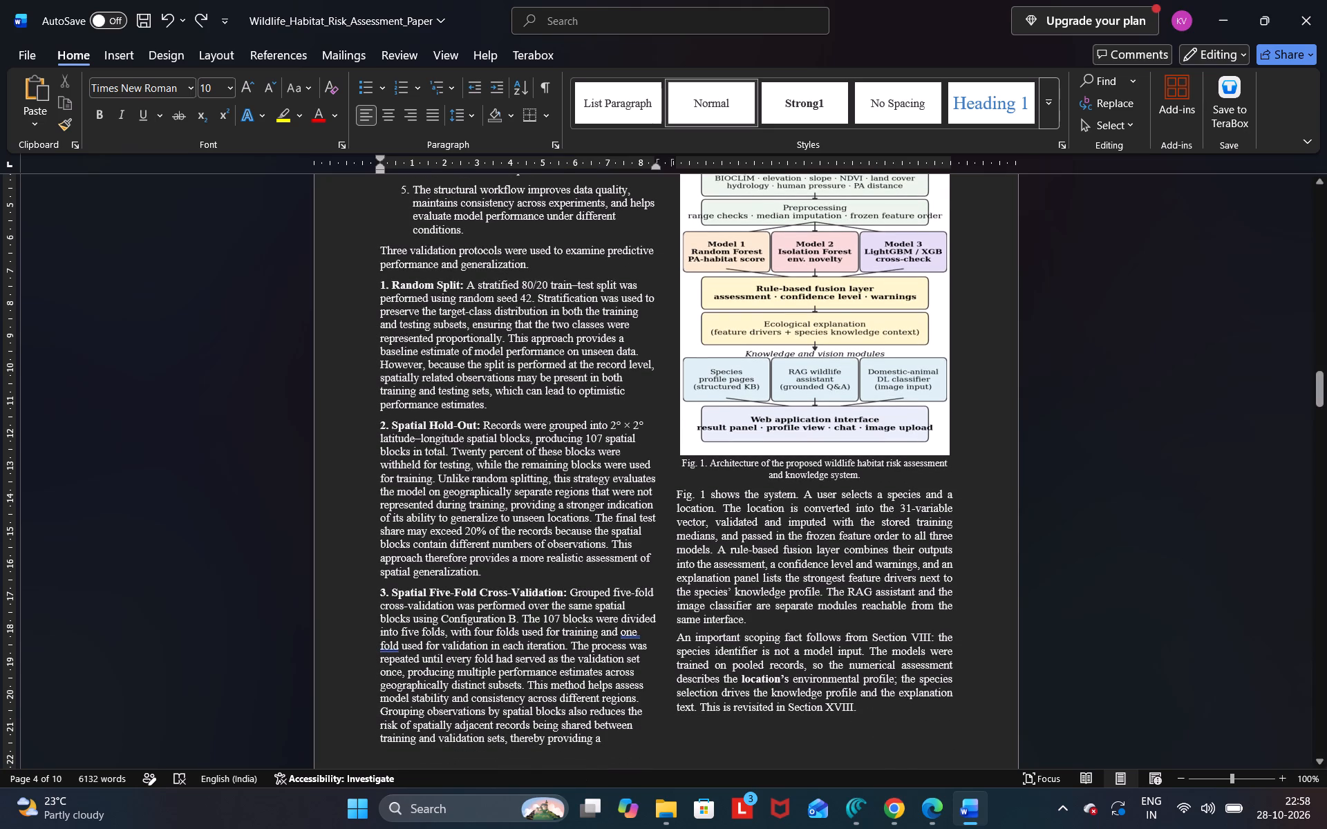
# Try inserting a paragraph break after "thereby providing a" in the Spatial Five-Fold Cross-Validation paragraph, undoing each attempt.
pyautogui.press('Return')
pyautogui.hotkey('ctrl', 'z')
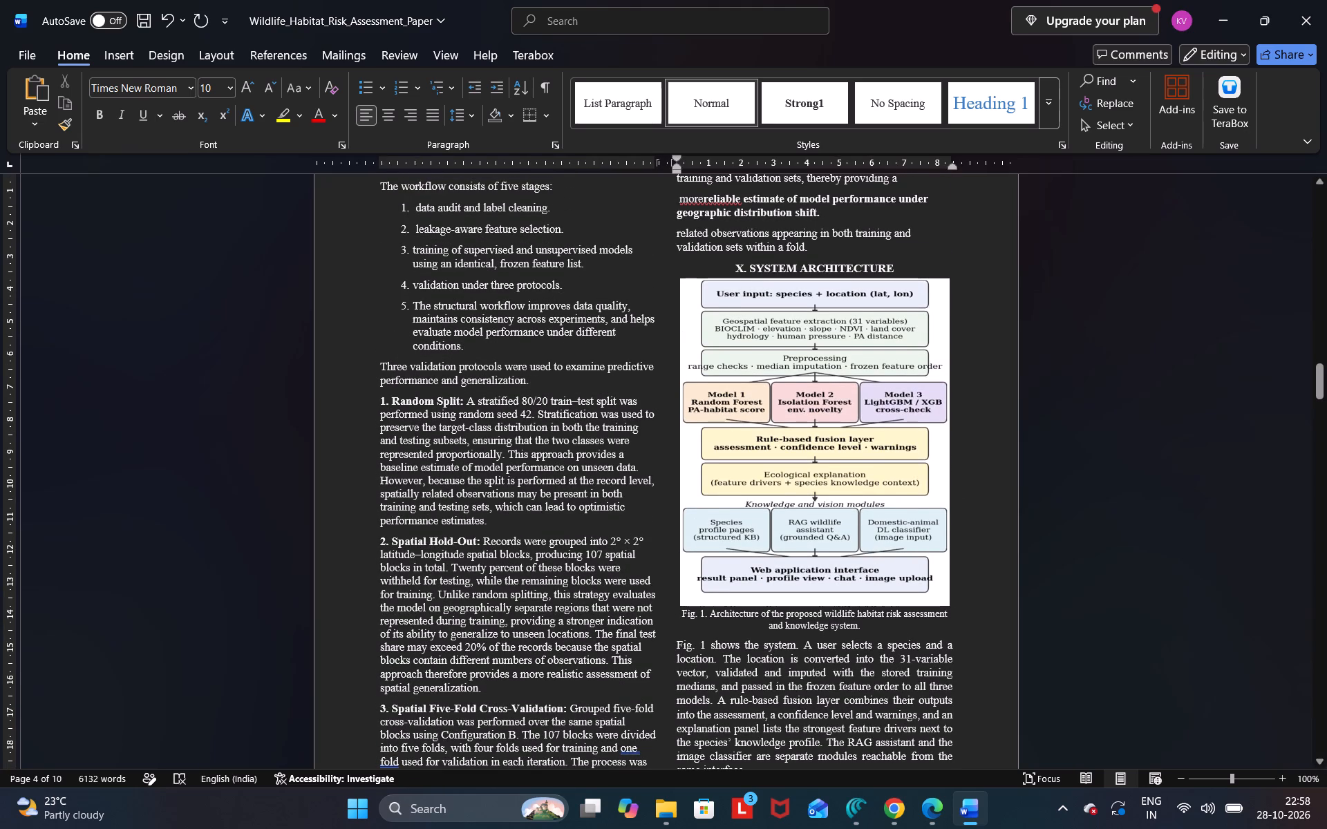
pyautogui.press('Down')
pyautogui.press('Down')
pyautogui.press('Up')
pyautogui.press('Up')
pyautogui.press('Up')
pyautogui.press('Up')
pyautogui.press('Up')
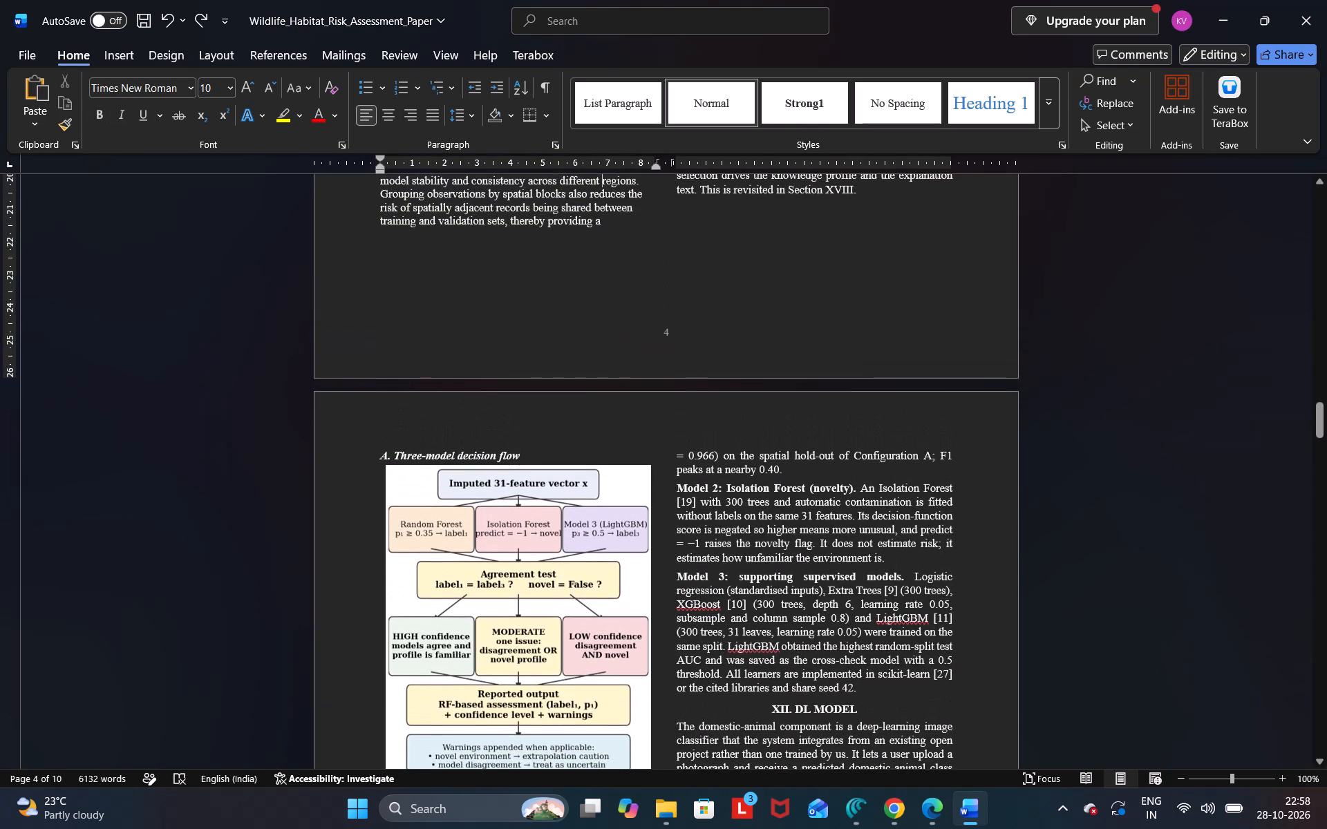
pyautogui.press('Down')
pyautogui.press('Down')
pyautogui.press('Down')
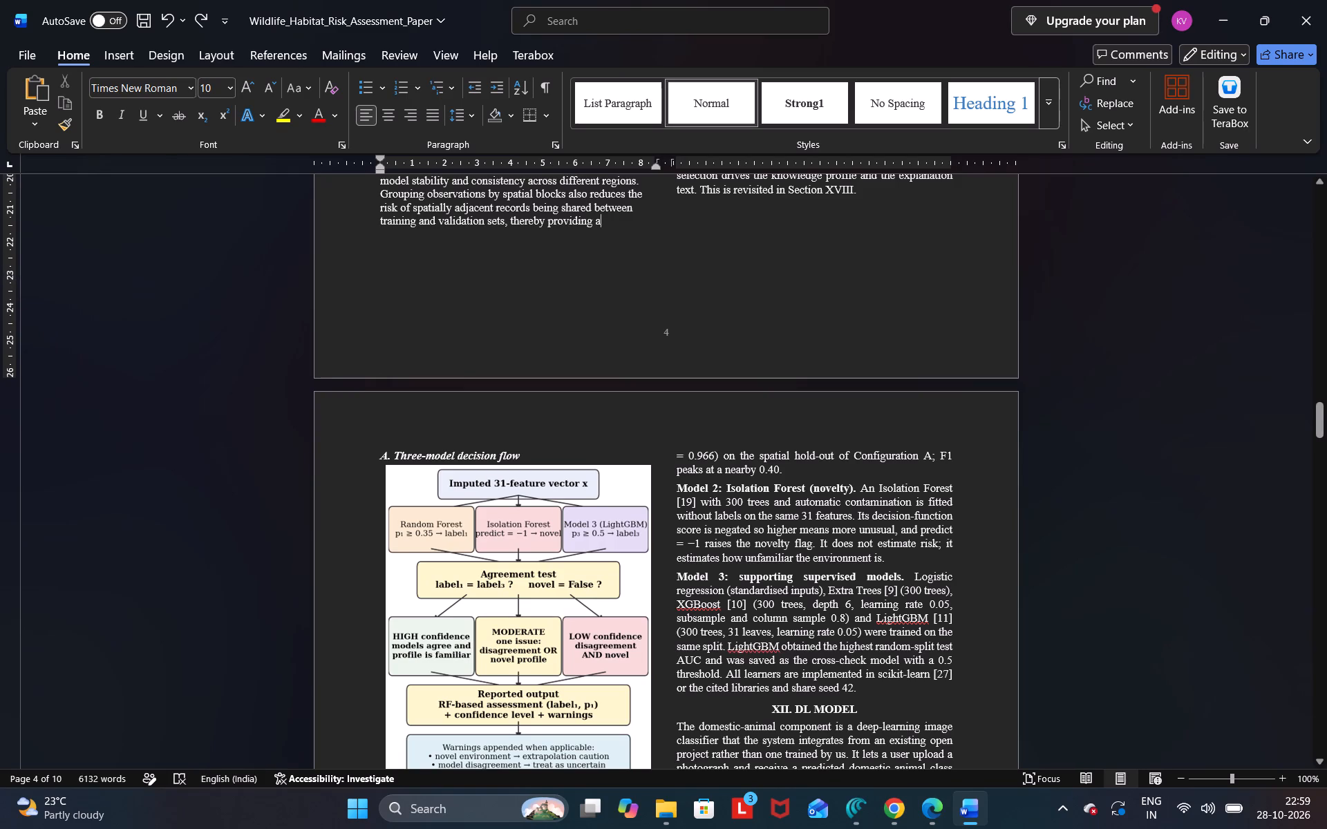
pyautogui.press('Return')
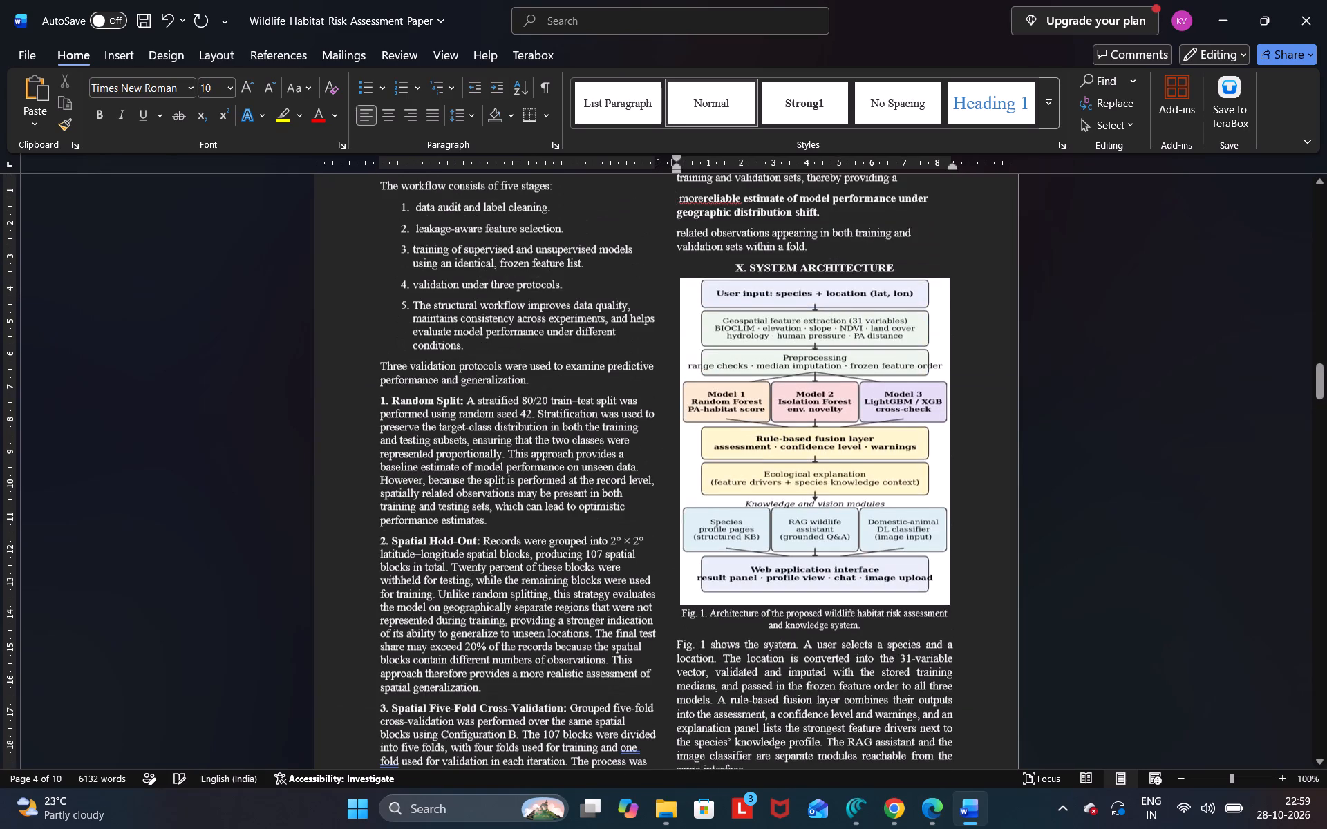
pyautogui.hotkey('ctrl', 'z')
# Open the page margin settings for this section and accept them as they are.
pyautogui.press('Down')
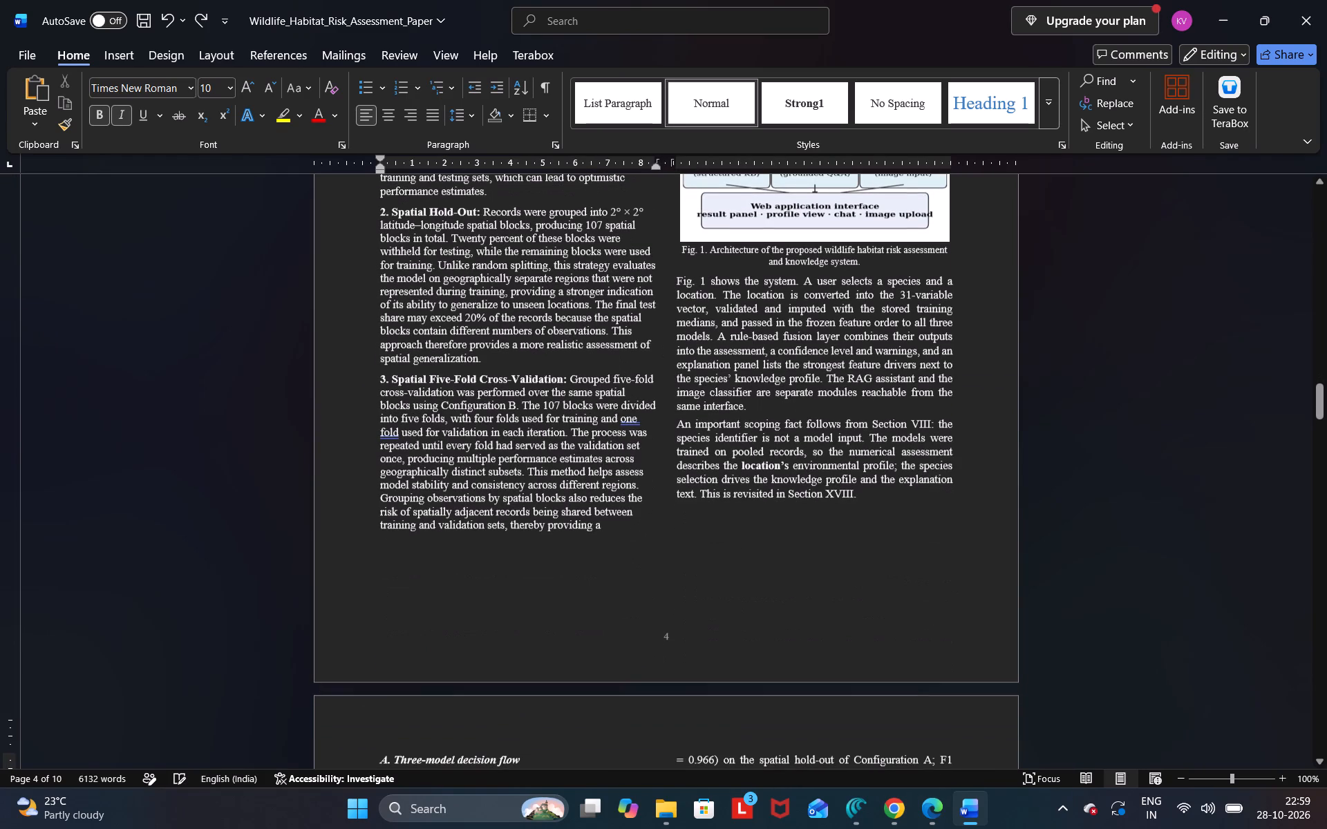
pyautogui.press('Up')
pyautogui.press('Down')
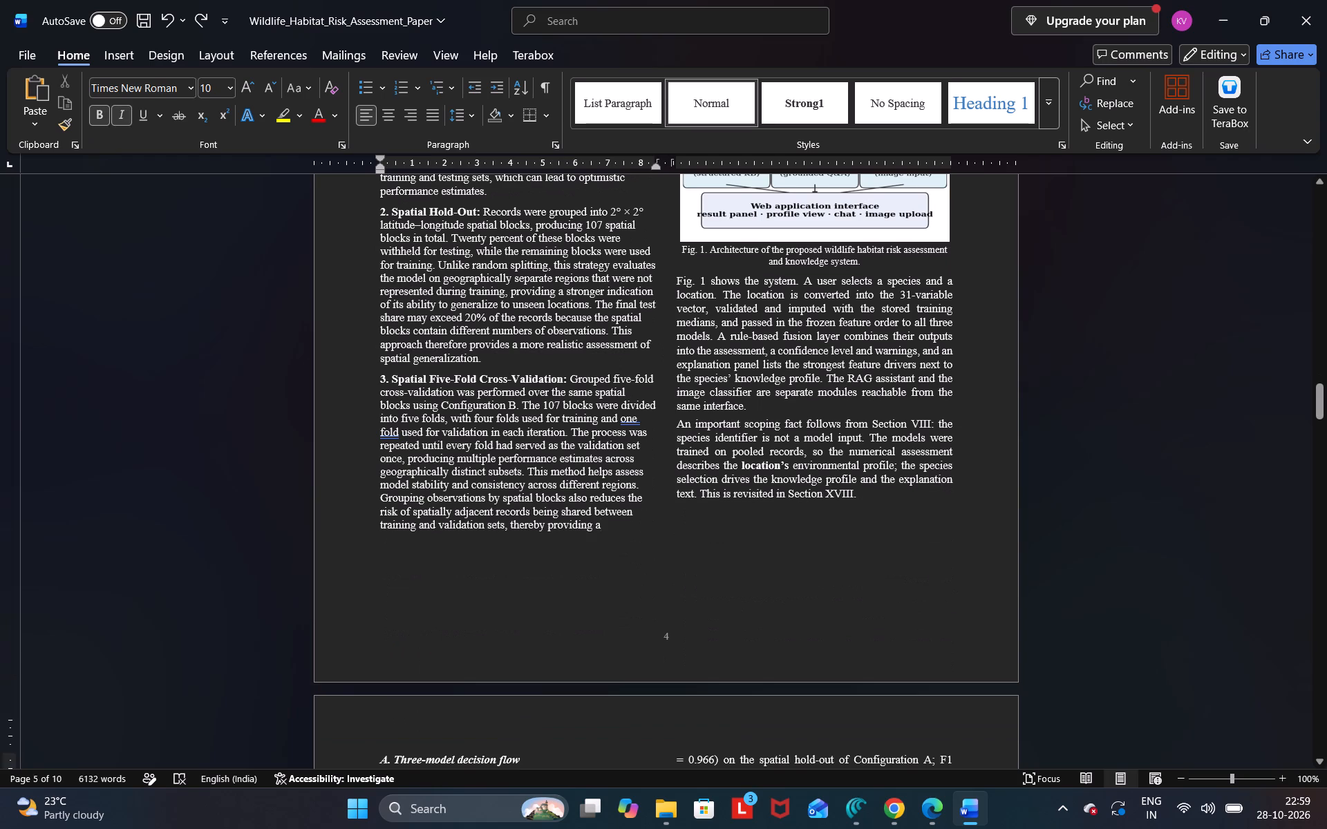
pyautogui.press('Up')
pyautogui.press('Down')
pyautogui.press('Up')
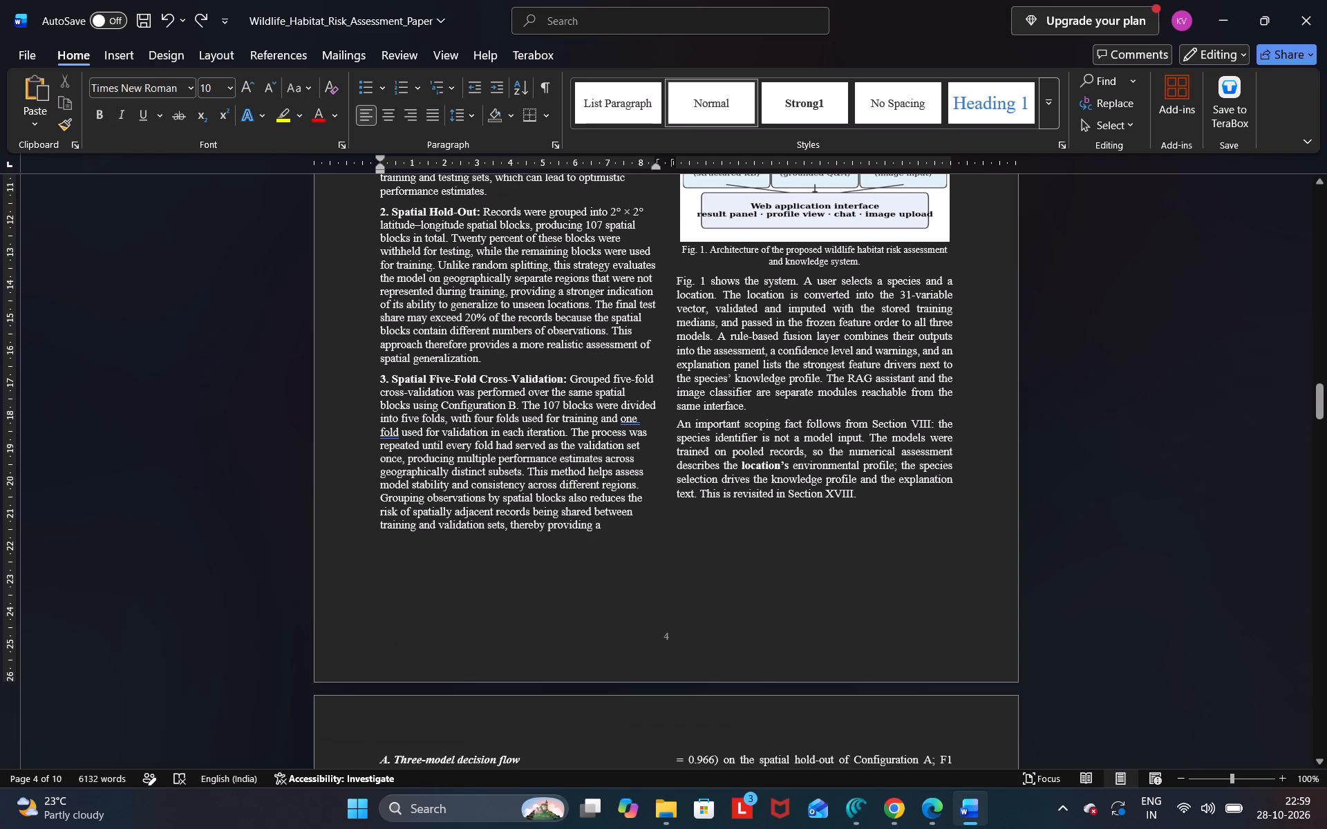
pyautogui.click(9, 676)
pyautogui.moveTo(9, 676); pyautogui.dragTo(12, 596)
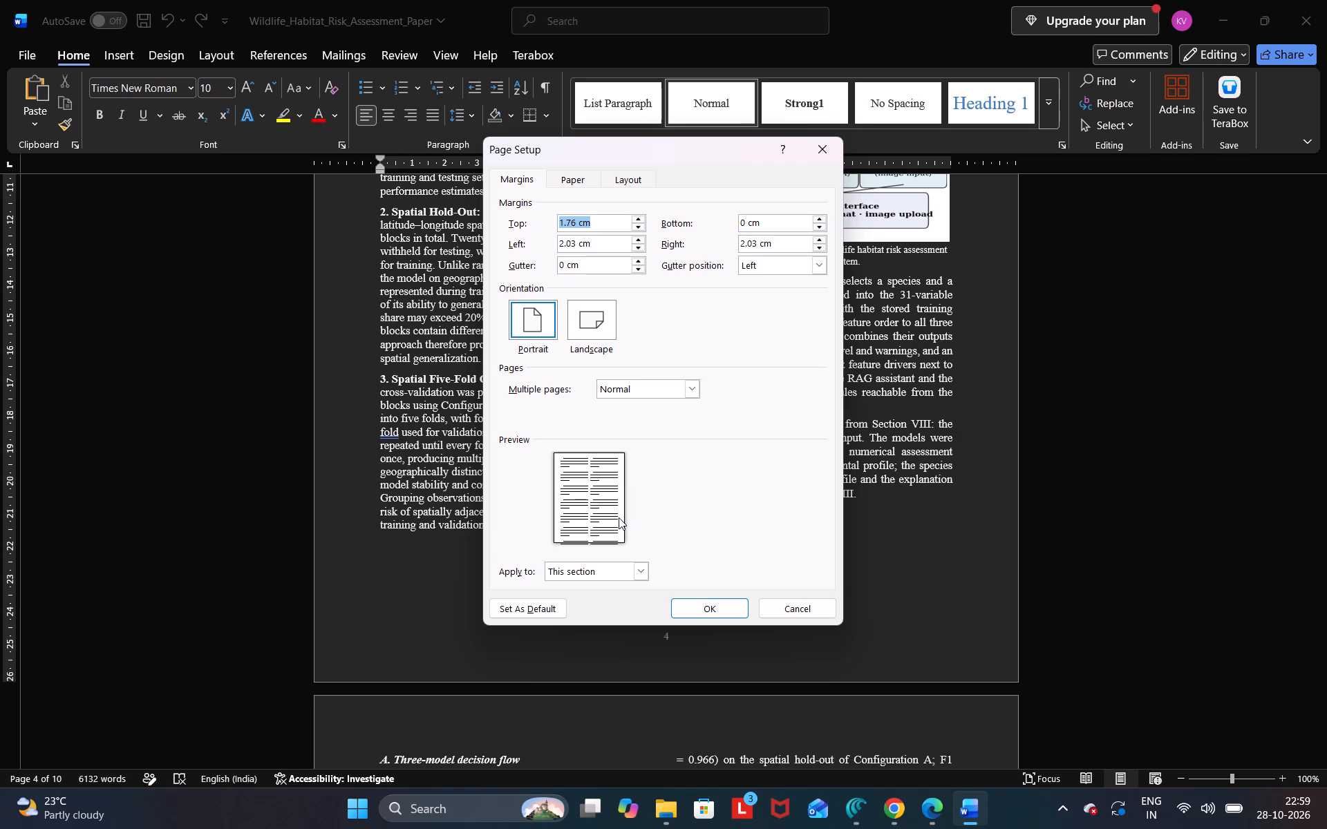
pyautogui.click(692, 609)
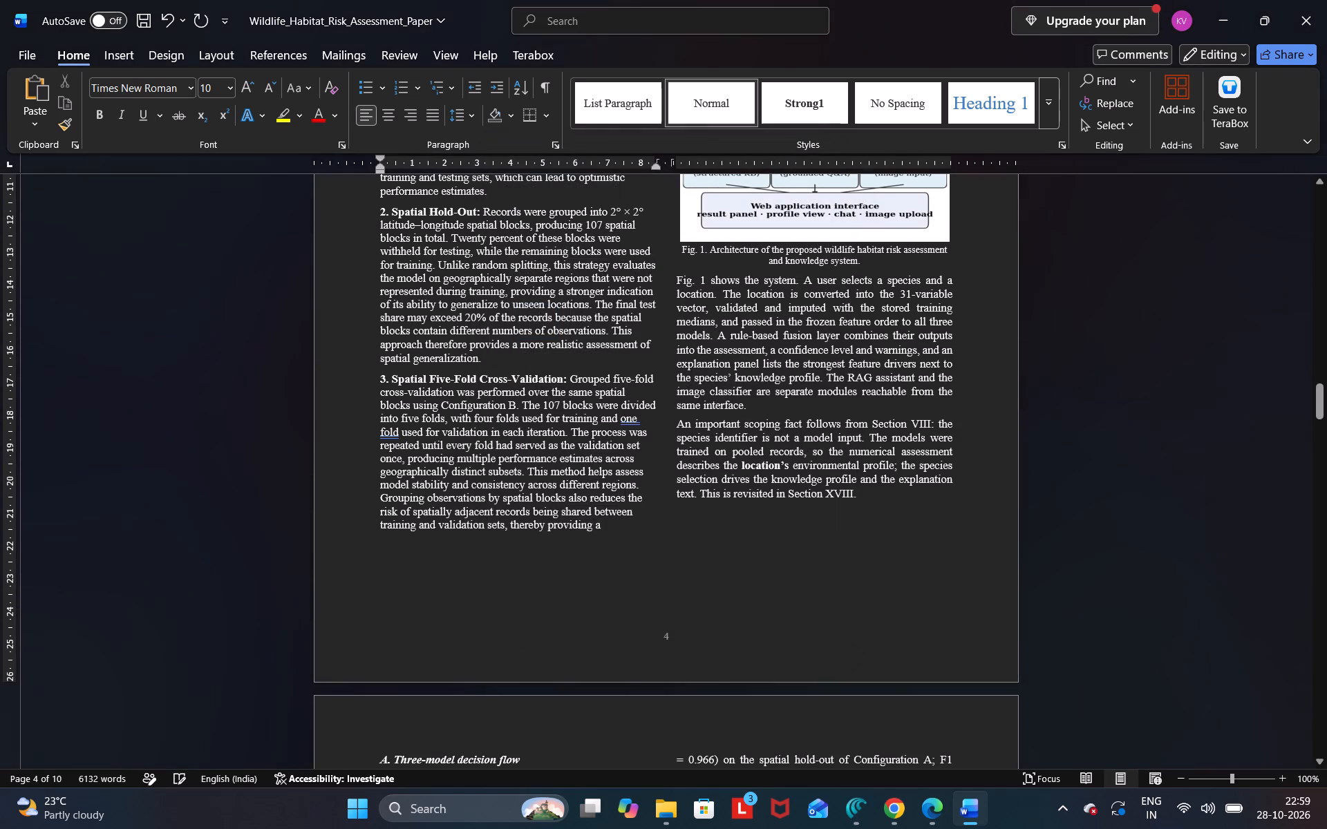
# Add five spaces after "thereby providing a" at the end of the Spatial Five-Fold Cross-Validation text in the first column.
pyautogui.press('space')
pyautogui.press('space')
pyautogui.press('space')
pyautogui.press('space')
pyautogui.press('space')
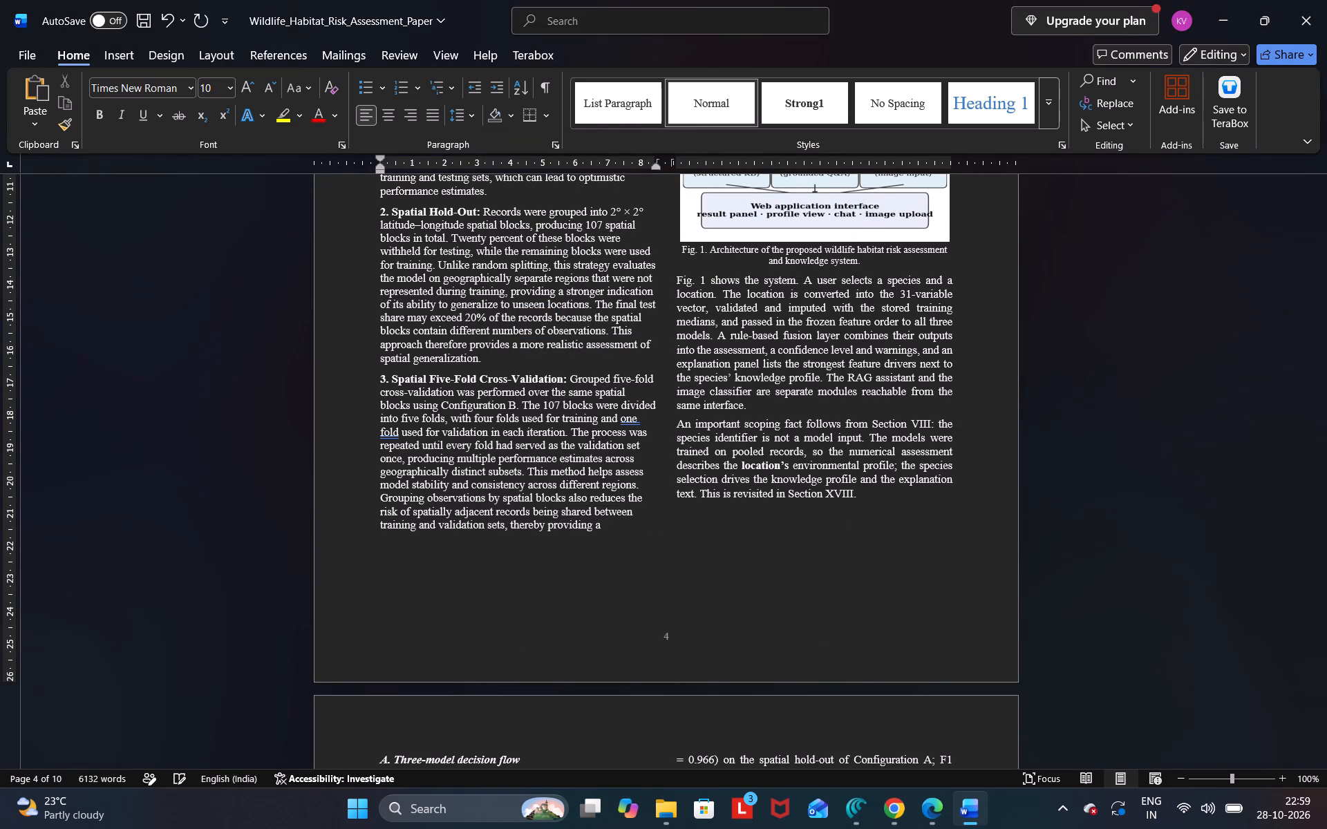
pyautogui.press('Down')
pyautogui.press('Up')
pyautogui.press('Down')
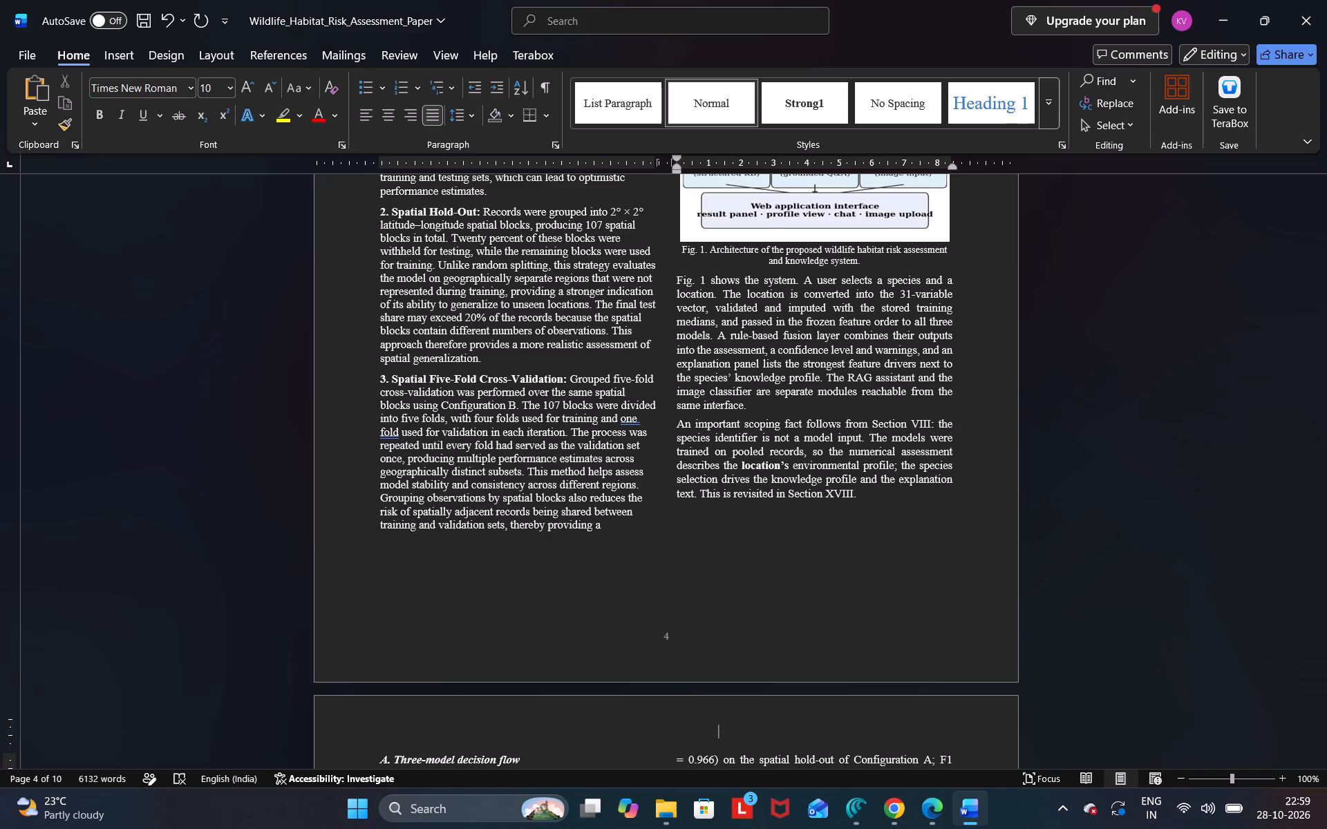
pyautogui.press('Up')
pyautogui.press('Down')
pyautogui.press('Up')
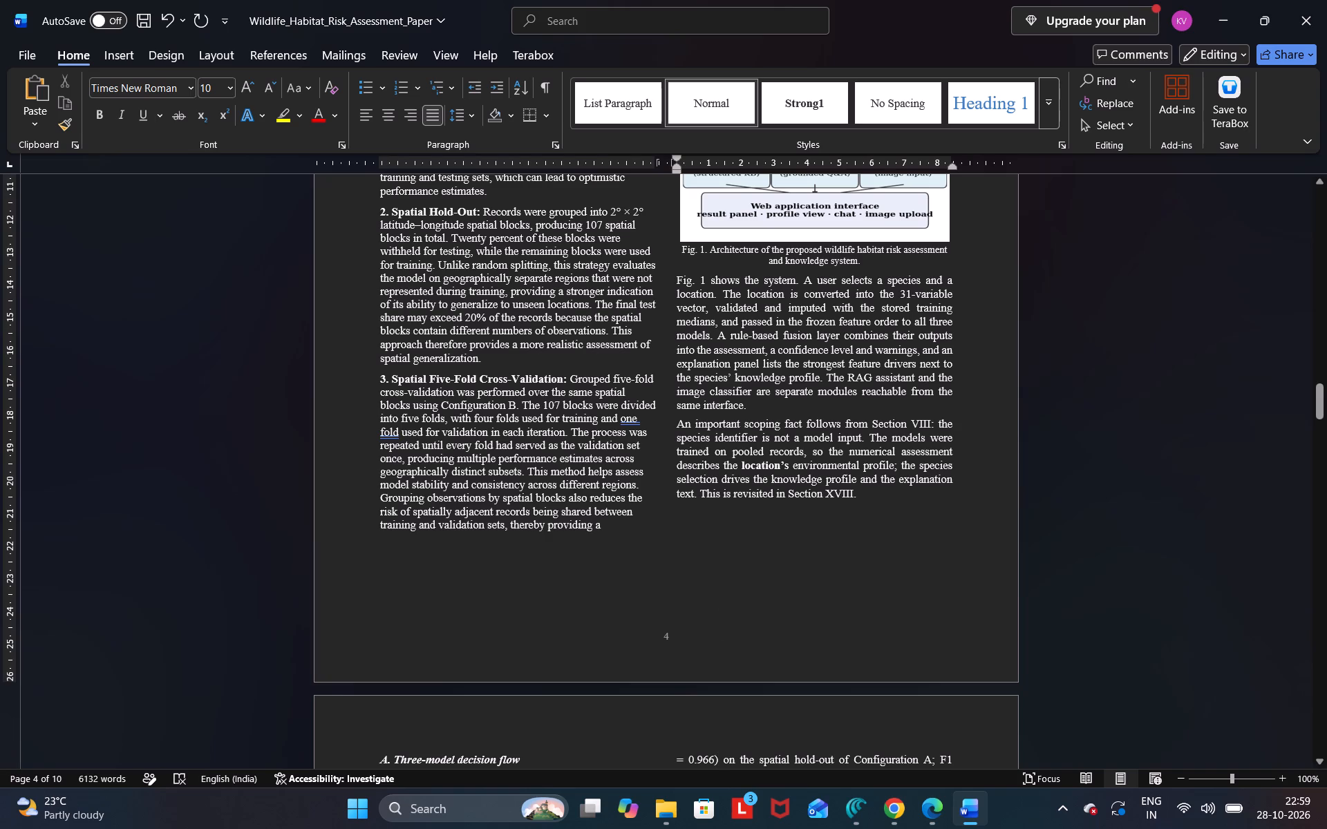
# Stretch the Fig. 1 system architecture picture taller, pushing its caption and following paragraphs further down page 4.
pyautogui.click(796, 226)
pyautogui.moveTo(817, 242); pyautogui.dragTo(816, 289)
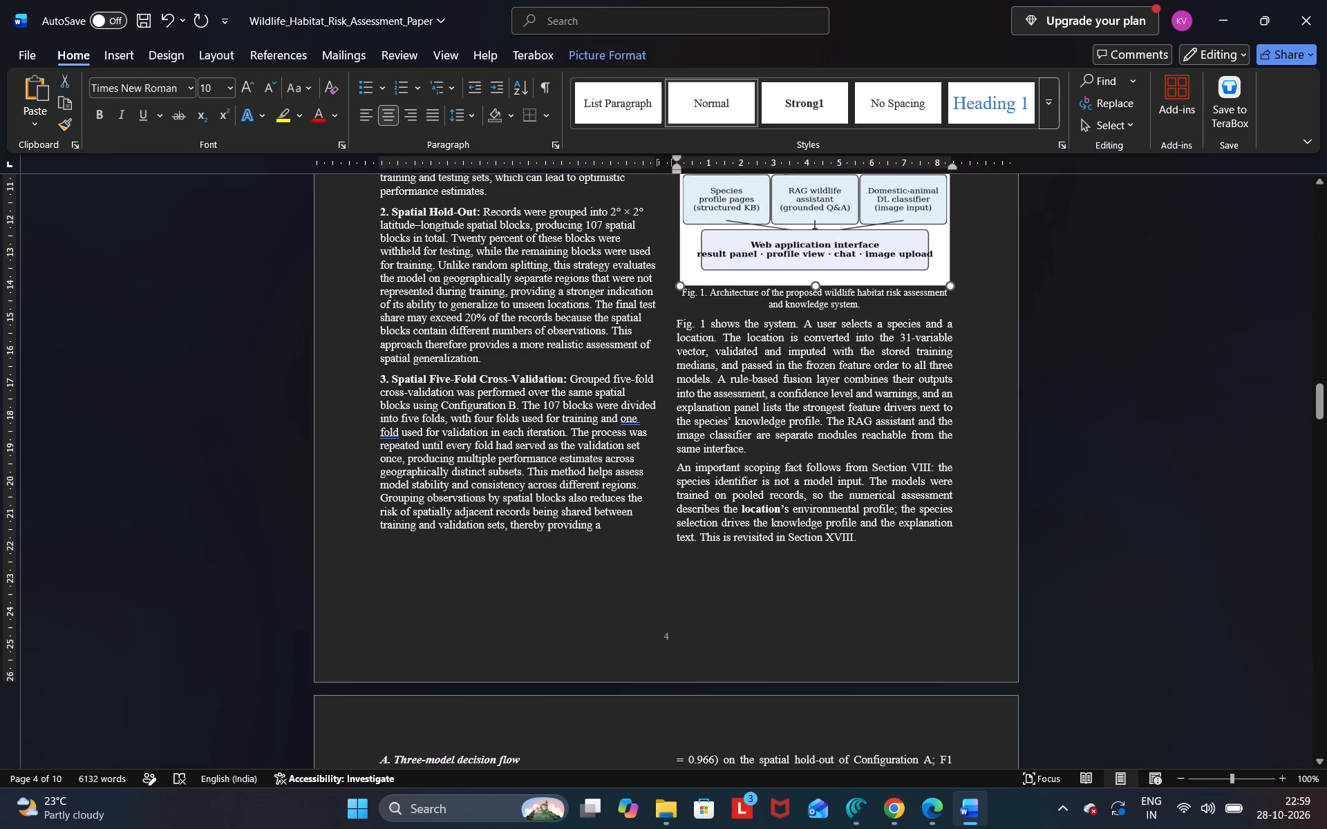
pyautogui.moveTo(816, 289); pyautogui.dragTo(820, 322)
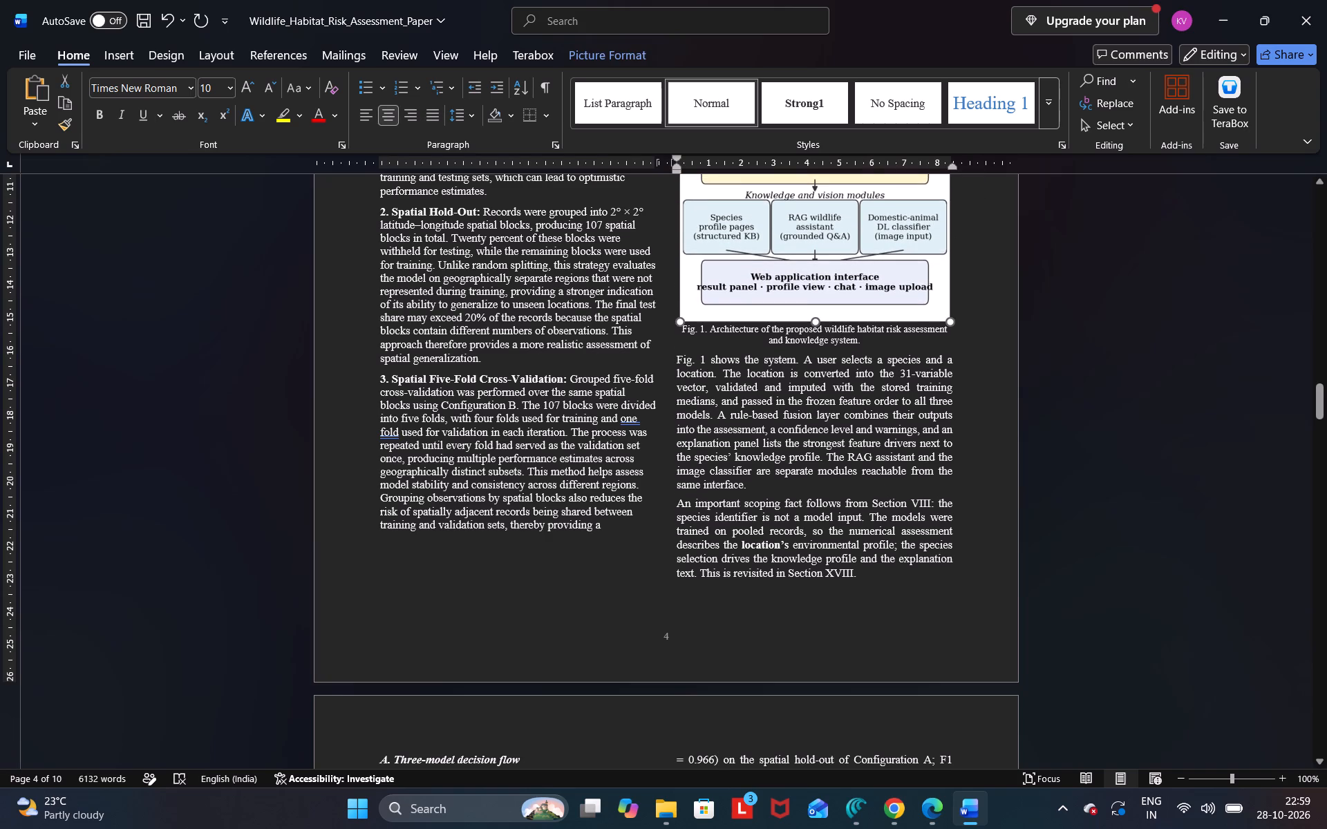
pyautogui.moveTo(820, 322); pyautogui.dragTo(814, 356)
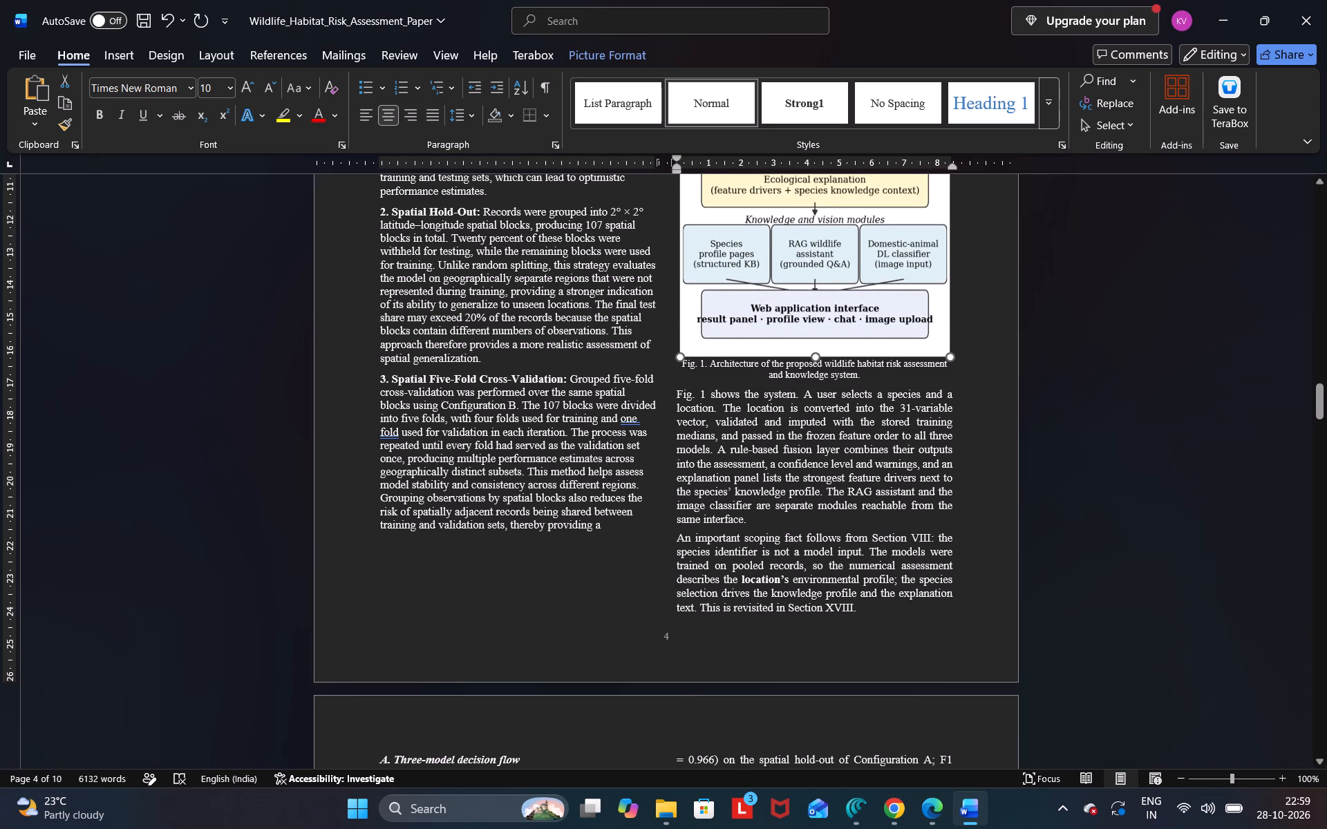
pyautogui.moveTo(814, 356); pyautogui.dragTo(813, 340)
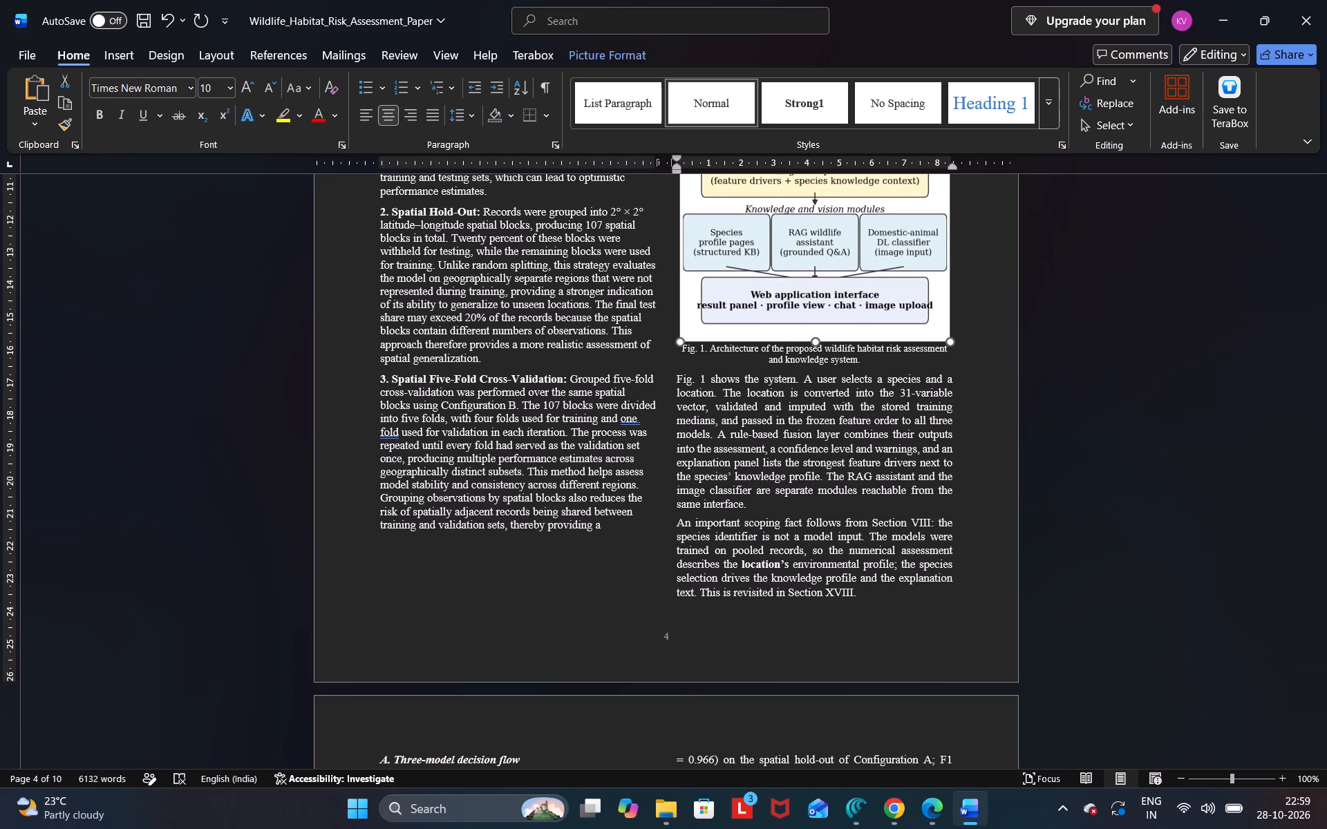
pyautogui.moveTo(813, 340); pyautogui.dragTo(813, 336)
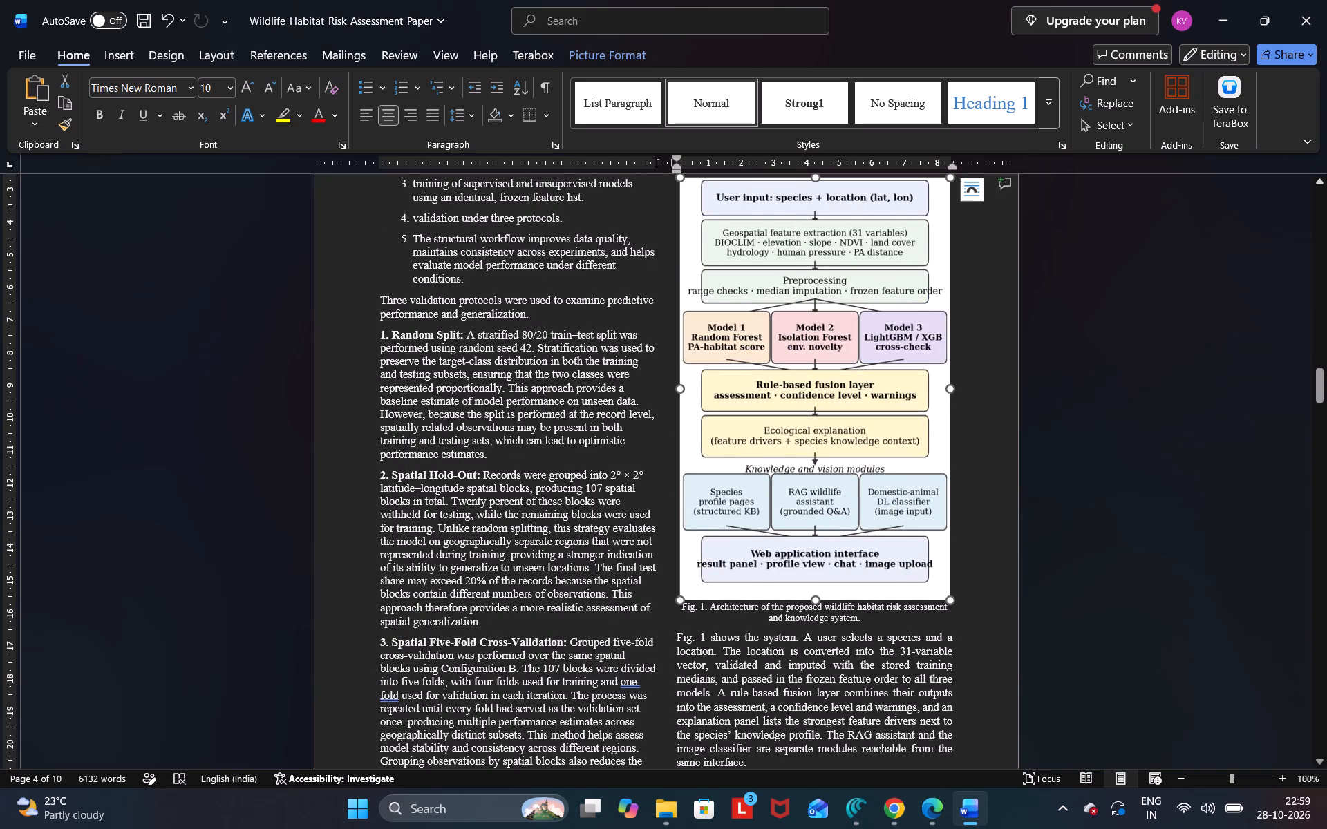
# Add the word "more" after "thereby providing a" at the end of the Spatial Five-Fold Cross-Validation text in the first column.
pyautogui.click(1319, 182)
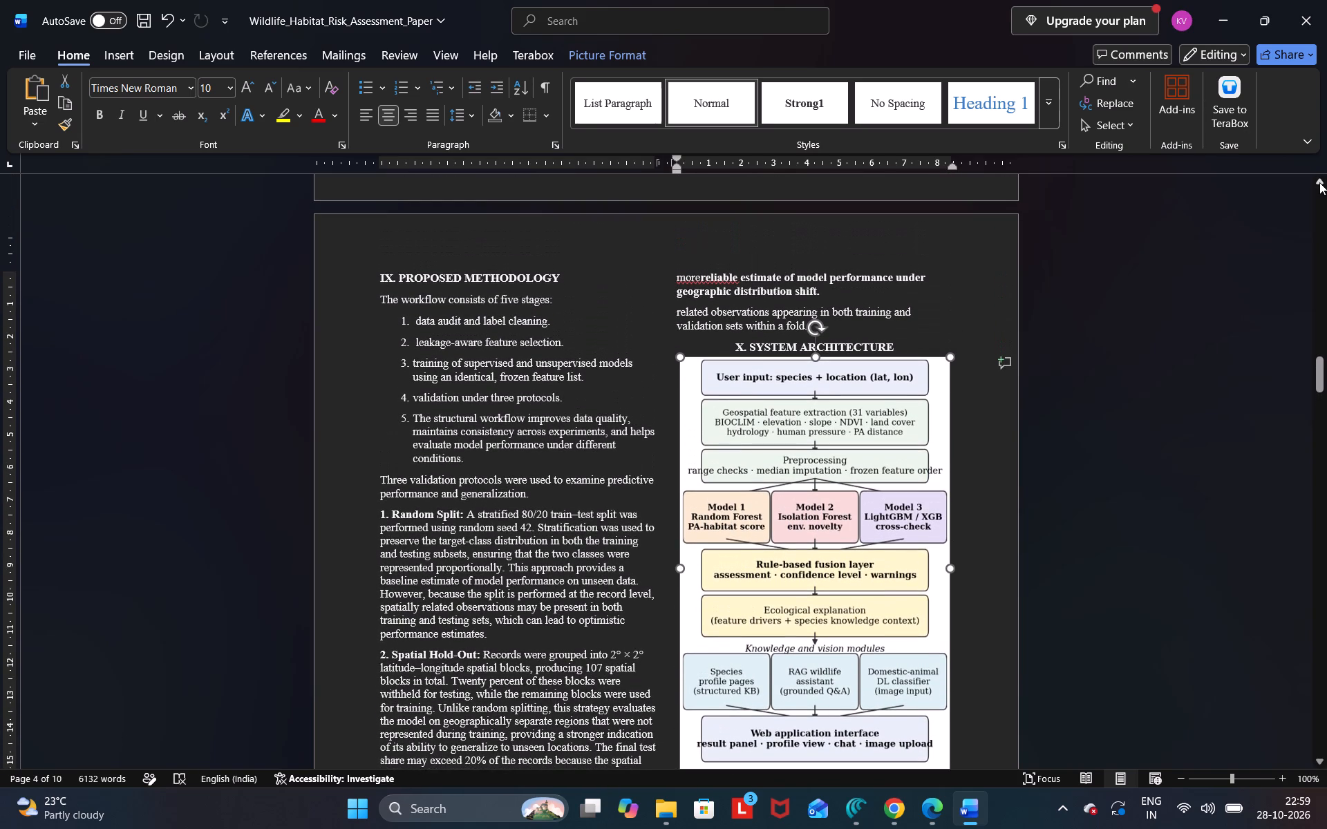
pyautogui.moveTo(1323, 365); pyautogui.dragTo(1321, 412)
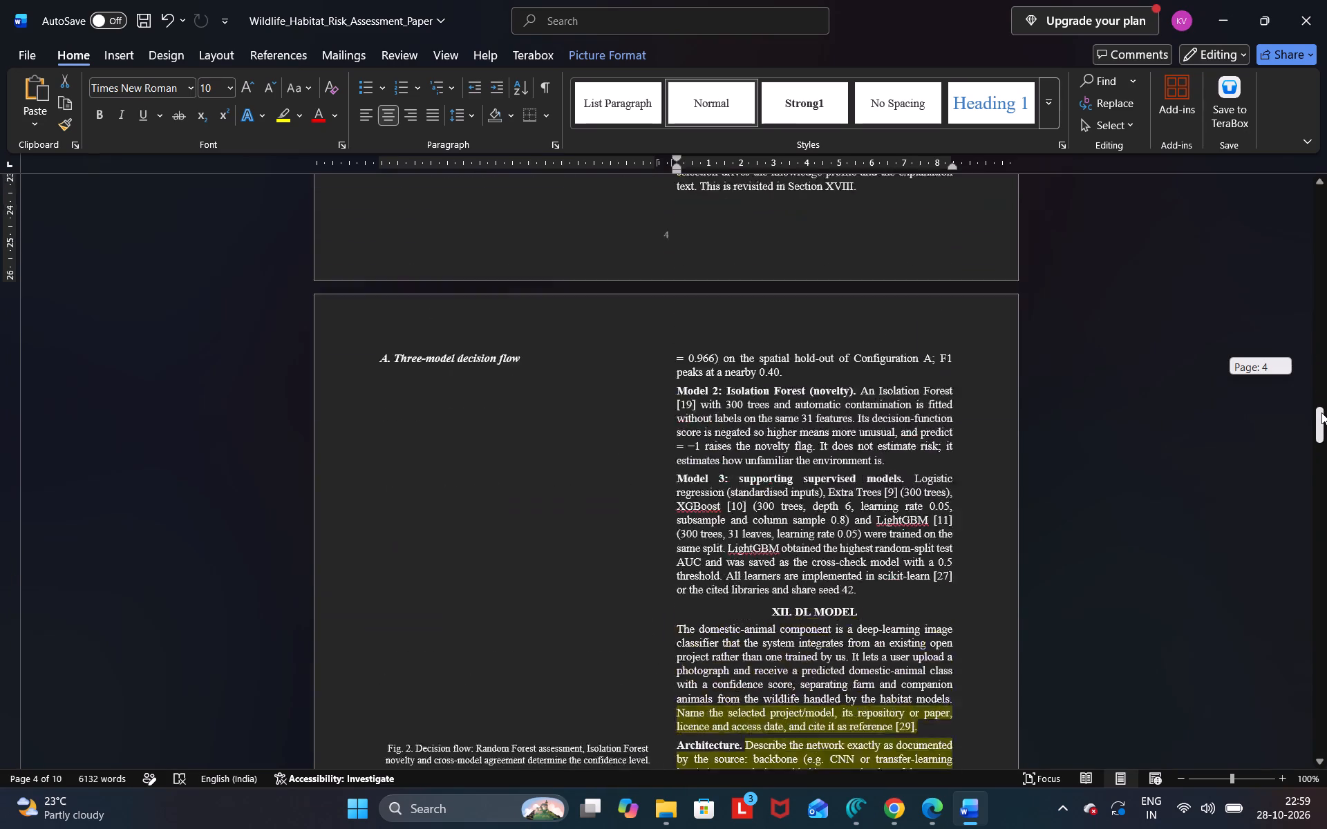
pyautogui.moveTo(1321, 412); pyautogui.dragTo(1319, 397)
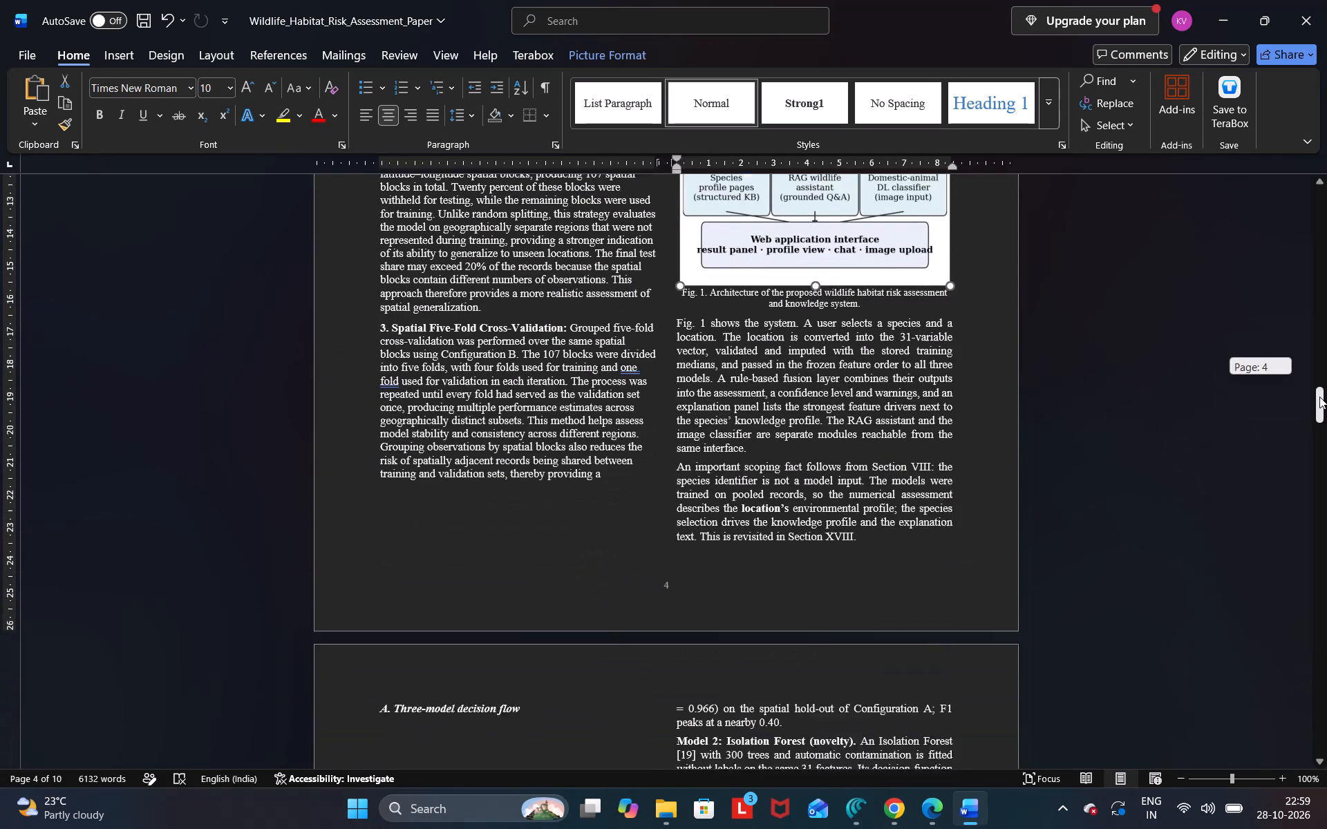
pyautogui.moveTo(1319, 397); pyautogui.dragTo(1319, 397)
pyautogui.click(610, 450)
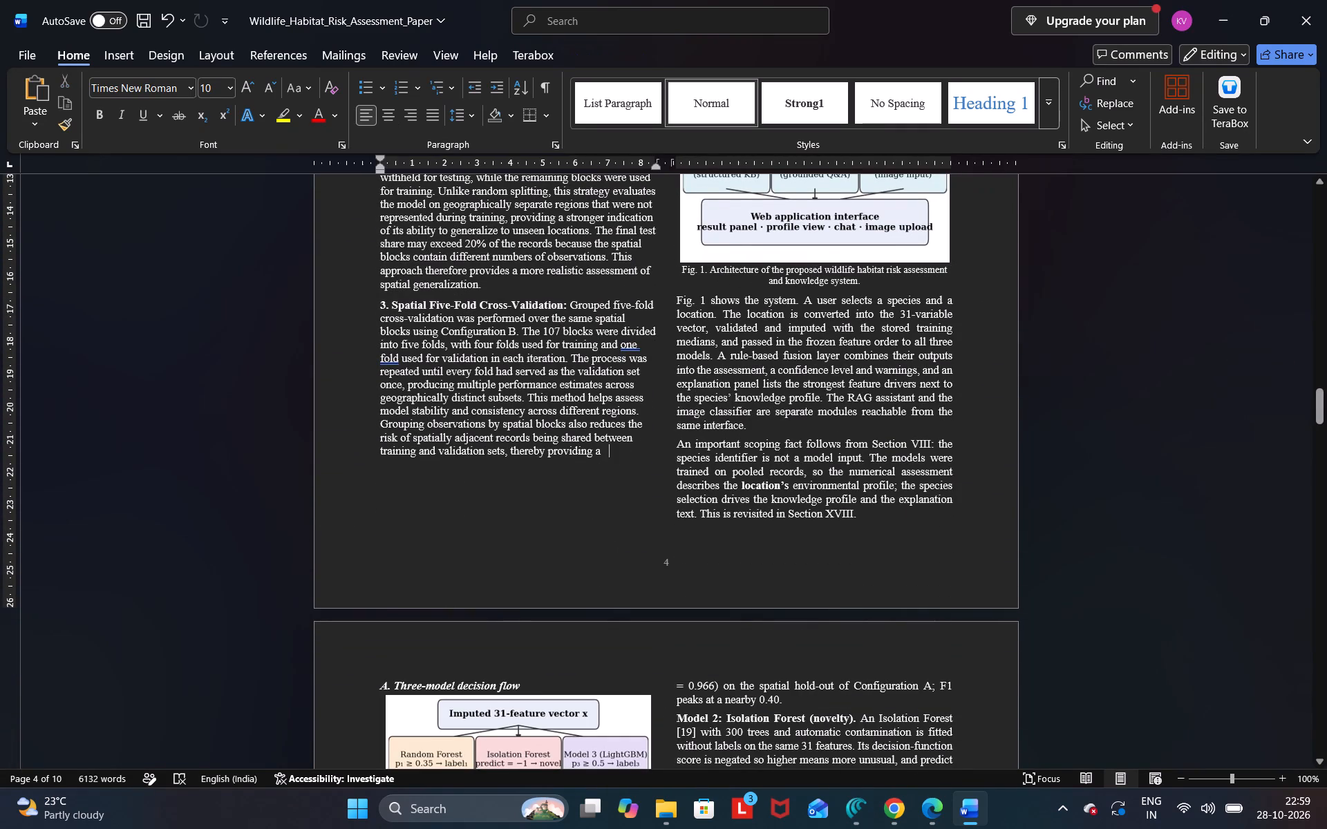
pyautogui.click(599, 453)
pyautogui.press('space')
pyautogui.write('more')
pyautogui.press('space')
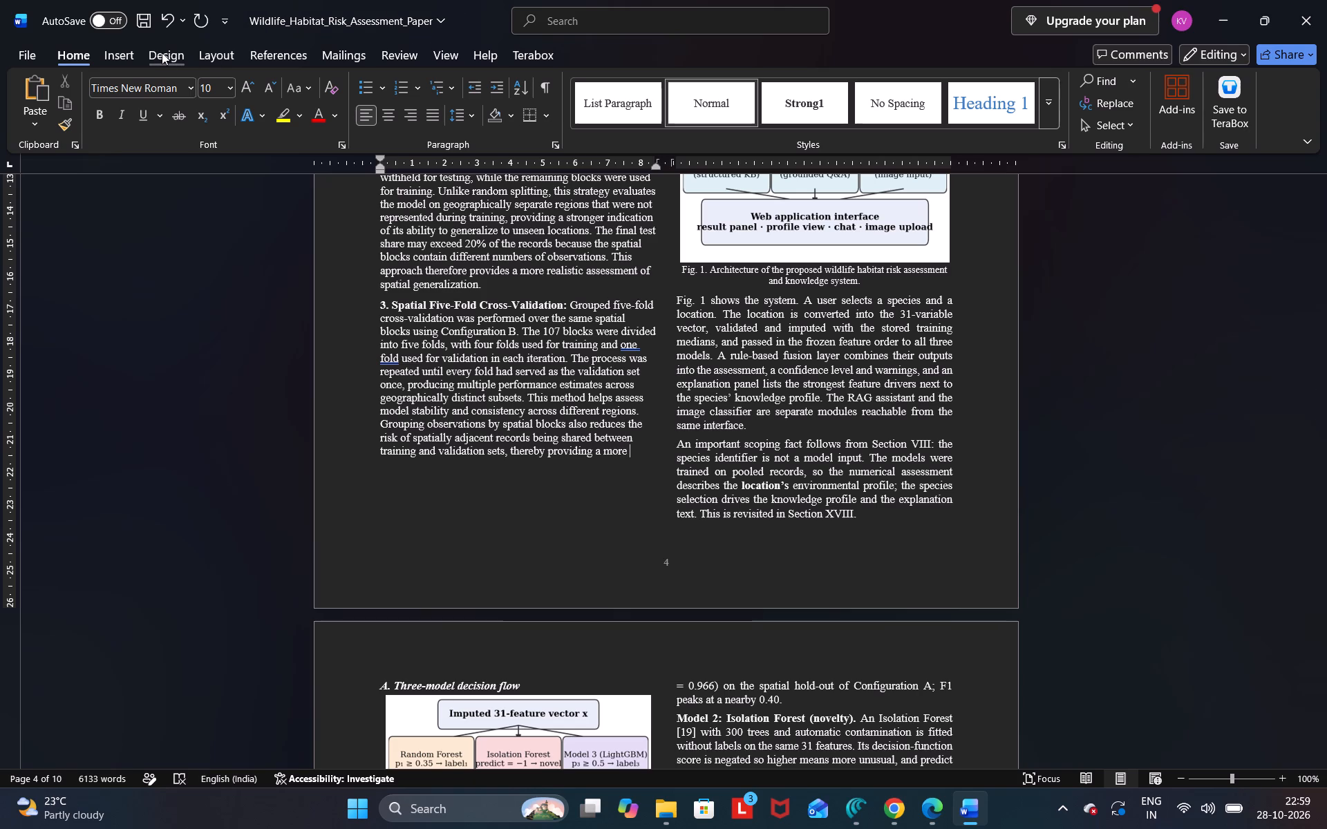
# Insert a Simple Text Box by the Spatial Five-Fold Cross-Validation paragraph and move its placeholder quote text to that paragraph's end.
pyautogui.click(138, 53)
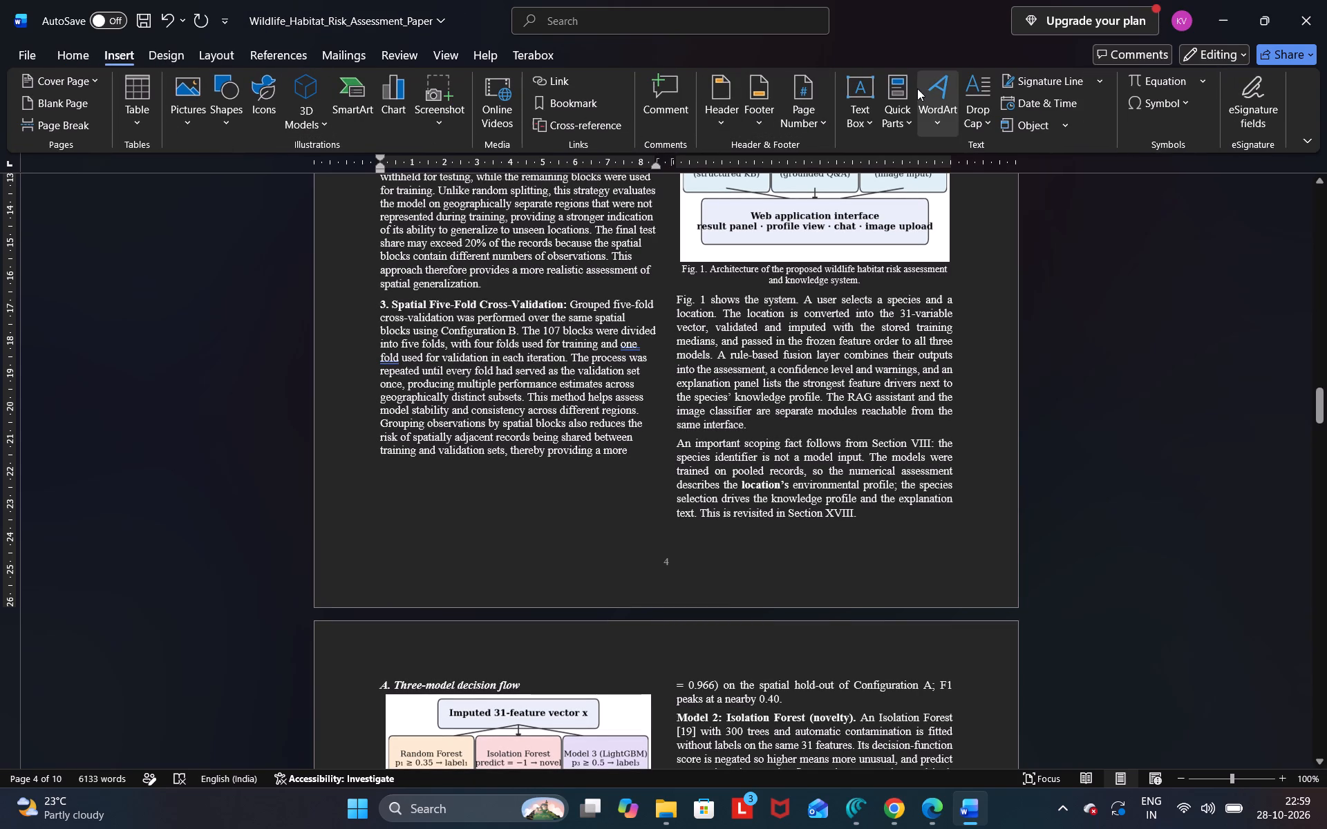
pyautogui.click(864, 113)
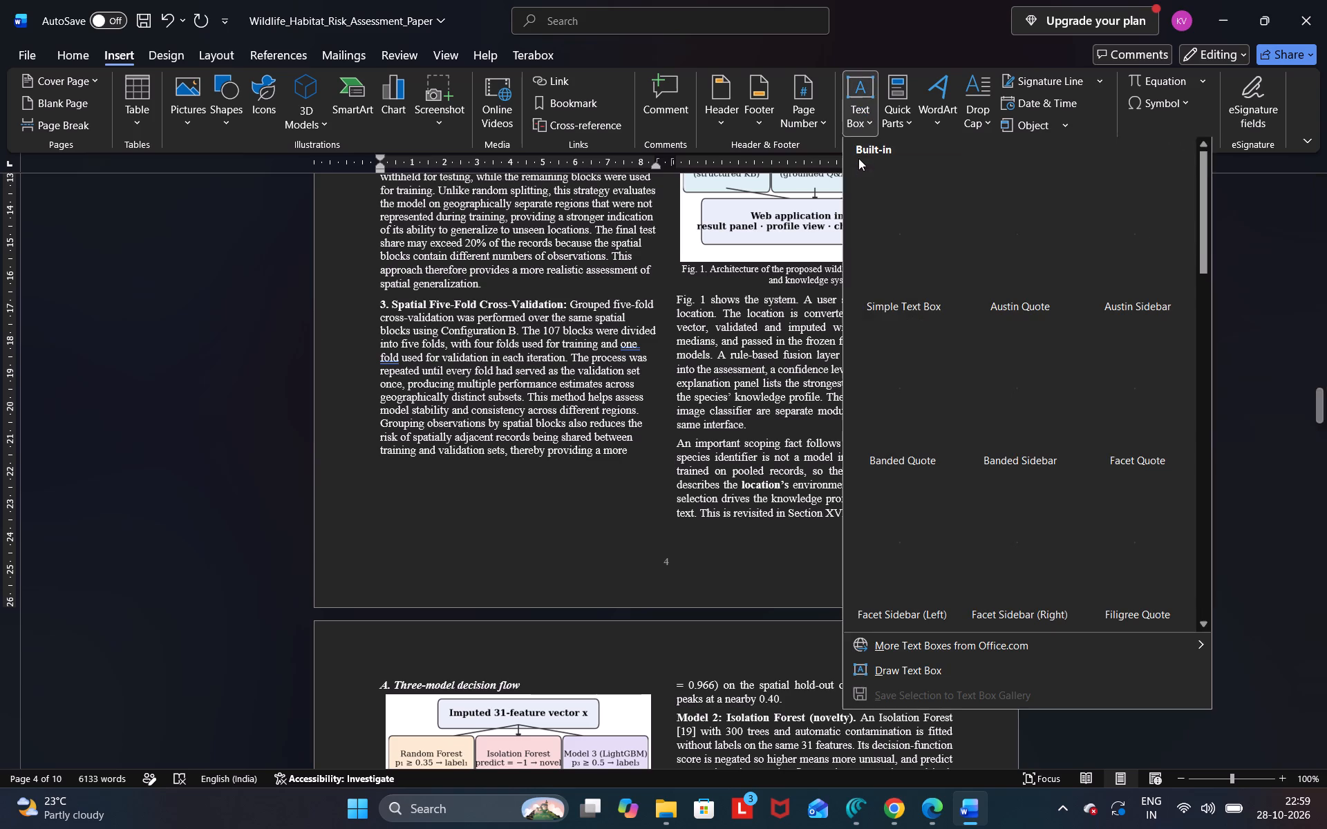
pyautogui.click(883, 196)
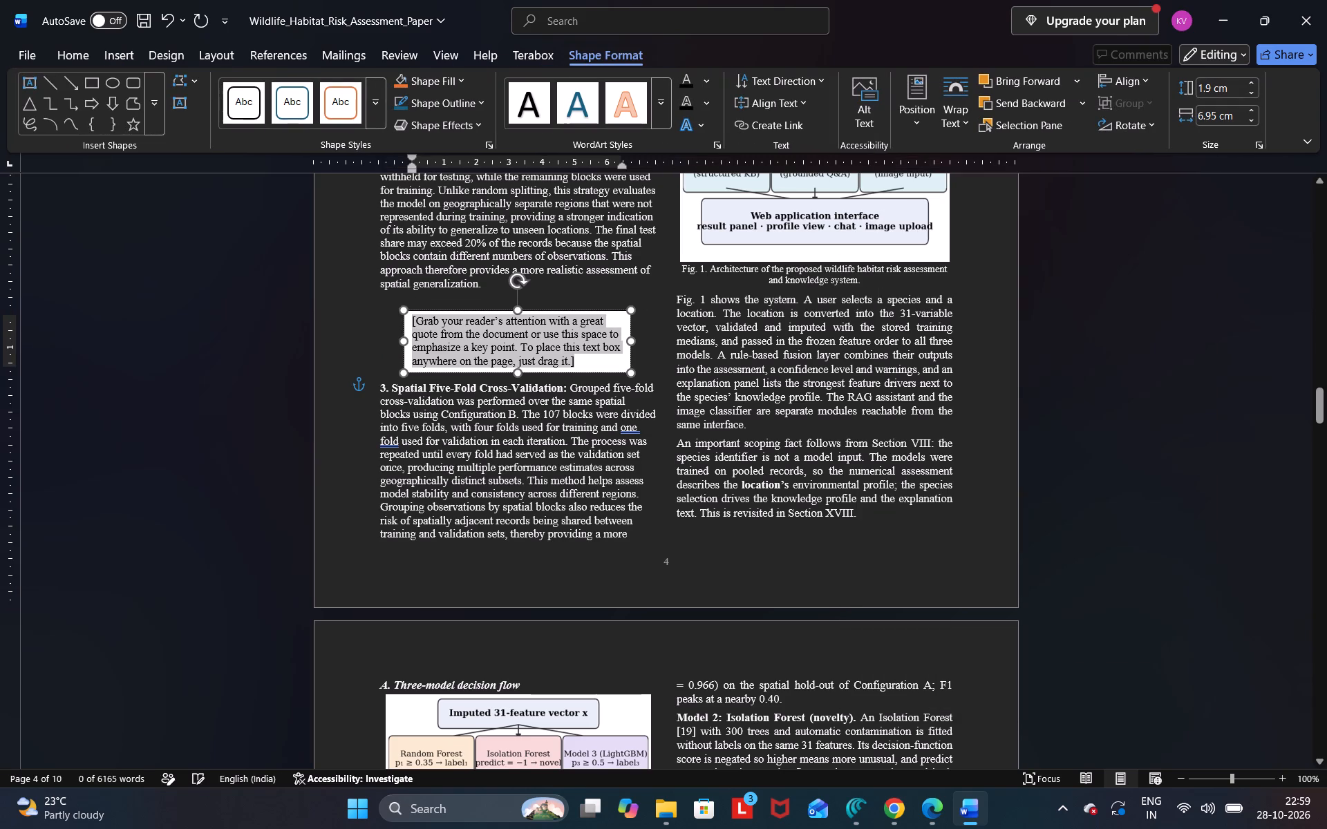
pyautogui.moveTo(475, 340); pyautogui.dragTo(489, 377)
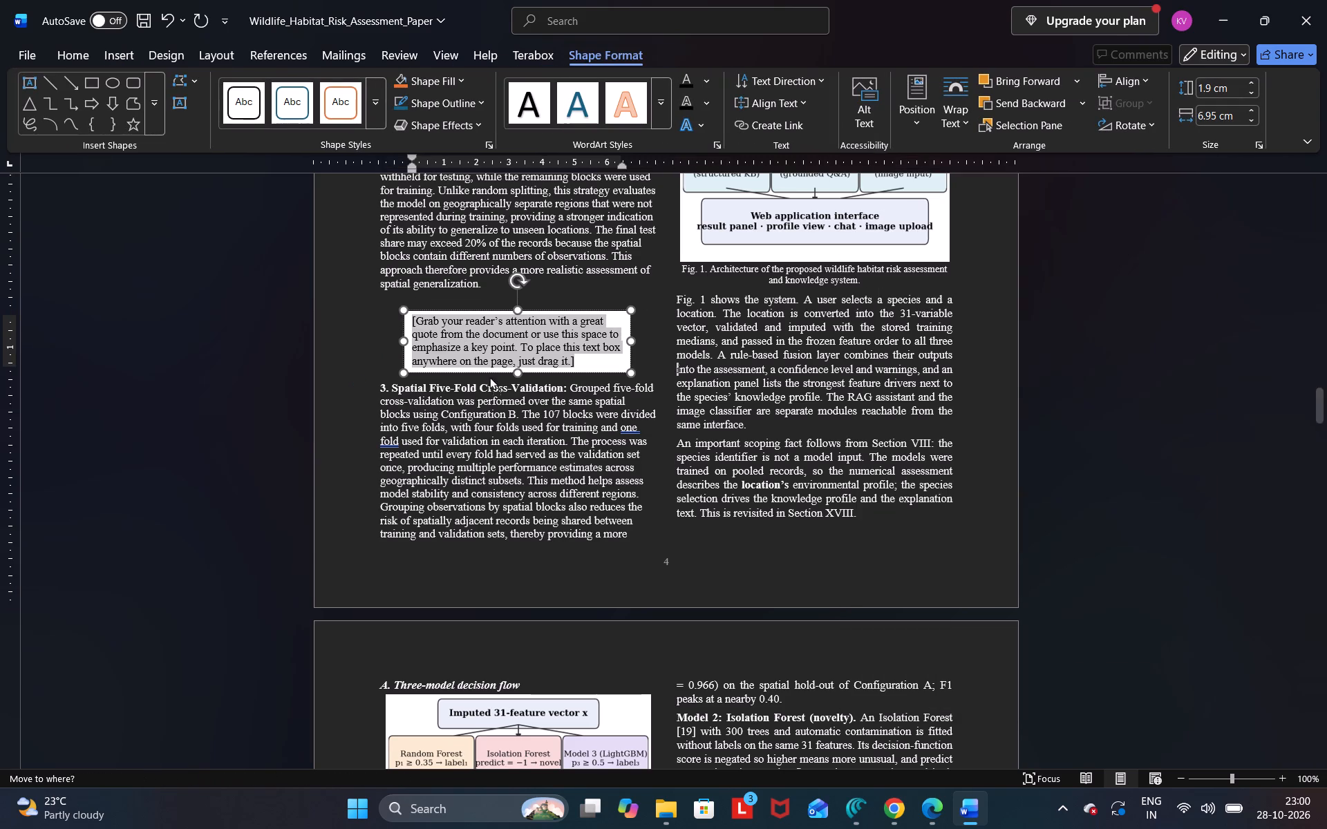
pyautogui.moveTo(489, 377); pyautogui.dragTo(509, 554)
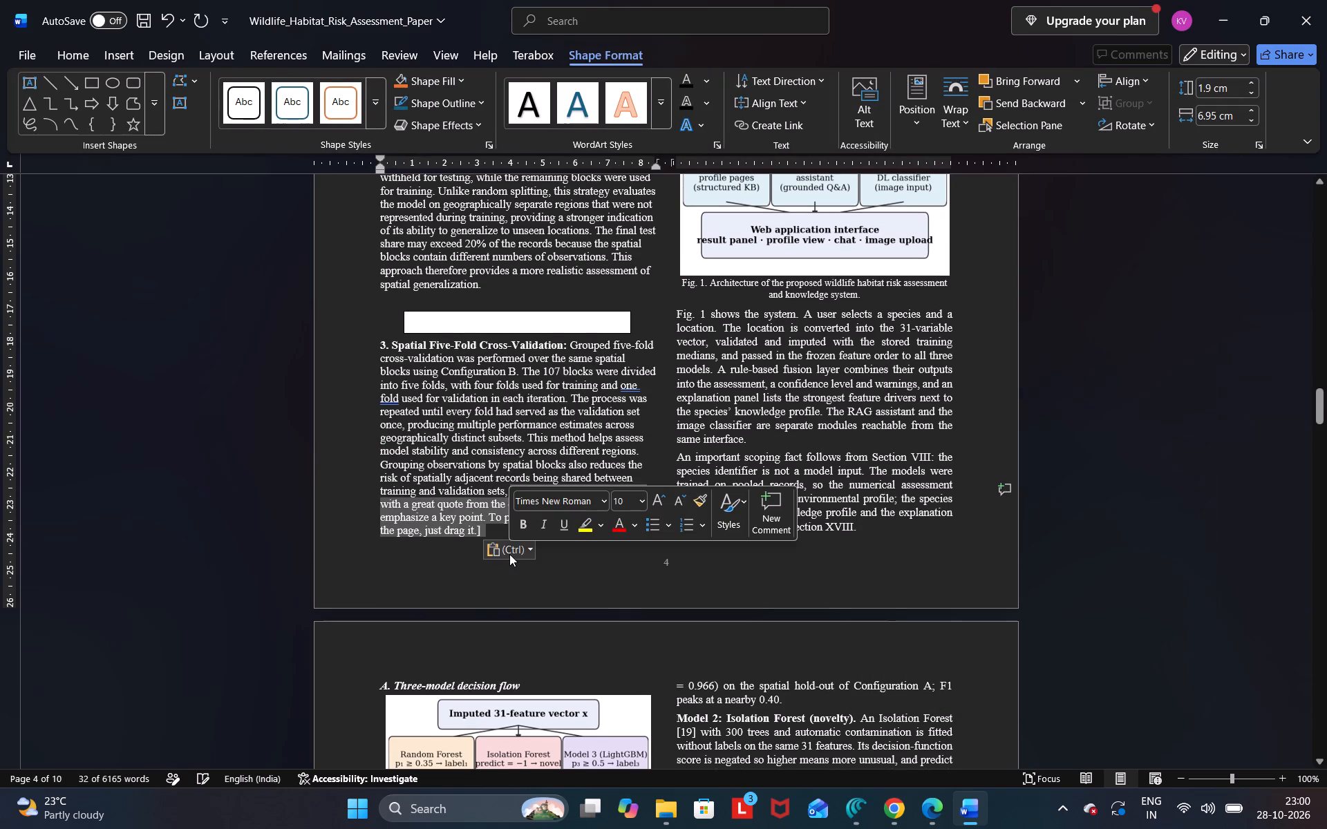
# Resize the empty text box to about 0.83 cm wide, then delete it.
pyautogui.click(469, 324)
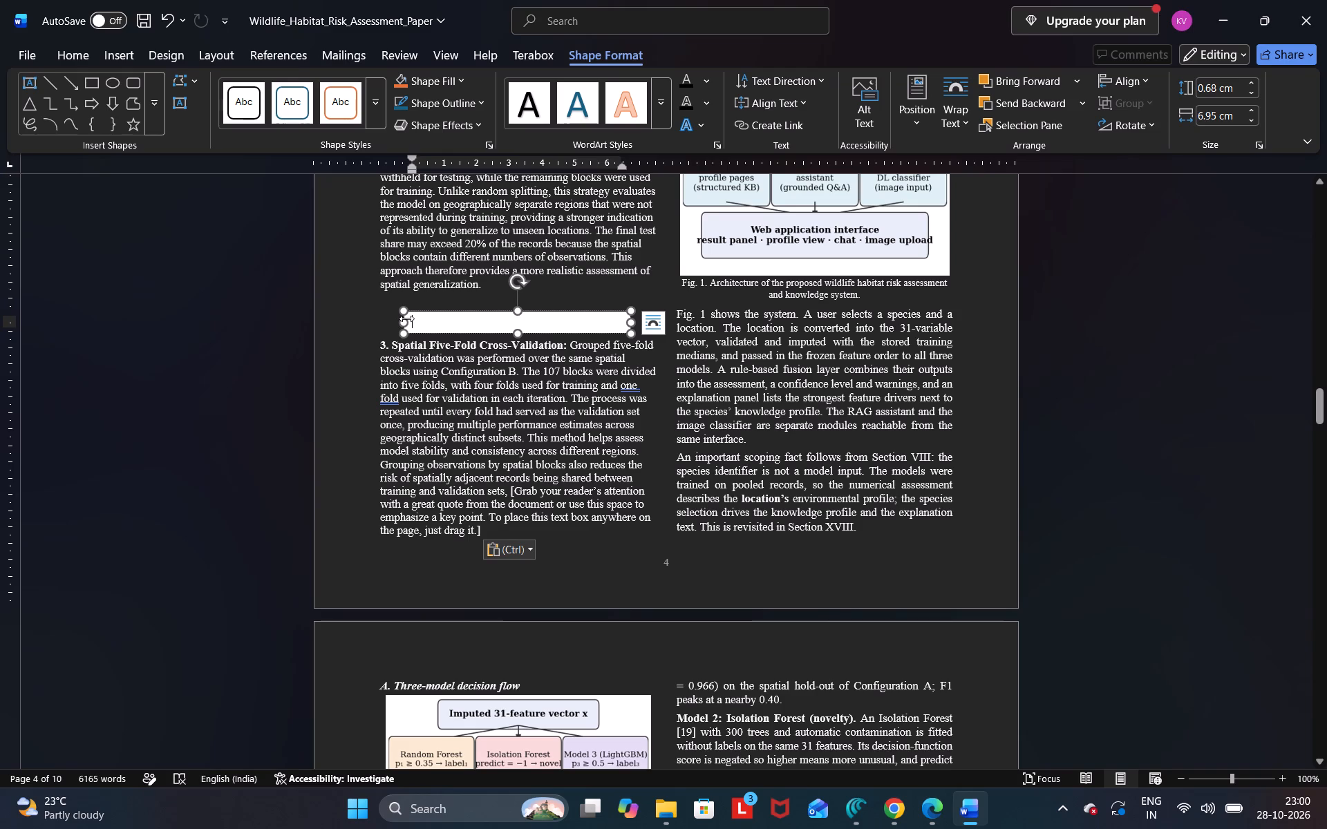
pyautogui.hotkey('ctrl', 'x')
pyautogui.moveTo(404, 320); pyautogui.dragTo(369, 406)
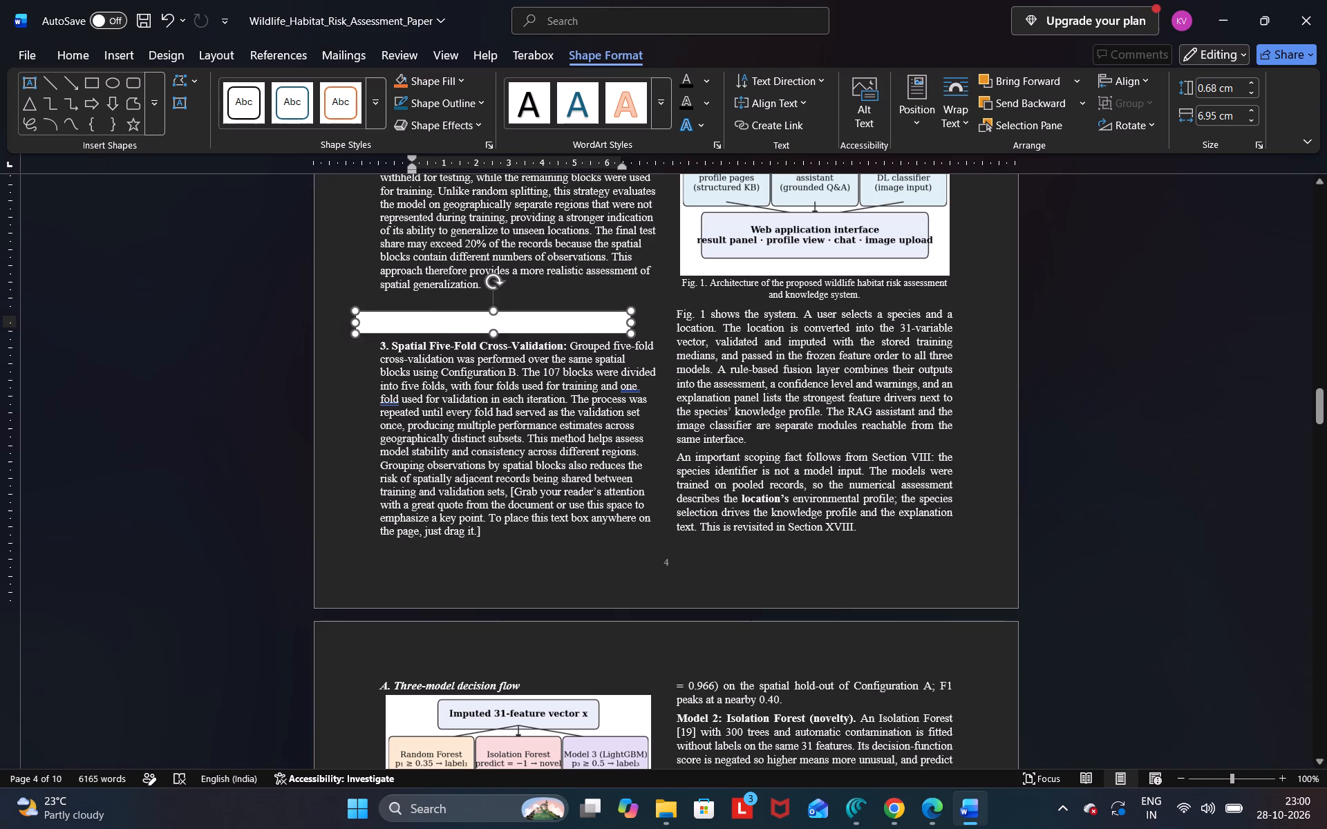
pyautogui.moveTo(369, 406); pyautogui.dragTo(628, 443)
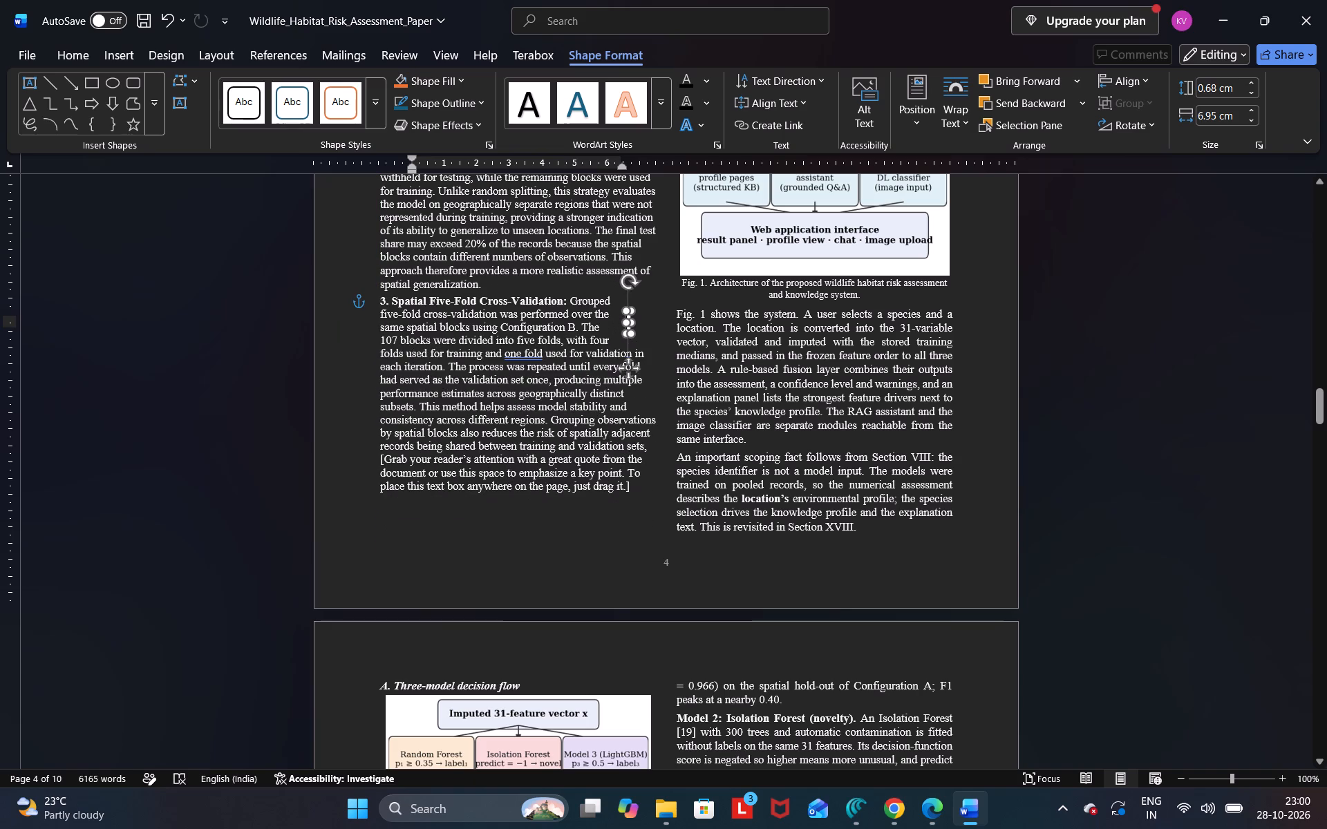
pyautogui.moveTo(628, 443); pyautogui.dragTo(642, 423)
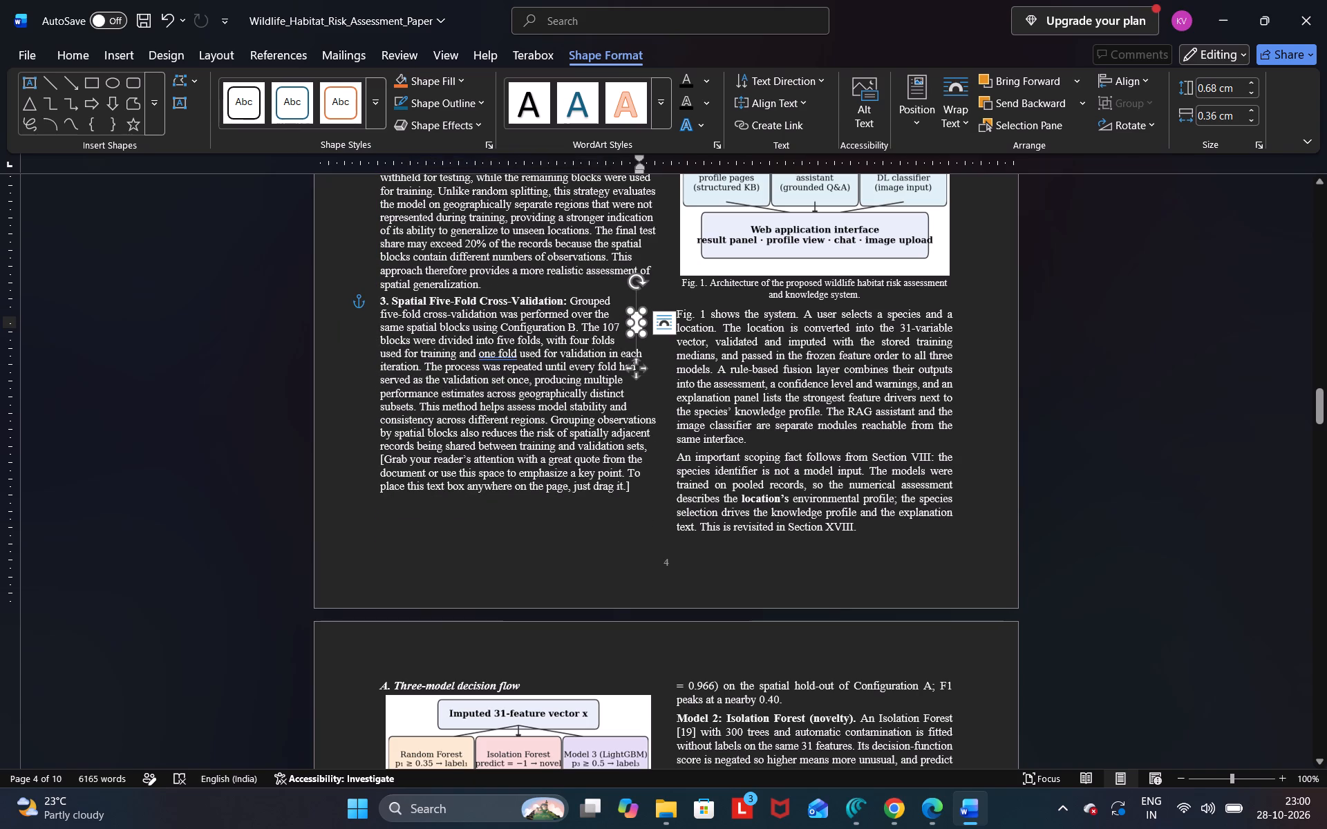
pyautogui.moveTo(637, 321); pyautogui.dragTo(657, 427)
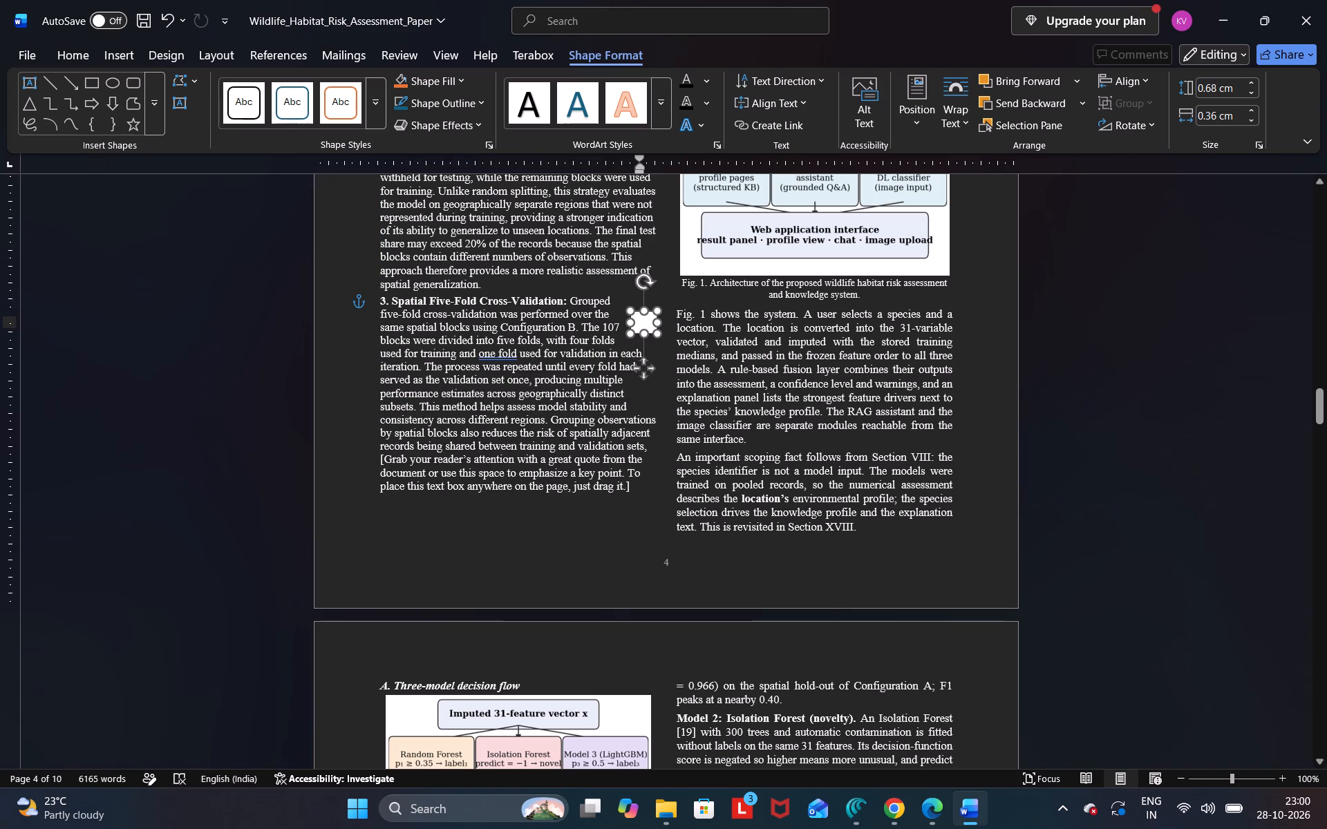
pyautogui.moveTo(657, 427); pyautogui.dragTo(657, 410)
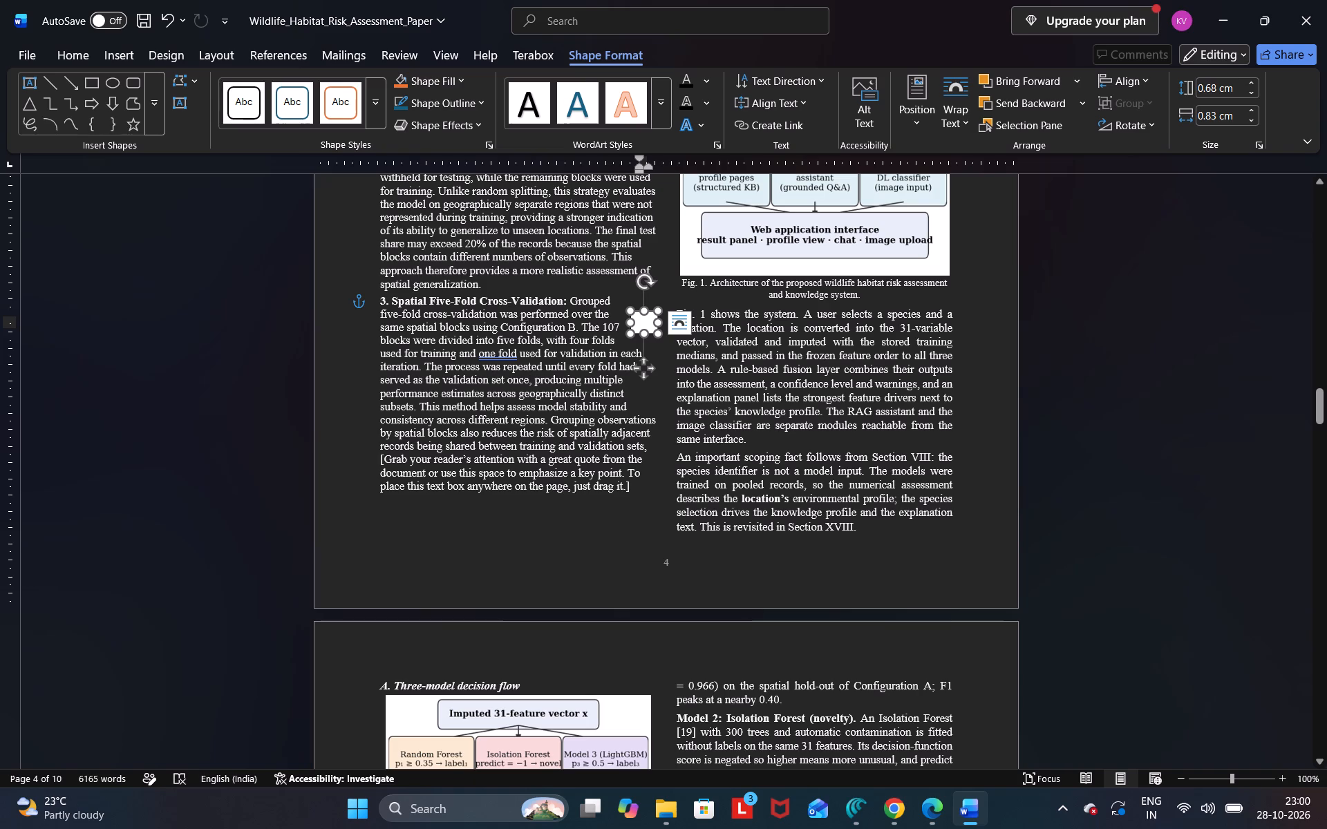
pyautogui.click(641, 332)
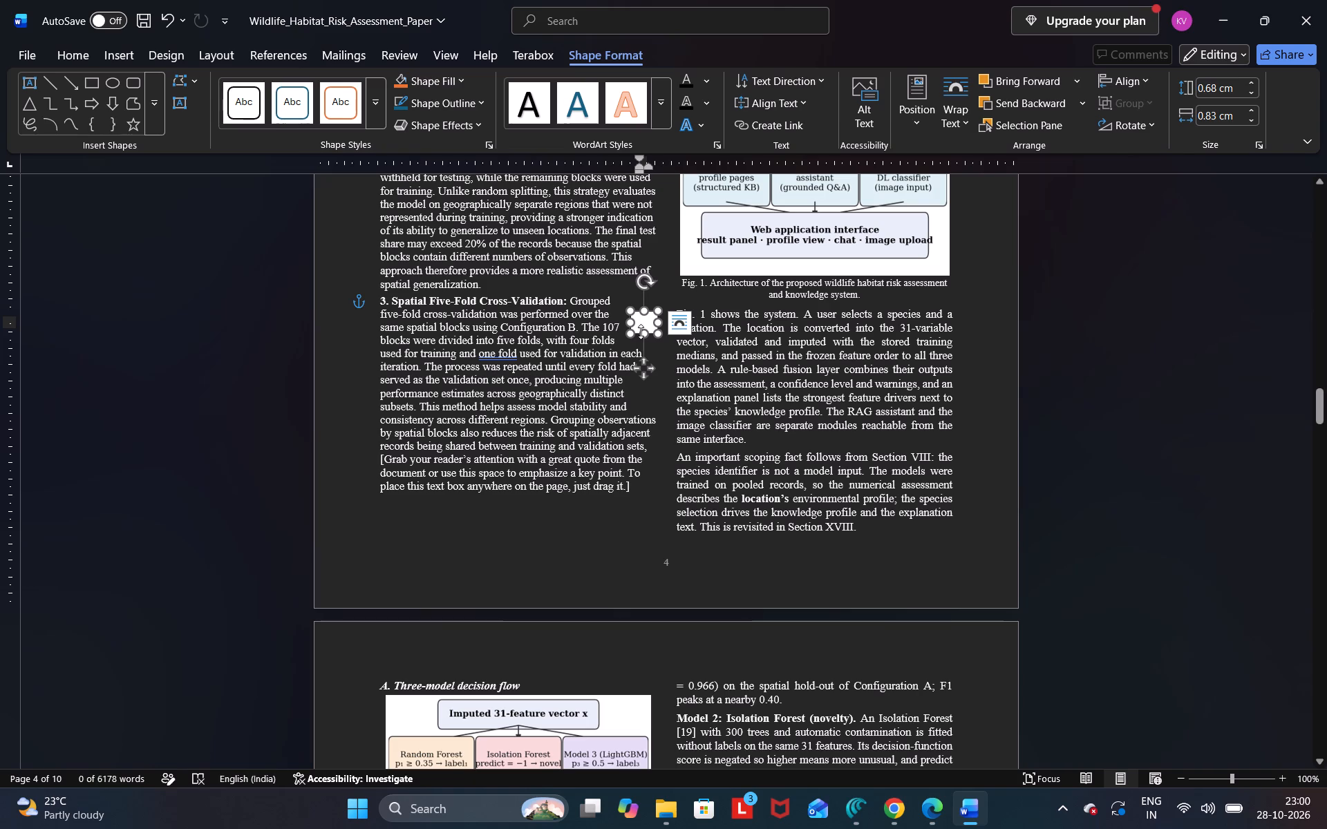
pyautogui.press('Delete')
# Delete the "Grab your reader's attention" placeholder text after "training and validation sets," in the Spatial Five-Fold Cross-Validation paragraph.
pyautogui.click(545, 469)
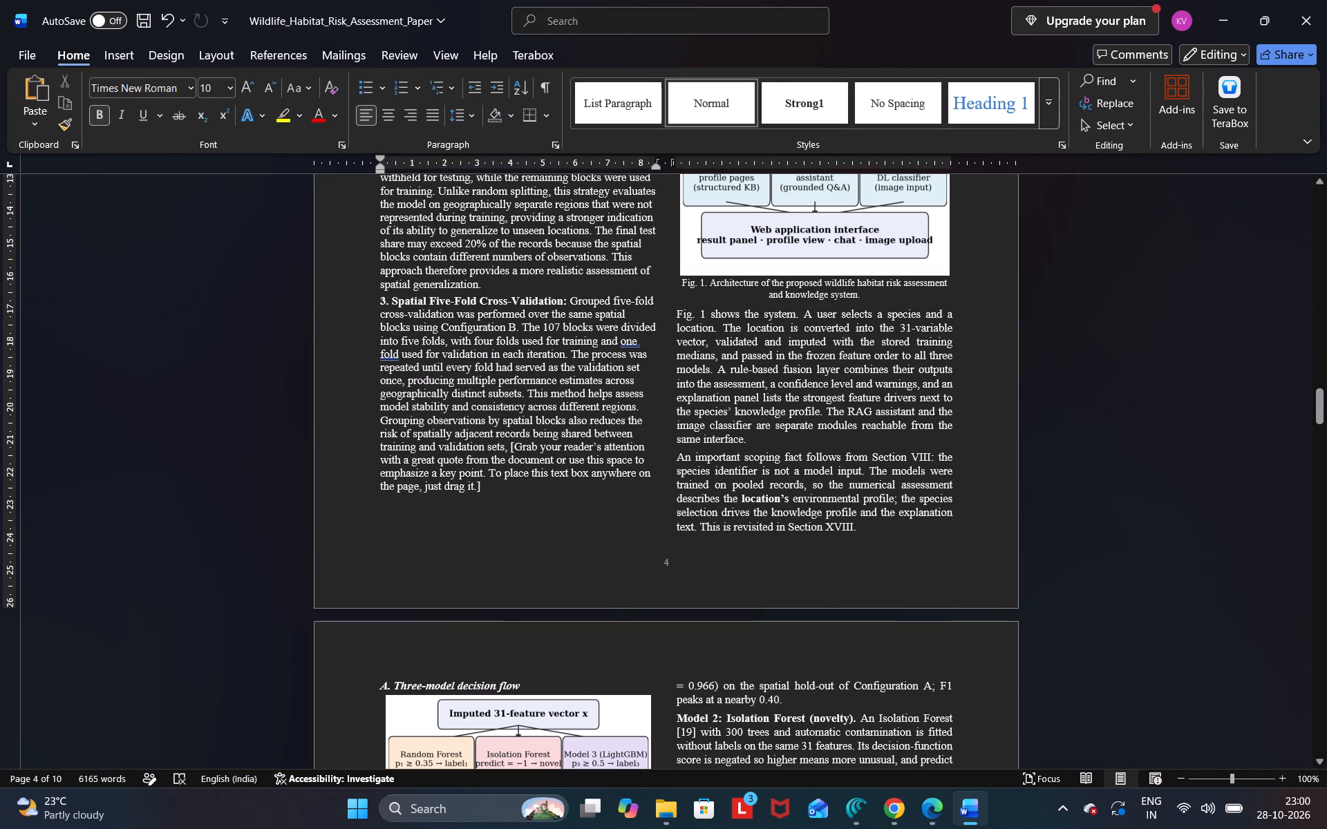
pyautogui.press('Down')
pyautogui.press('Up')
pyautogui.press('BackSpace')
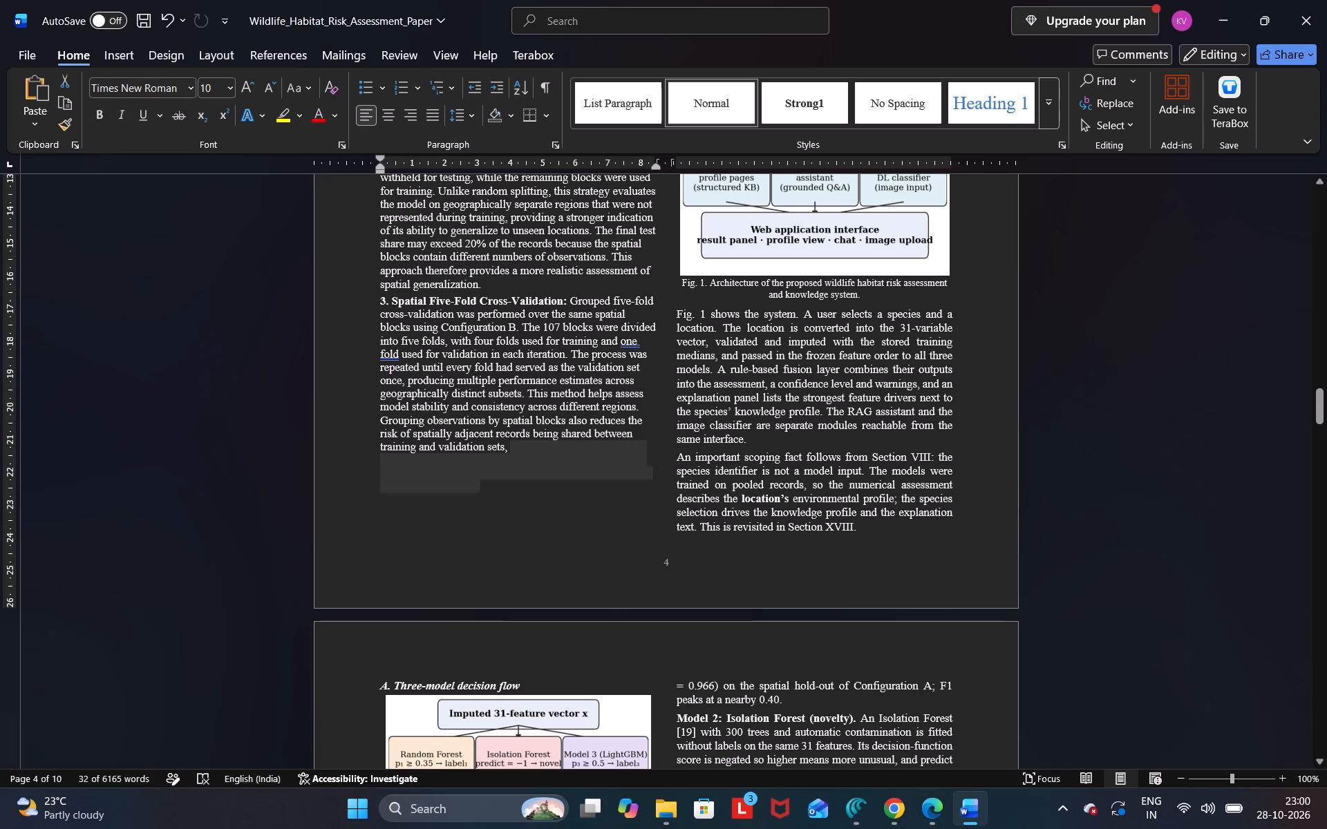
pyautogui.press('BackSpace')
# Copy the text from "thereby providing a more" through "validation sets within a fold." above the System Architecture heading on page 4.
pyautogui.press('Up')
pyautogui.press('Up')
pyautogui.press('Up')
pyautogui.press('Up')
pyautogui.press('Up')
pyautogui.press('Up')
pyautogui.press('Up')
pyautogui.press('Up')
pyautogui.press('Up')
pyautogui.press('Up')
pyautogui.press('Up')
pyautogui.press('Up')
pyautogui.press('Up')
pyautogui.press('Up')
pyautogui.press('Up')
pyautogui.press('Up')
pyautogui.press('Up')
pyautogui.press('Up')
pyautogui.press('Up')
pyautogui.press('Up')
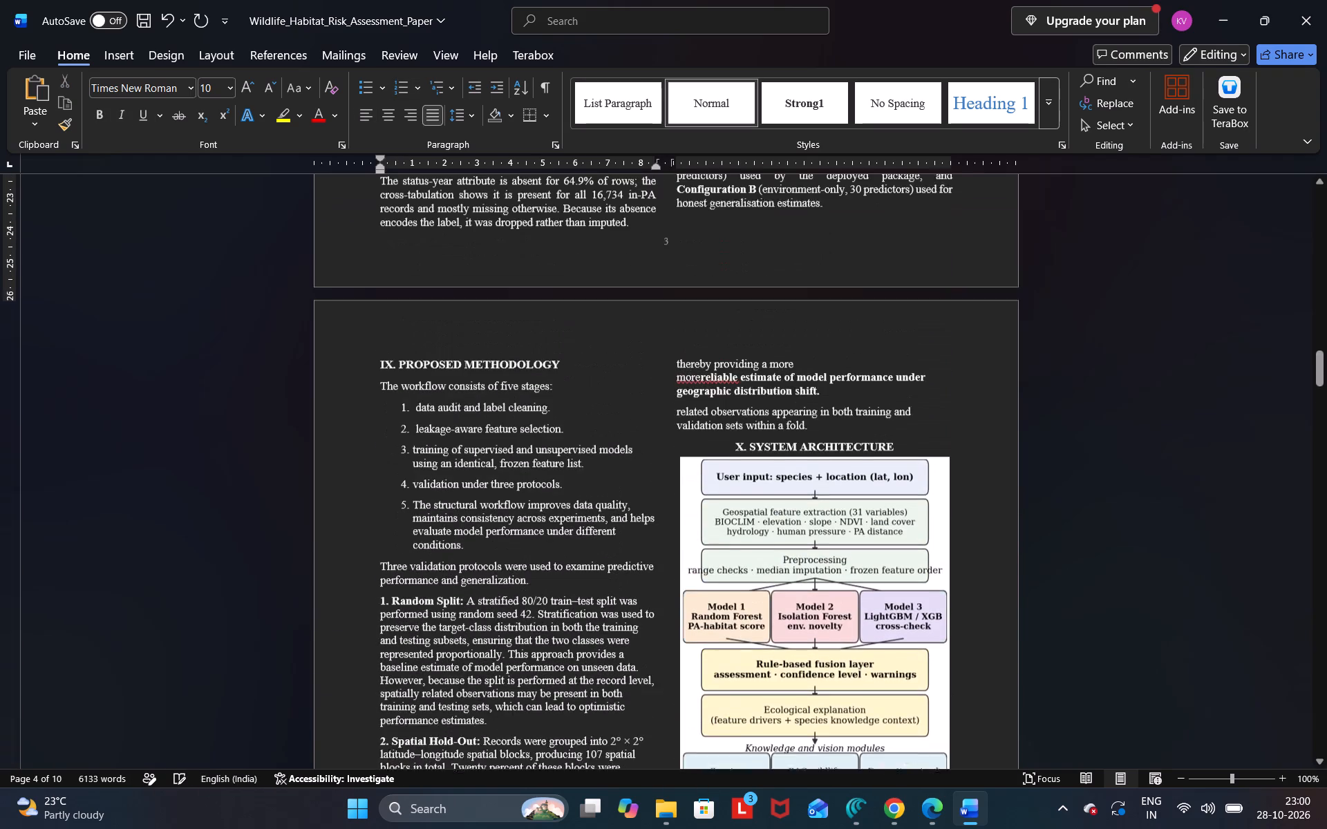
pyautogui.moveTo(675, 376); pyautogui.dragTo(685, 379)
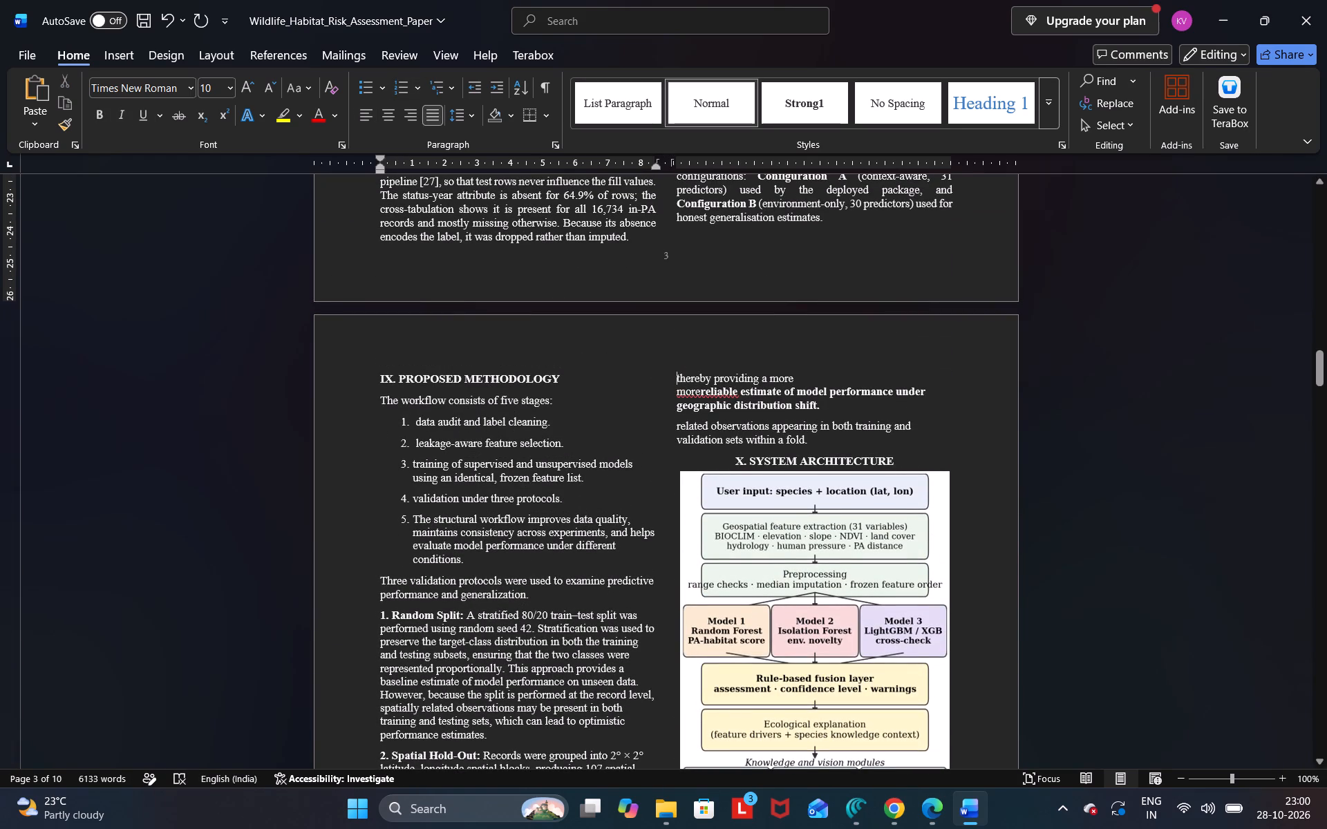
pyautogui.moveTo(685, 379); pyautogui.dragTo(810, 441)
pyautogui.click(810, 441)
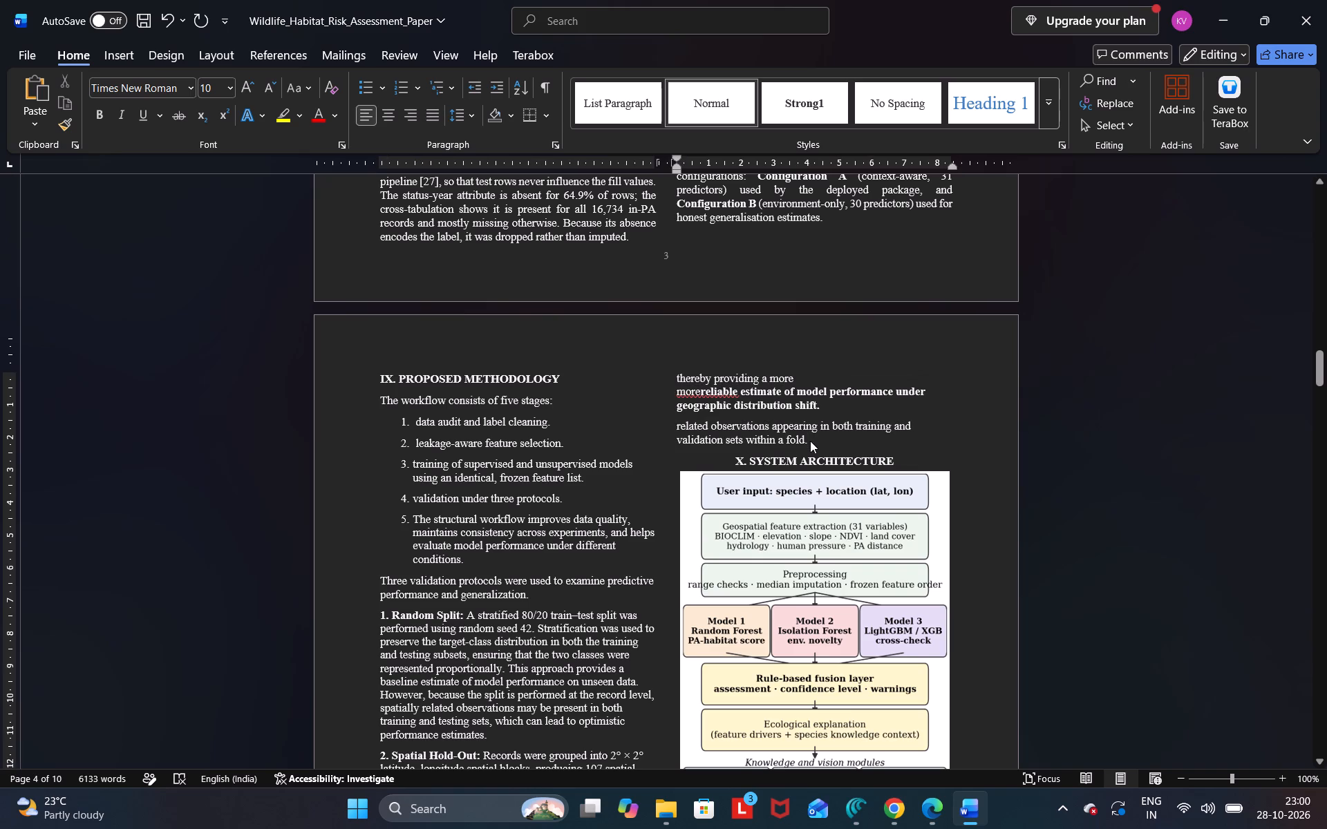
pyautogui.moveTo(807, 440); pyautogui.dragTo(702, 377)
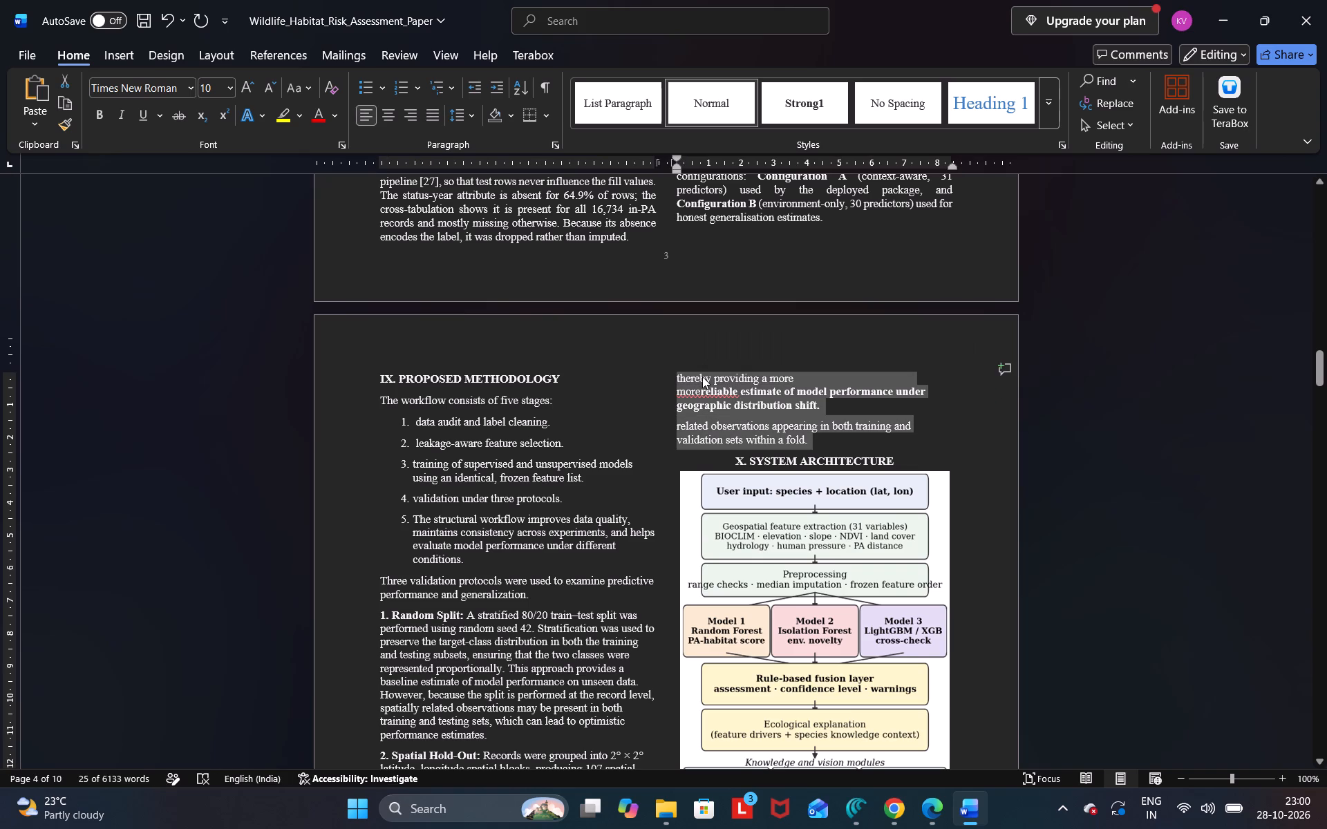
pyautogui.hotkey('ctrl', 'c')
# Replace the comma ending "training and validation sets," in page 4's first column with a period and a space, and paste the copied text there.
pyautogui.click(609, 565)
pyautogui.press('Down')
pyautogui.press('Down')
pyautogui.press('Down')
pyautogui.press('Down')
pyautogui.press('Down')
pyautogui.press('Down')
pyautogui.press('Down')
pyautogui.press('Down')
pyautogui.press('Down')
pyautogui.press('Down')
pyautogui.press('Down')
pyautogui.press('Down')
pyautogui.press('Down')
pyautogui.press('Down')
pyautogui.press('Down')
pyautogui.press('Down')
pyautogui.press('Down')
pyautogui.press('Down')
pyautogui.press('Down')
pyautogui.press('Down')
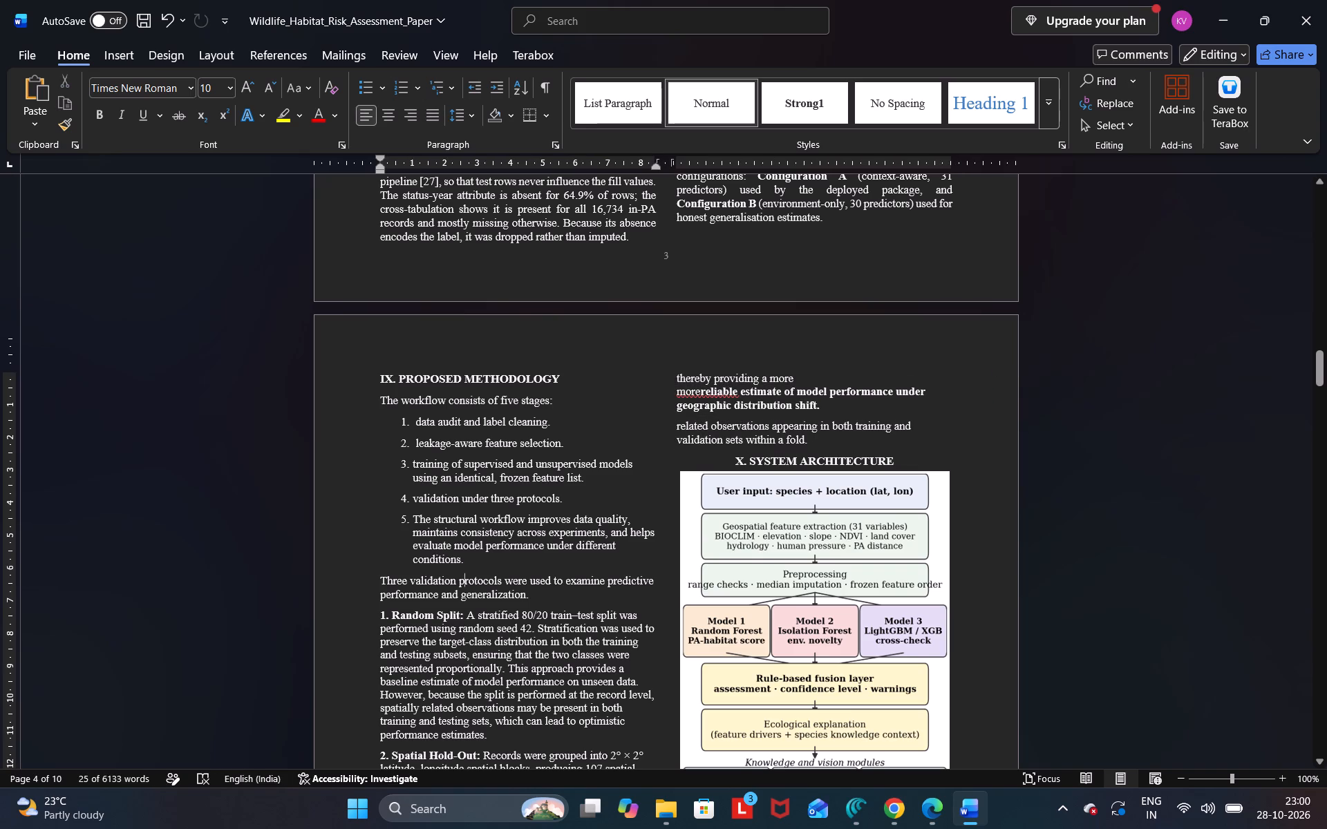
pyautogui.press('Down')
pyautogui.press('Down')
pyautogui.press('Down')
pyautogui.press('Down')
pyautogui.press('Down')
pyautogui.press('Down')
pyautogui.press('Down')
pyautogui.press('Down')
pyautogui.press('Down')
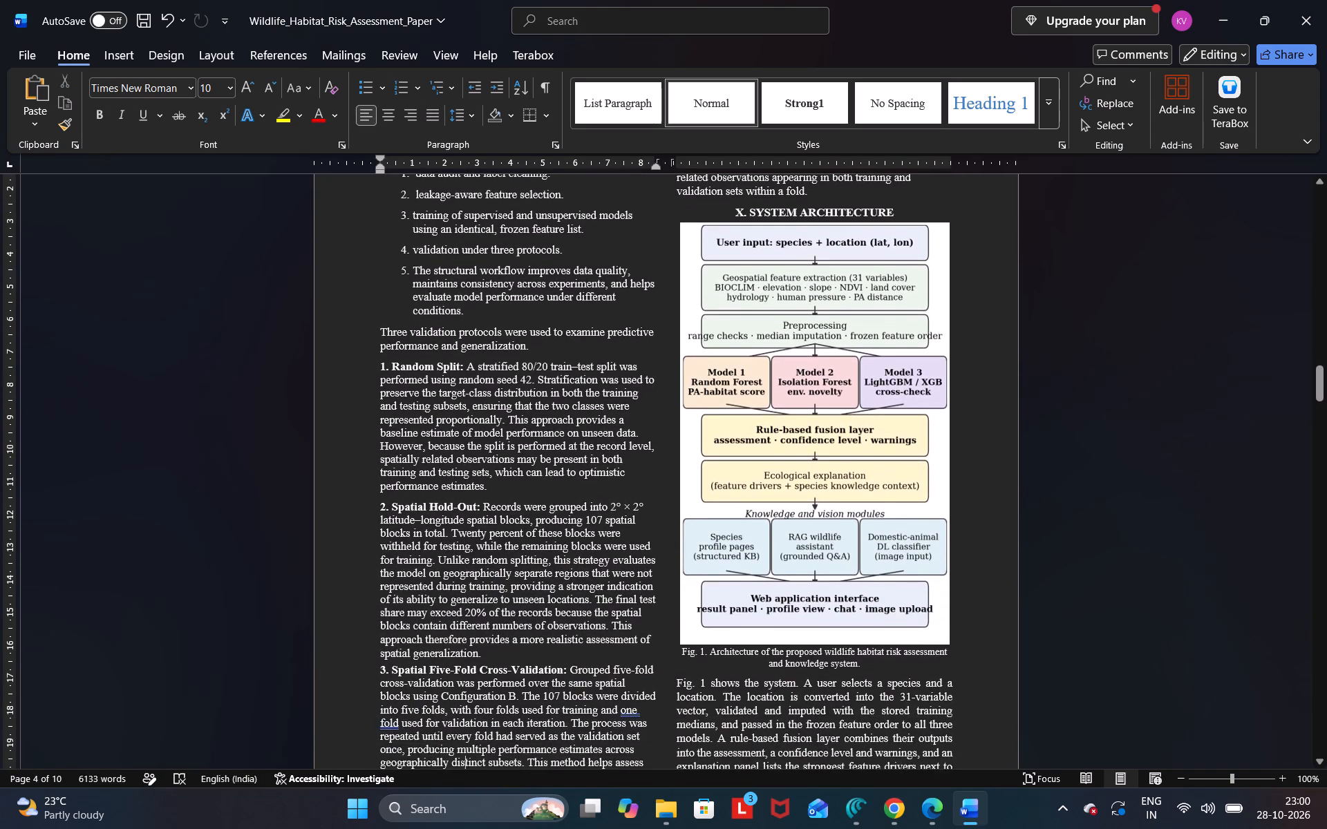
pyautogui.press('Up')
pyautogui.press('Up')
pyautogui.press('Up')
pyautogui.press('Up')
pyautogui.press('Up')
pyautogui.press('Up')
pyautogui.press('Up')
pyautogui.press('Up')
pyautogui.press('Up')
pyautogui.press('Up')
pyautogui.press('Up')
pyautogui.press('Up')
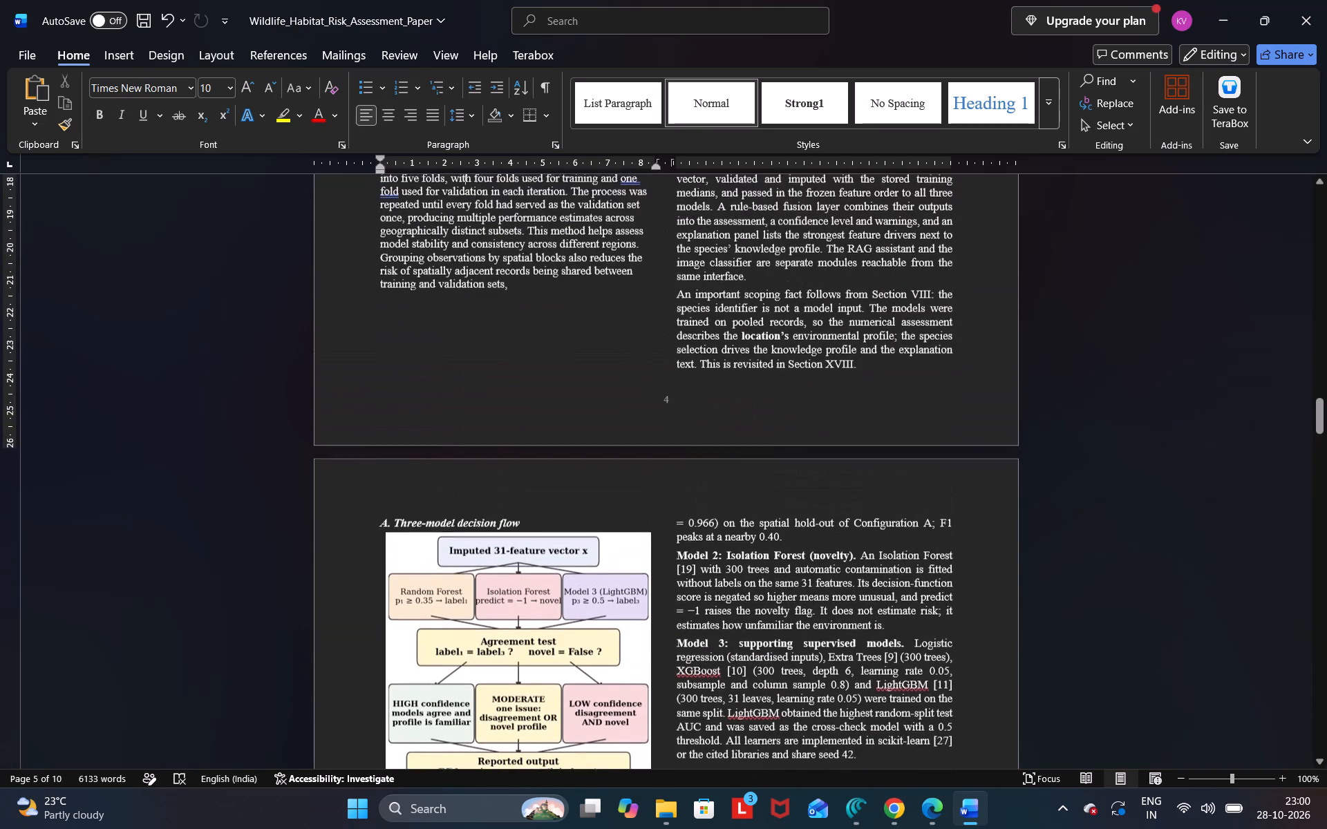
pyautogui.press('Down')
pyautogui.press('Down')
pyautogui.press('Down')
pyautogui.press('Down')
pyautogui.press('Down')
pyautogui.press('Down')
pyautogui.press('Down')
pyautogui.press('Down')
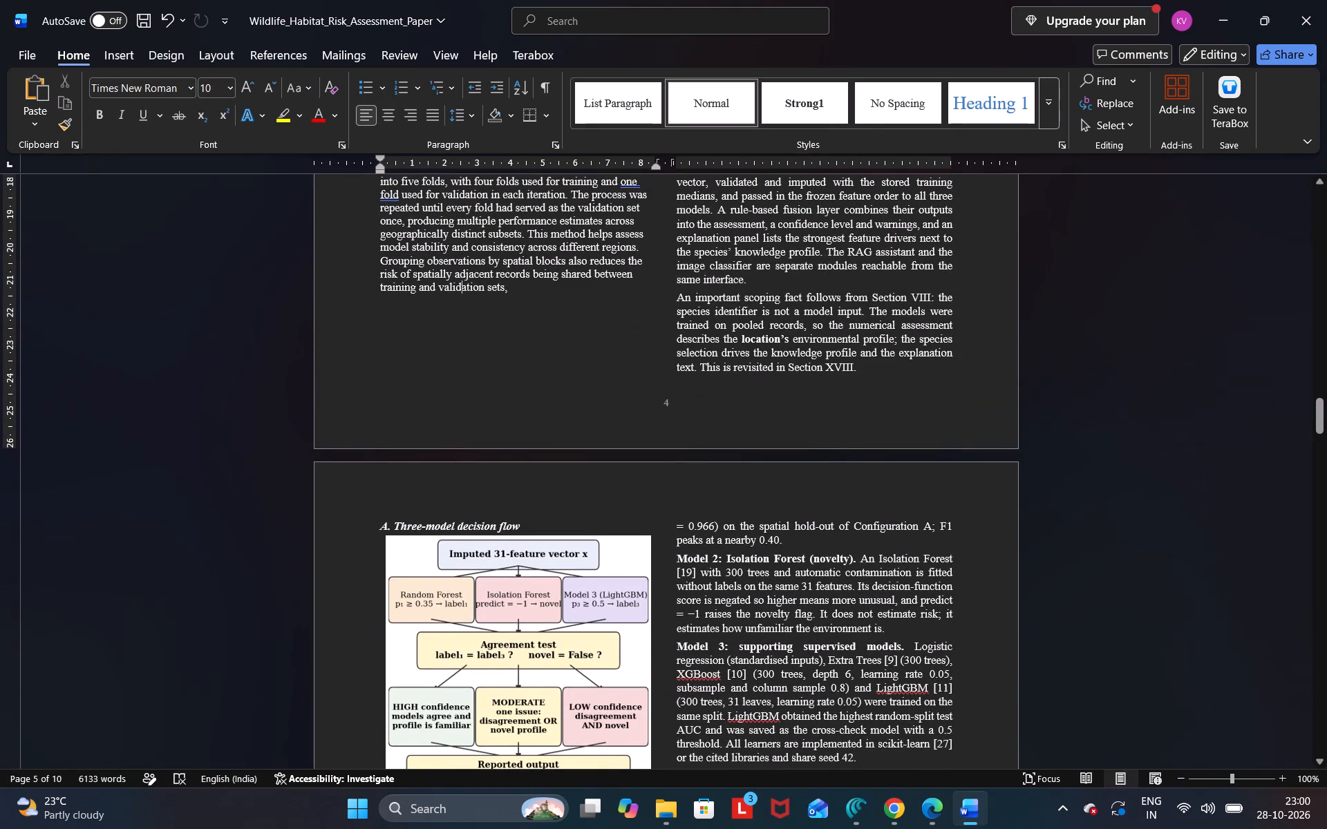
pyautogui.press('Down')
pyautogui.press('Up')
pyautogui.press('Right')
pyautogui.press('Right')
pyautogui.press('Right')
pyautogui.press('Right')
pyautogui.press('Right')
pyautogui.press('Right')
pyautogui.press('Right')
pyautogui.press('Right')
pyautogui.press('Right')
pyautogui.press('Right')
pyautogui.press('Right')
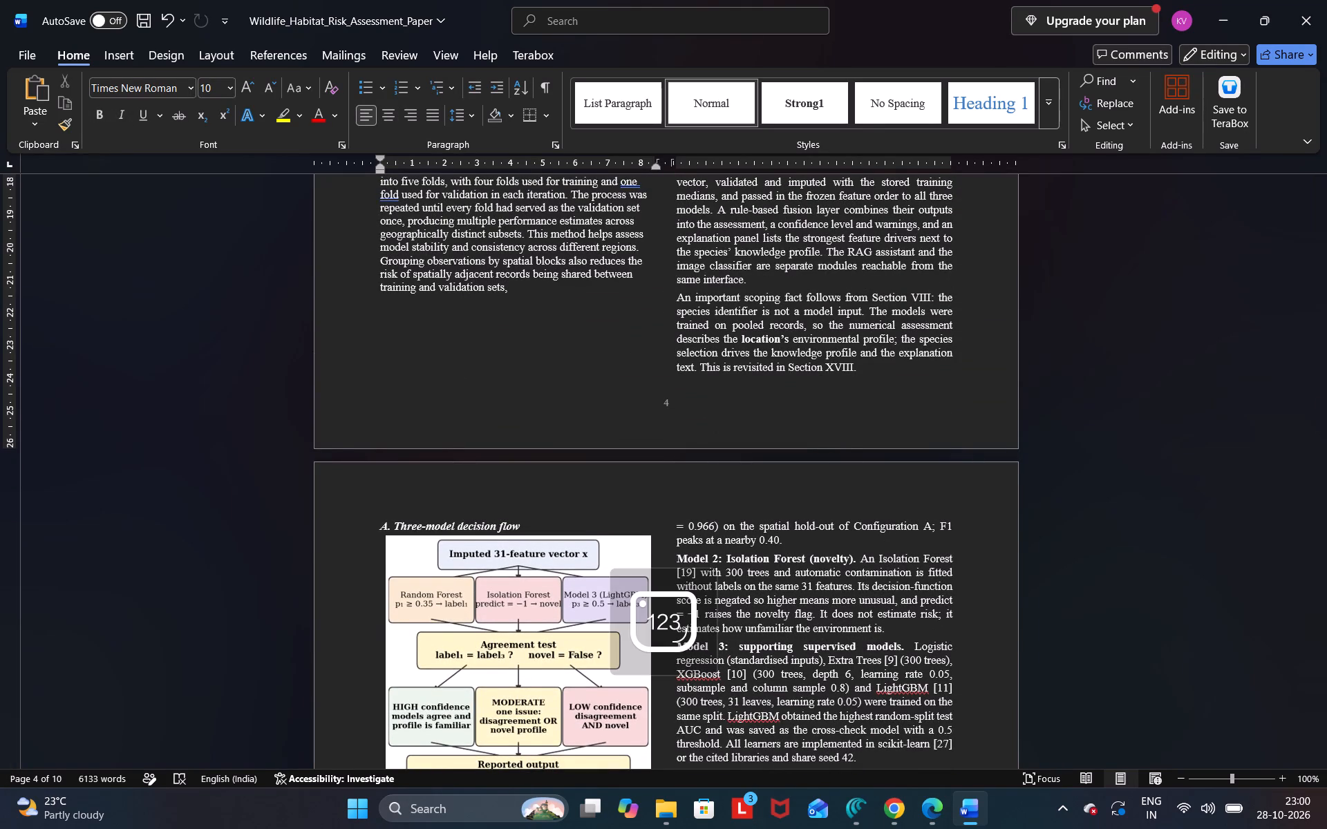
pyautogui.press('BackSpace')
pyautogui.press('space')
pyautogui.press('BackSpace')
pyautogui.write('.')
pyautogui.press('space')
pyautogui.hotkey('ctrl', 'v')
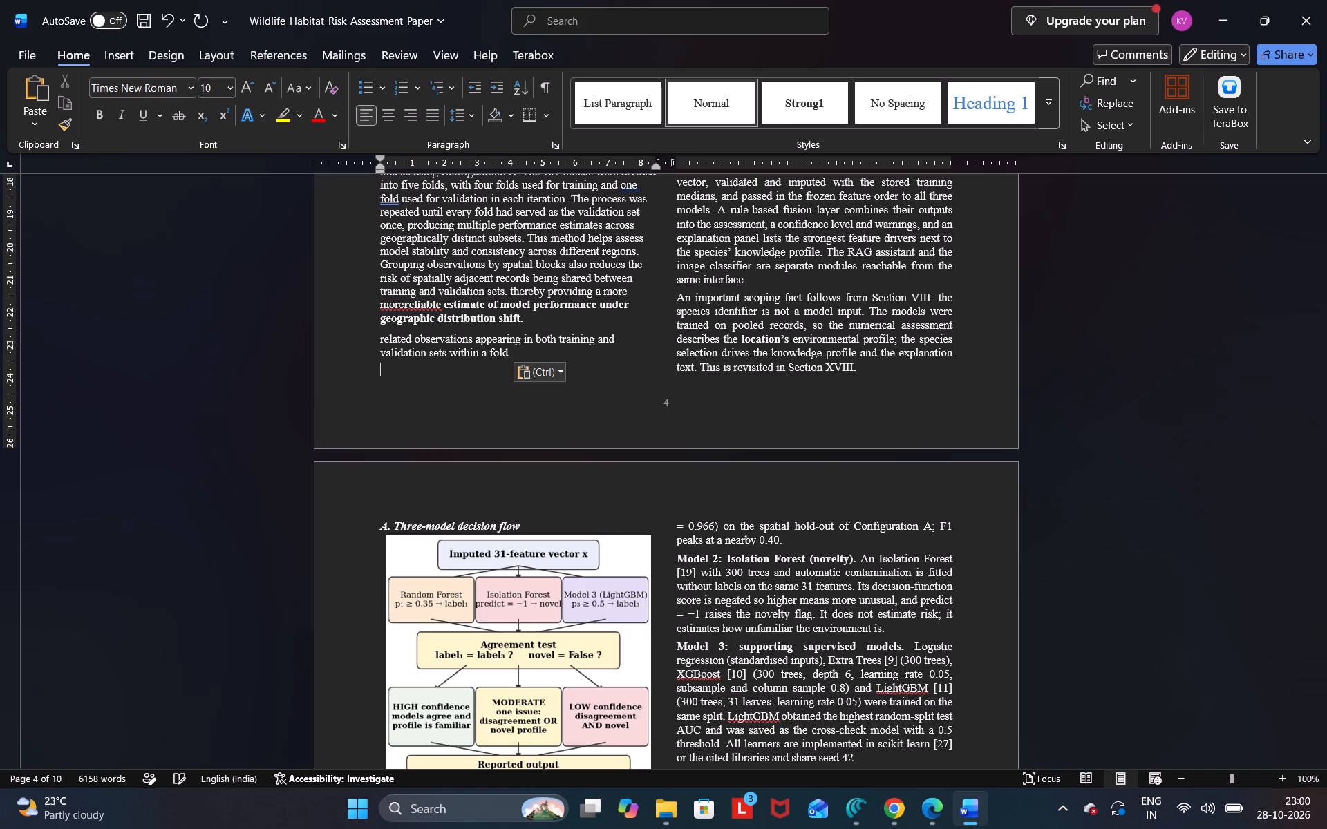
# Join the pasted "related observations appearing" paragraph onto the line ending "geographic distribution shift." in the first column.
pyautogui.click(382, 341)
pyautogui.press('Left')
pyautogui.press('BackSpace')
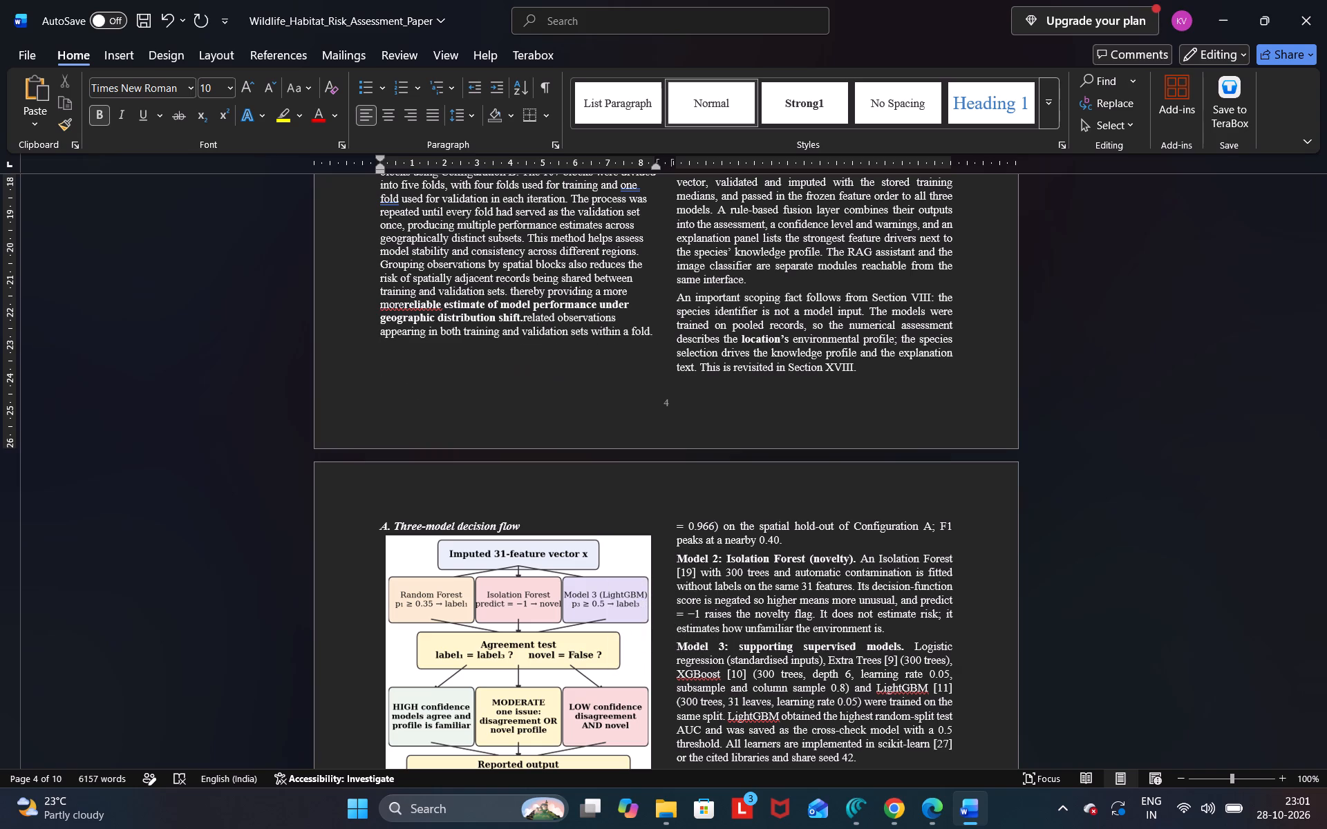
# Insert a space between "more" and "reliable" in the pasted Spatial Five-Fold Cross-Validation text.
pyautogui.click(660, 331)
pyautogui.press('Up')
pyautogui.press('Up')
pyautogui.press('Up')
pyautogui.press('Up')
pyautogui.press('Up')
pyautogui.press('Up')
pyautogui.press('Up')
pyautogui.press('Up')
pyautogui.press('Up')
pyautogui.press('Up')
pyautogui.press('Up')
pyautogui.press('Up')
pyautogui.press('Up')
pyautogui.press('Up')
pyautogui.press('Up')
pyautogui.press('Up')
pyautogui.press('Up')
pyautogui.press('Up')
pyautogui.press('Up')
pyautogui.press('Up')
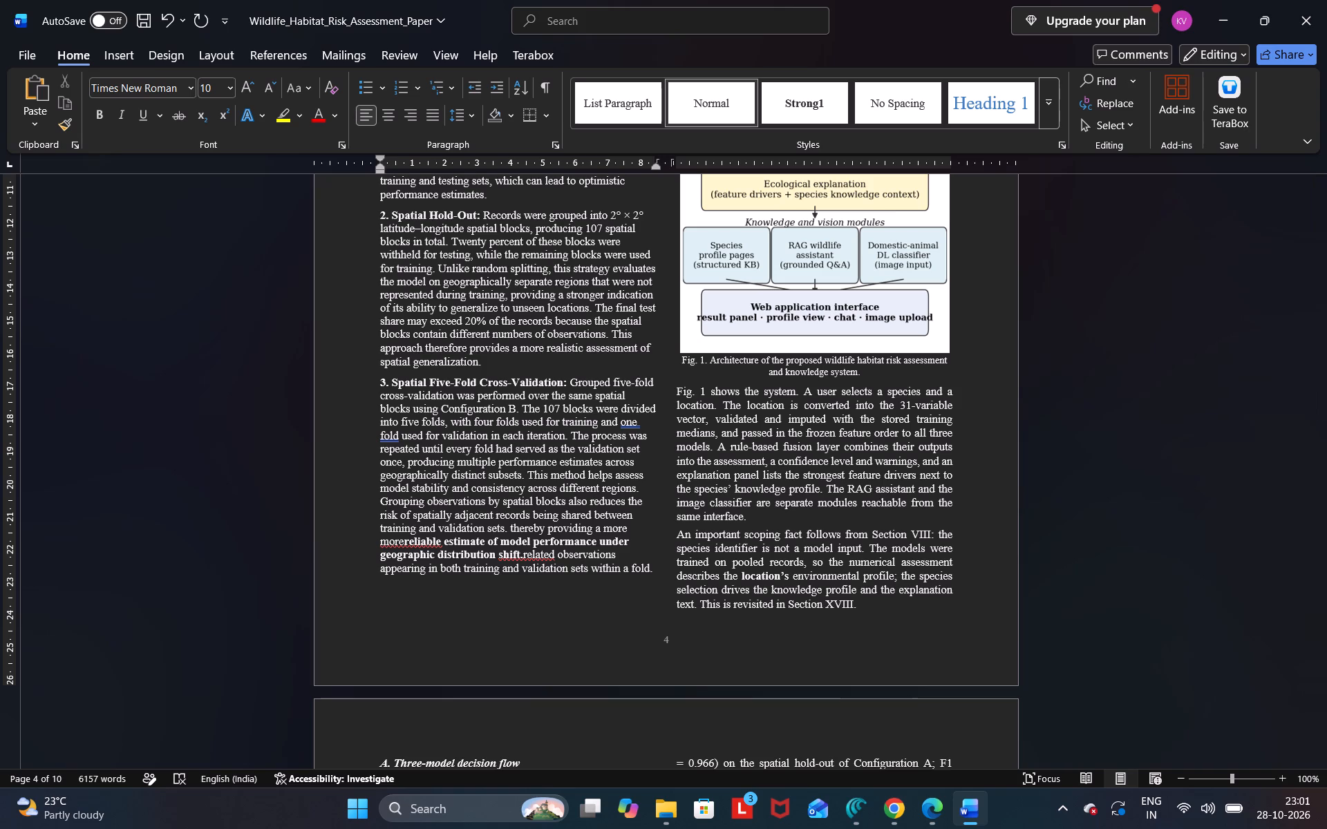
pyautogui.click(404, 545)
pyautogui.press('space')
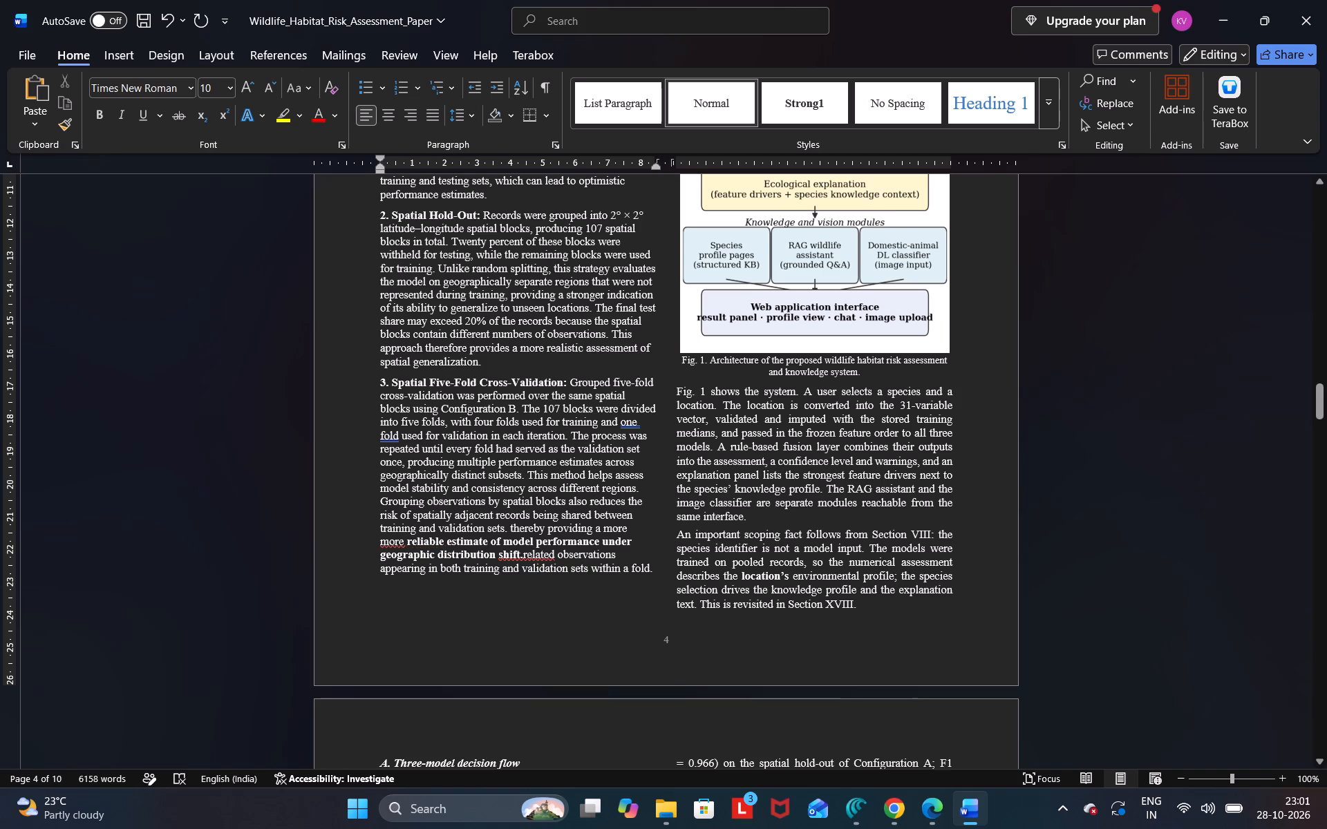
# Delete the duplicate text from "thereby providing a more" through "validation sets within a fold." above the System Architecture heading on page 4.
pyautogui.click(737, 542)
pyautogui.press('Up')
pyautogui.press('Up')
pyautogui.press('Up')
pyautogui.press('Up')
pyautogui.press('Up')
pyautogui.press('Up')
pyautogui.press('Up')
pyautogui.press('Up')
pyautogui.press('Up')
pyautogui.press('Up')
pyautogui.press('Up')
pyautogui.press('Up')
pyautogui.press('Up')
pyautogui.press('Up')
pyautogui.press('Up')
pyautogui.press('Up')
pyautogui.press('Up')
pyautogui.press('Up')
pyautogui.press('Up')
pyautogui.press('Up')
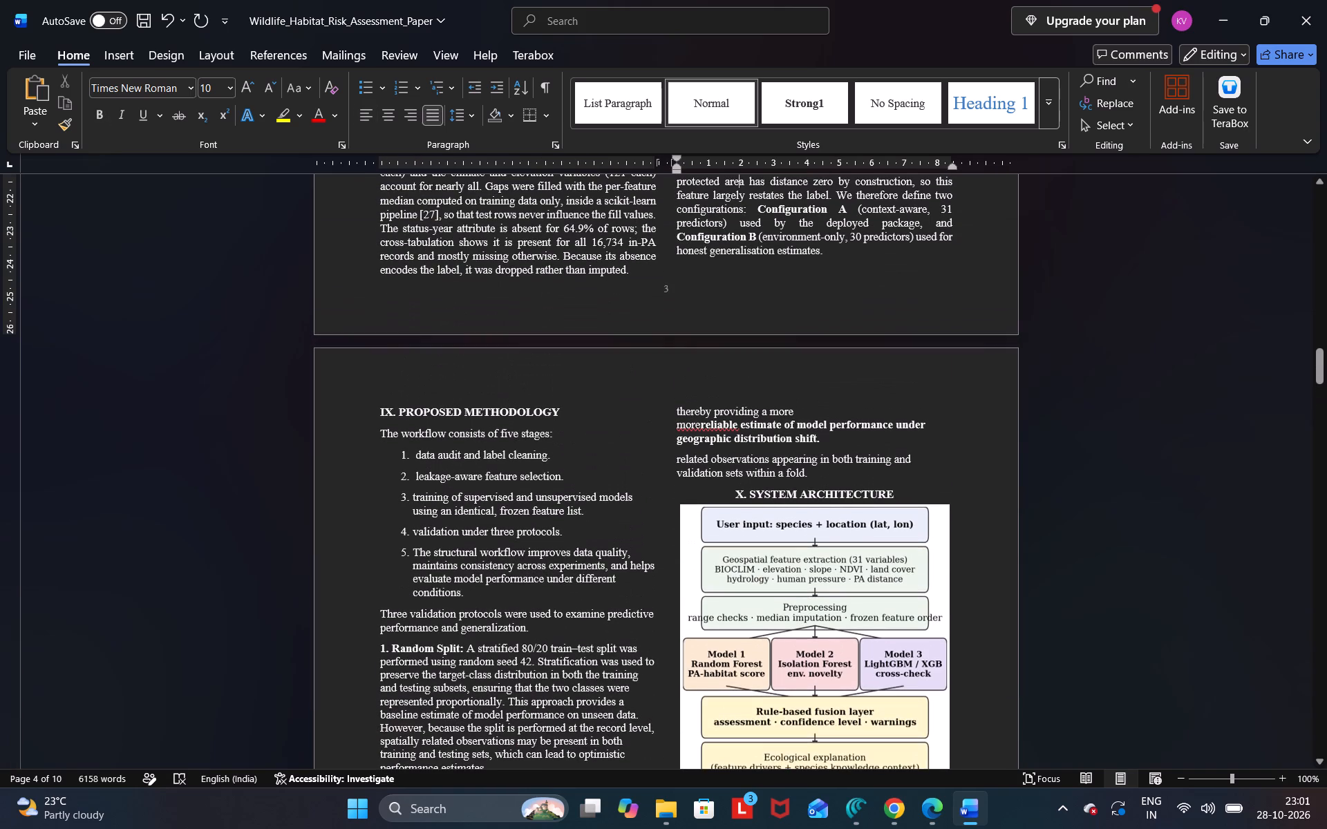
pyautogui.moveTo(672, 409); pyautogui.dragTo(781, 458)
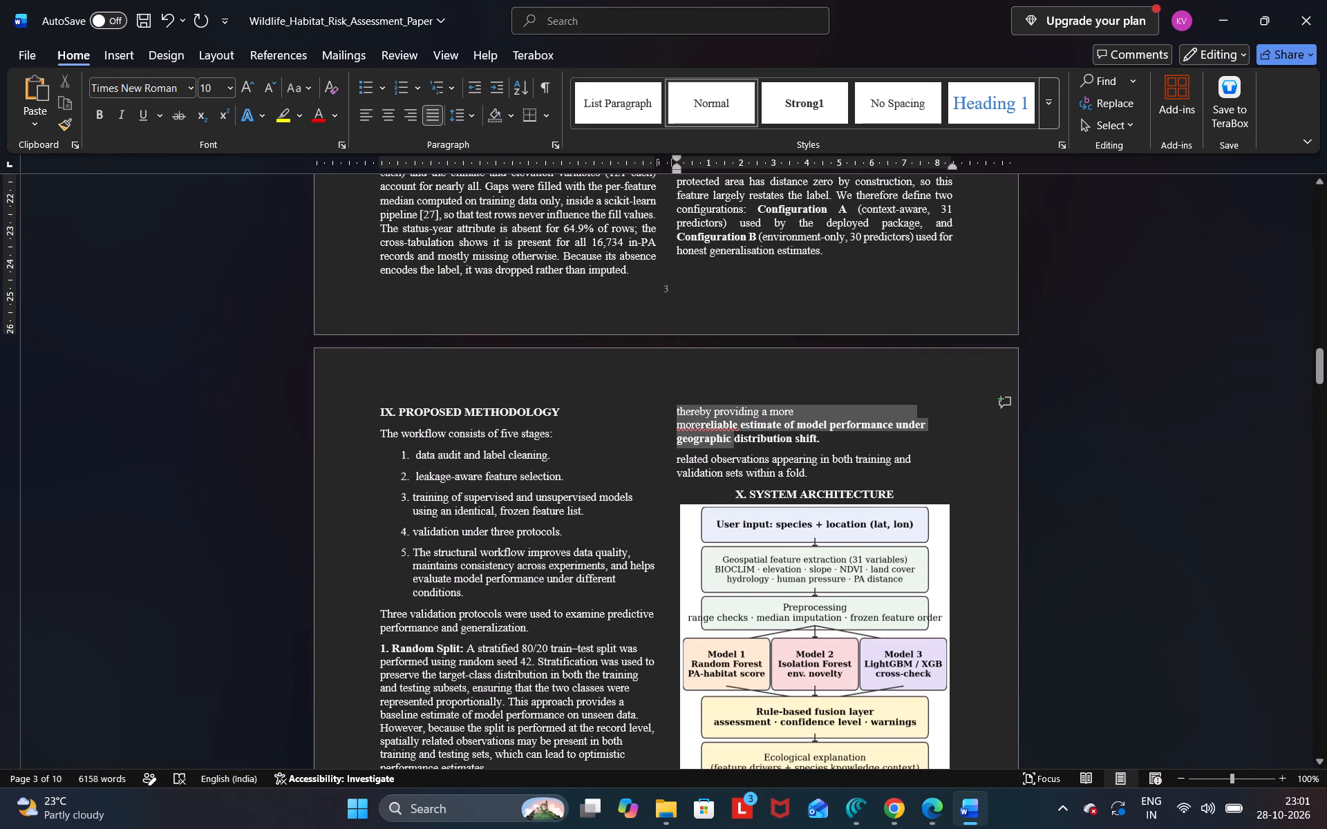
pyautogui.moveTo(781, 458); pyautogui.dragTo(811, 469)
pyautogui.press('BackSpace')
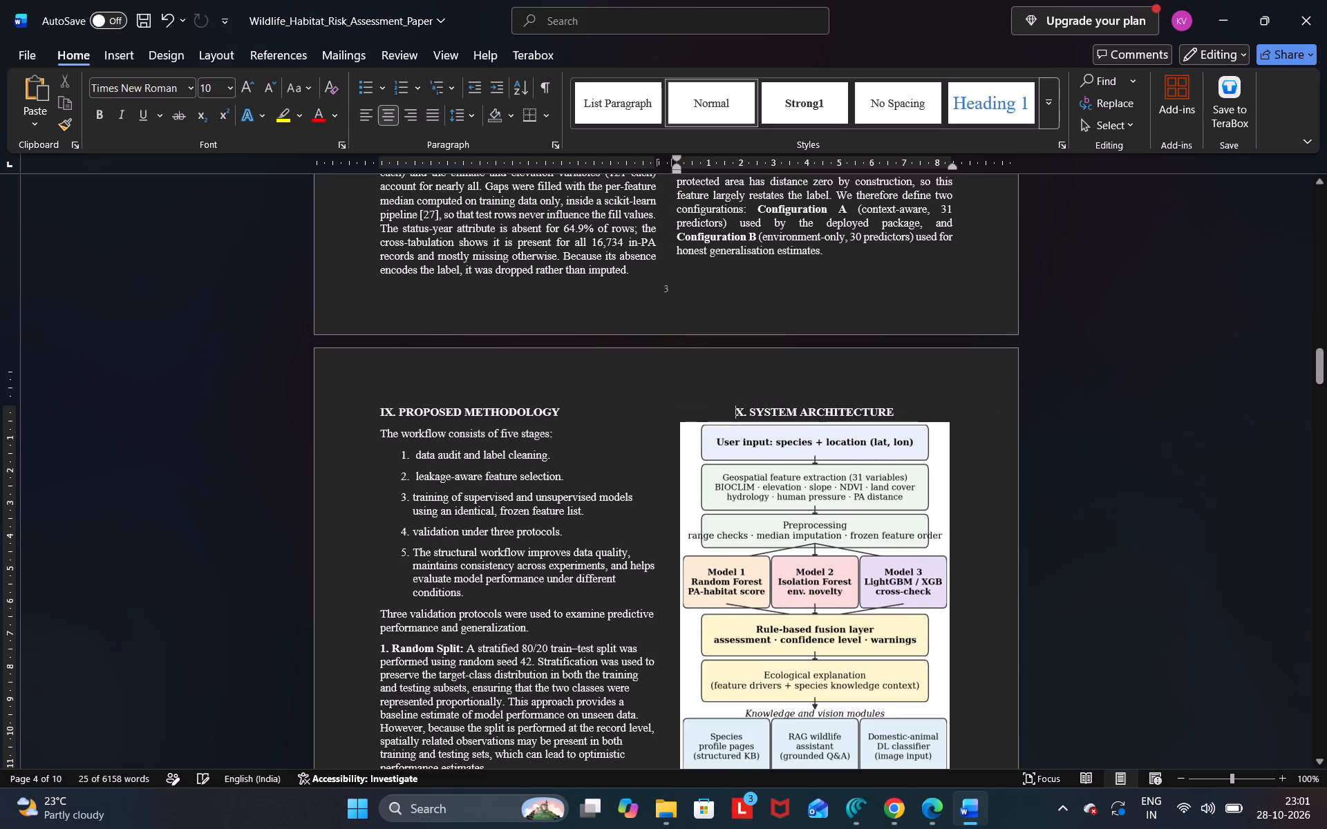
# Examine page 4's two-column layout, from the Proposed Methodology and System Architecture headings to the bottom of the page.
pyautogui.press('Down')
pyautogui.press('Down')
pyautogui.press('Down')
pyautogui.press('Down')
pyautogui.press('Down')
pyautogui.press('Down')
pyautogui.press('Down')
pyautogui.press('Down')
pyautogui.press('Down')
pyautogui.press('Down')
pyautogui.press('Down')
pyautogui.press('Down')
pyautogui.press('Down')
pyautogui.press('Down')
pyautogui.press('Down')
pyautogui.press('Down')
pyautogui.press('Down')
pyautogui.press('Down')
pyautogui.press('Down')
pyautogui.press('Down')
pyautogui.press('Down')
pyautogui.press('Down')
pyautogui.press('Down')
pyautogui.press('Down')
pyautogui.press('Down')
pyautogui.press('Down')
pyautogui.press('Down')
pyautogui.press('Down')
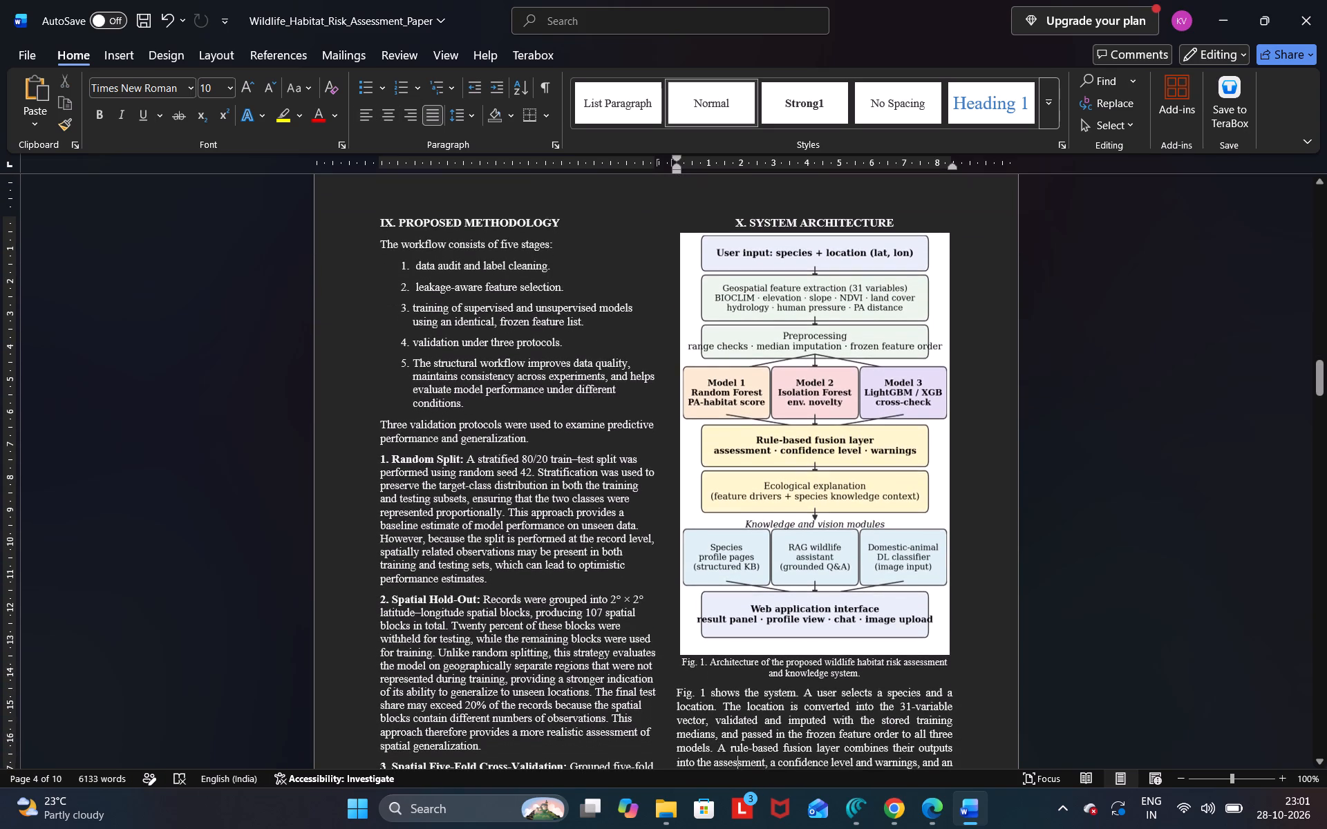
pyautogui.press('Up')
pyautogui.press('Up')
pyautogui.press('Up')
pyautogui.press('Up')
pyautogui.press('Up')
pyautogui.press('Up')
pyautogui.press('Up')
pyautogui.press('Up')
pyautogui.press('Up')
pyautogui.press('Up')
pyautogui.press('Up')
pyautogui.press('Up')
pyautogui.press('Up')
pyautogui.press('Up')
pyautogui.press('Up')
pyautogui.press('Up')
pyautogui.press('Up')
pyautogui.press('Up')
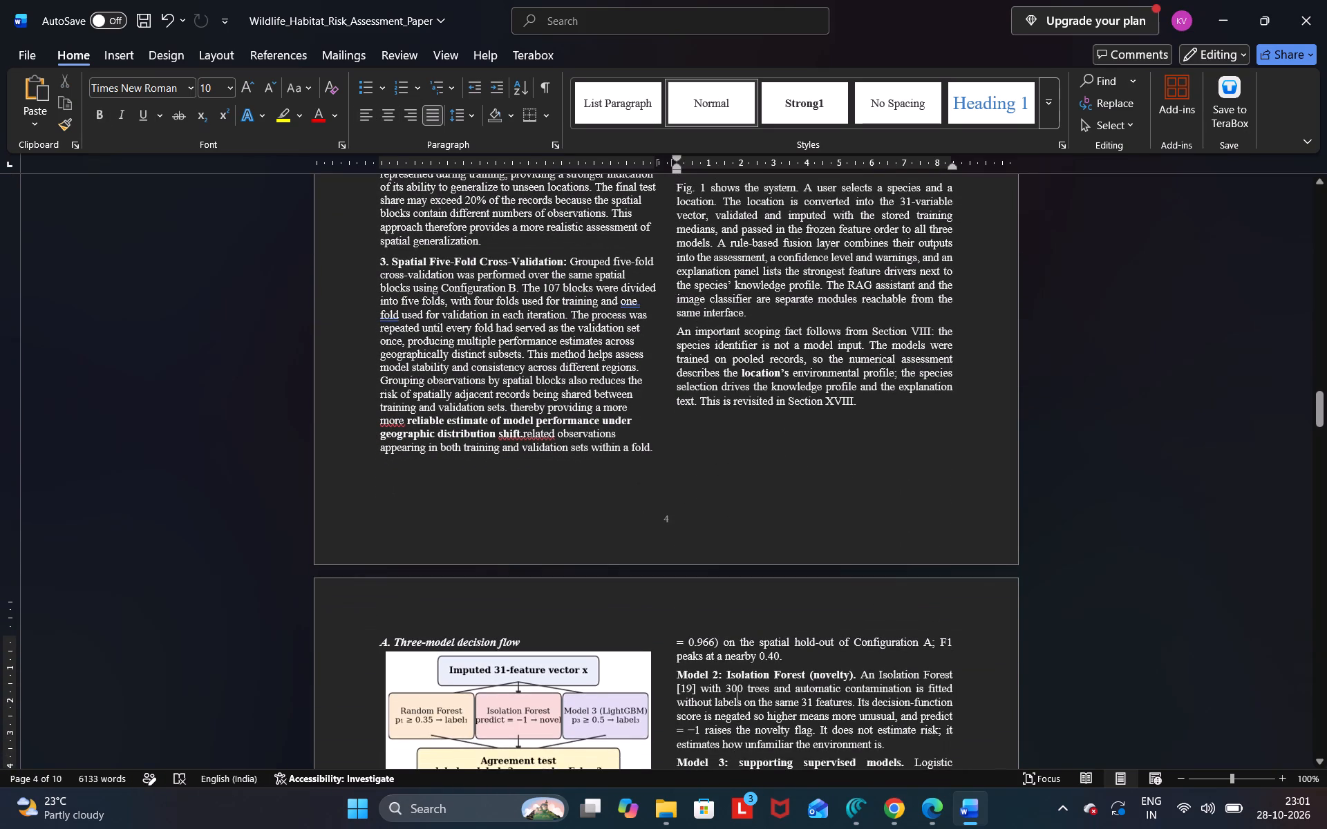
pyautogui.press('Down')
pyautogui.press('Down')
pyautogui.press('Down')
pyautogui.press('Down')
pyautogui.press('Down')
pyautogui.press('Down')
pyautogui.press('Down')
pyautogui.press('Down')
pyautogui.press('Down')
pyautogui.press('Down')
pyautogui.press('Down')
pyautogui.press('Down')
pyautogui.press('Down')
pyautogui.press('Down')
pyautogui.press('Down')
pyautogui.press('Down')
pyautogui.press('Down')
pyautogui.press('Down')
pyautogui.press('Down')
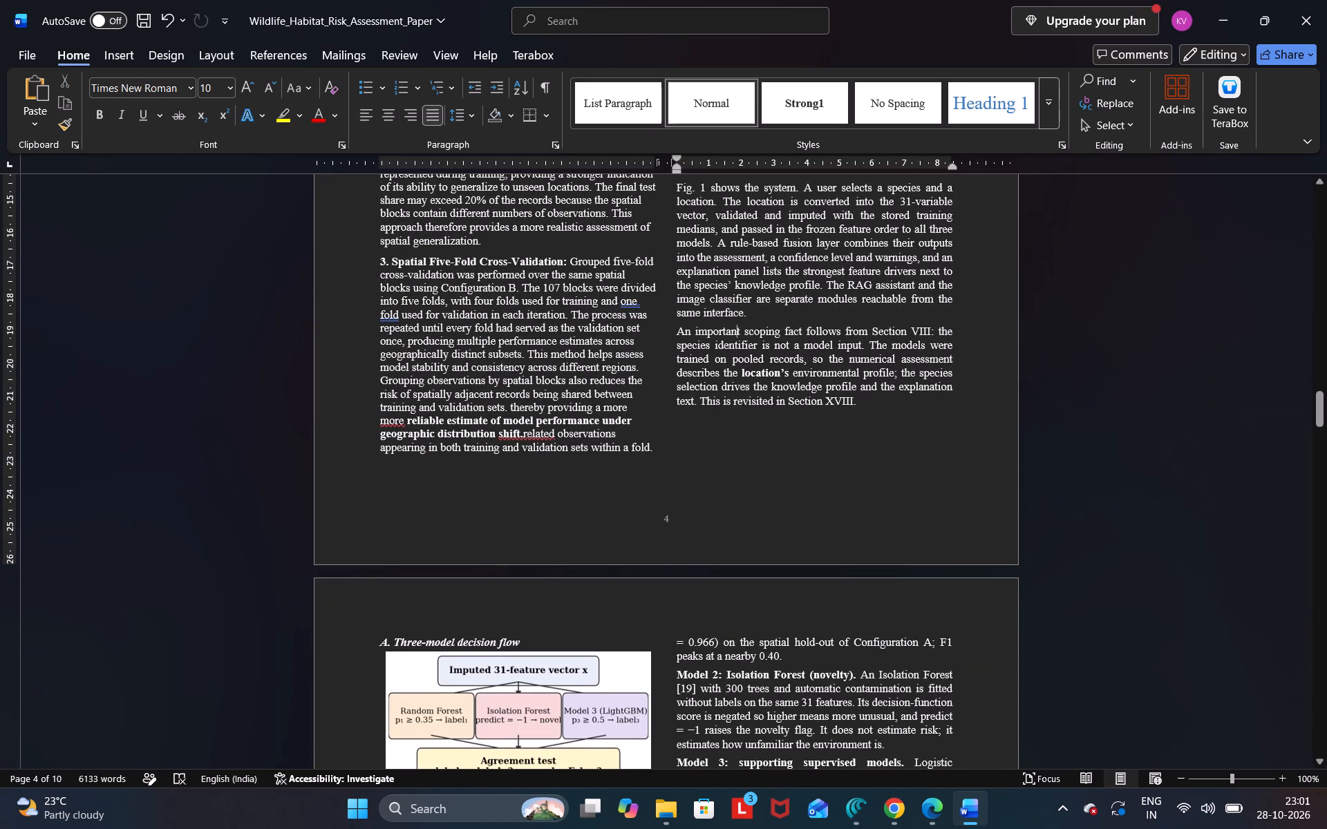
pyautogui.press('Up')
pyautogui.press('Up')
pyautogui.press('Up')
pyautogui.press('Up')
pyautogui.press('Up')
pyautogui.press('Up')
pyautogui.press('Up')
pyautogui.press('Up')
pyautogui.press('Up')
pyautogui.press('Up')
pyautogui.press('Up')
pyautogui.press('Up')
pyautogui.press('Up')
pyautogui.press('Up')
pyautogui.press('Up')
pyautogui.press('Up')
pyautogui.press('Up')
pyautogui.press('Up')
pyautogui.press('Up')
pyautogui.press('Up')
pyautogui.press('Up')
pyautogui.press('Down')
pyautogui.press('Down')
pyautogui.press('Down')
pyautogui.press('Down')
pyautogui.press('Down')
pyautogui.press('Down')
pyautogui.press('Down')
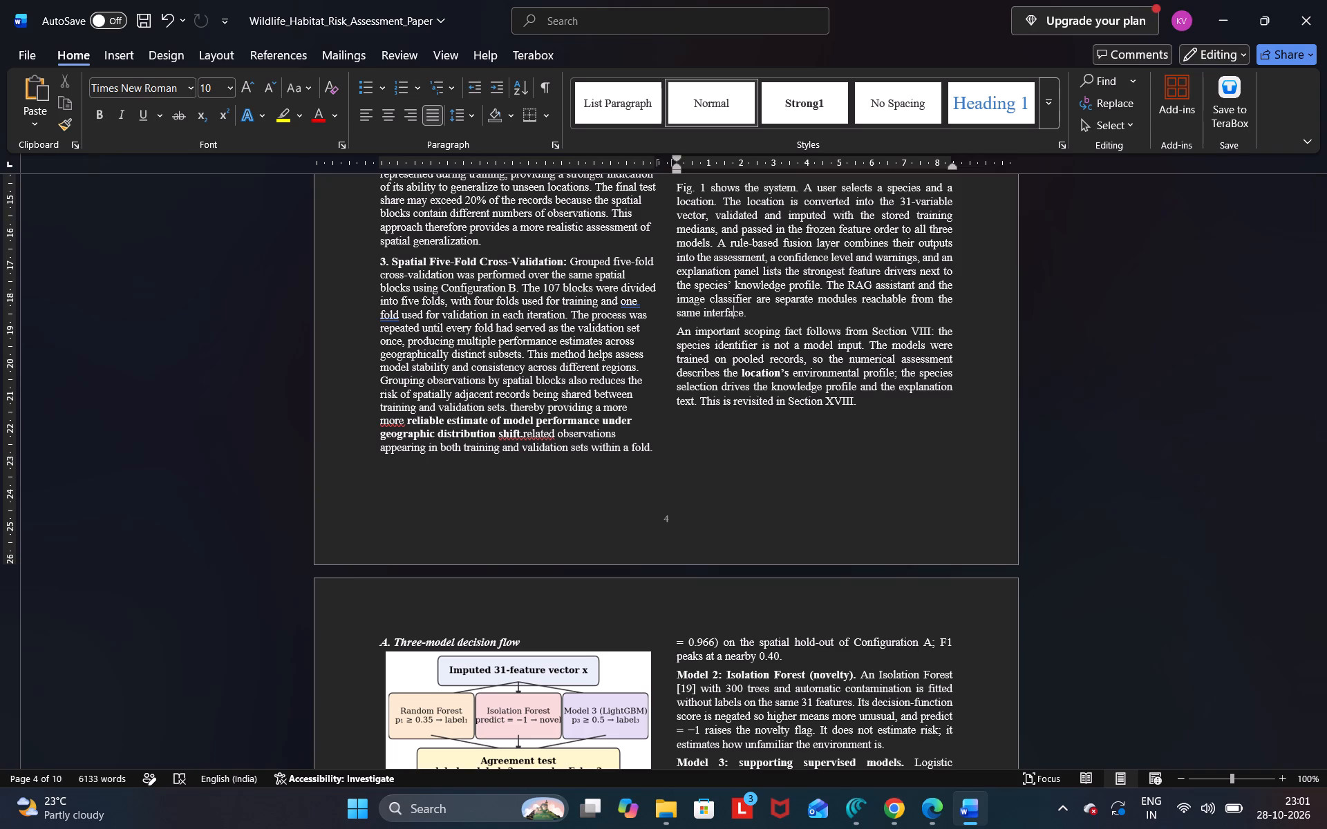
pyautogui.press('Up')
pyautogui.press('Up')
pyautogui.press('Up')
pyautogui.press('Up')
pyautogui.press('Up')
pyautogui.press('Up')
pyautogui.press('Up')
pyautogui.press('Up')
pyautogui.press('Up')
pyautogui.press('Up')
pyautogui.press('Up')
pyautogui.press('Up')
pyautogui.press('Up')
pyautogui.press('Up')
pyautogui.press('Up')
pyautogui.press('Up')
pyautogui.press('Up')
# Copy the Fig. 1 caption wording after the figure number, paste it after "Fig. 1" in the paragraph below, and rejoin the split paragraph.
pyautogui.press('Down')
pyautogui.press('Down')
pyautogui.press('Down')
pyautogui.press('Down')
pyautogui.press('Down')
pyautogui.press('Down')
pyautogui.press('Down')
pyautogui.press('Down')
pyautogui.press('Down')
pyautogui.press('Down')
pyautogui.press('Down')
pyautogui.press('Down')
pyautogui.press('Down')
pyautogui.press('Down')
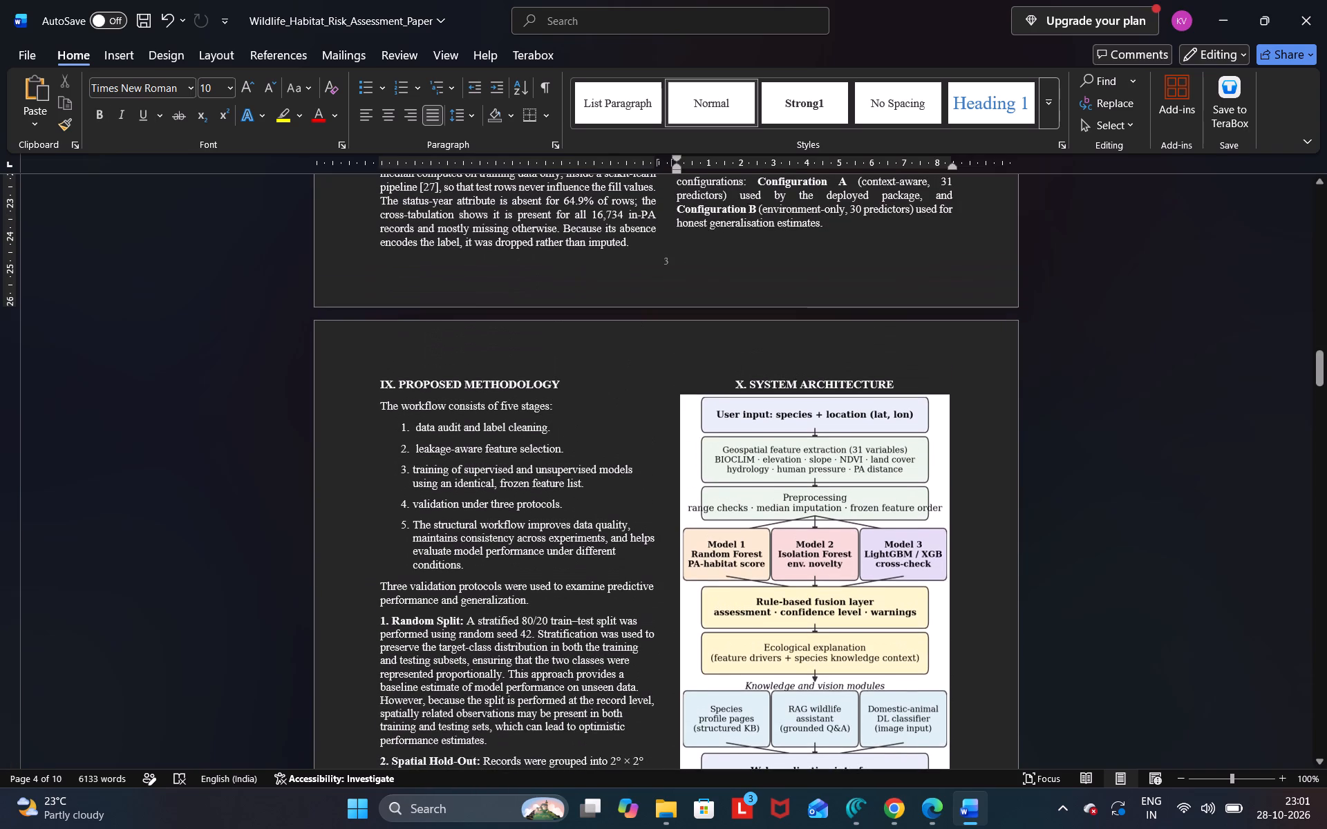
pyautogui.press('Down')
pyautogui.press('Down')
pyautogui.press('Down')
pyautogui.press('Down')
pyautogui.press('Down')
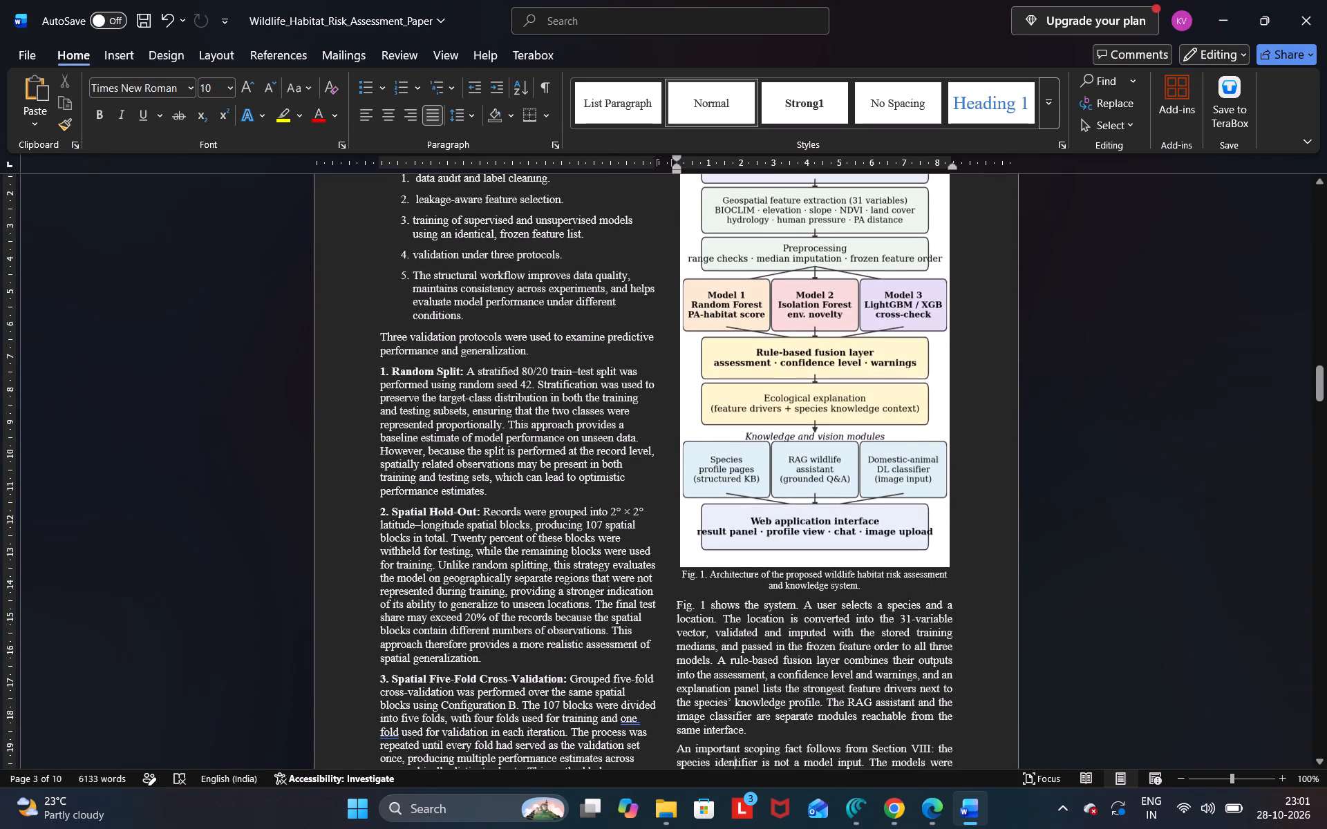
pyautogui.moveTo(708, 575); pyautogui.dragTo(867, 589)
pyautogui.hotkey('ctrl', 'c')
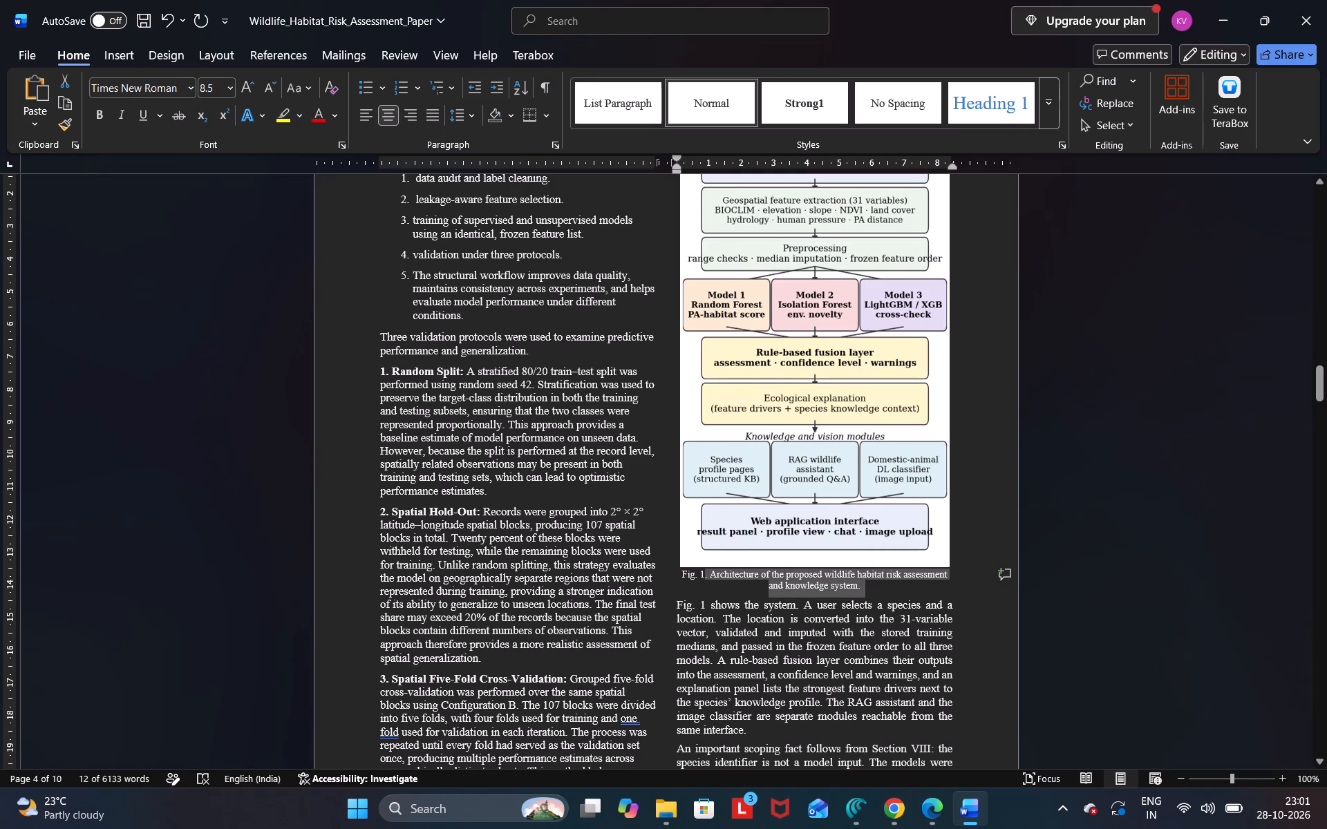
pyautogui.click(708, 607)
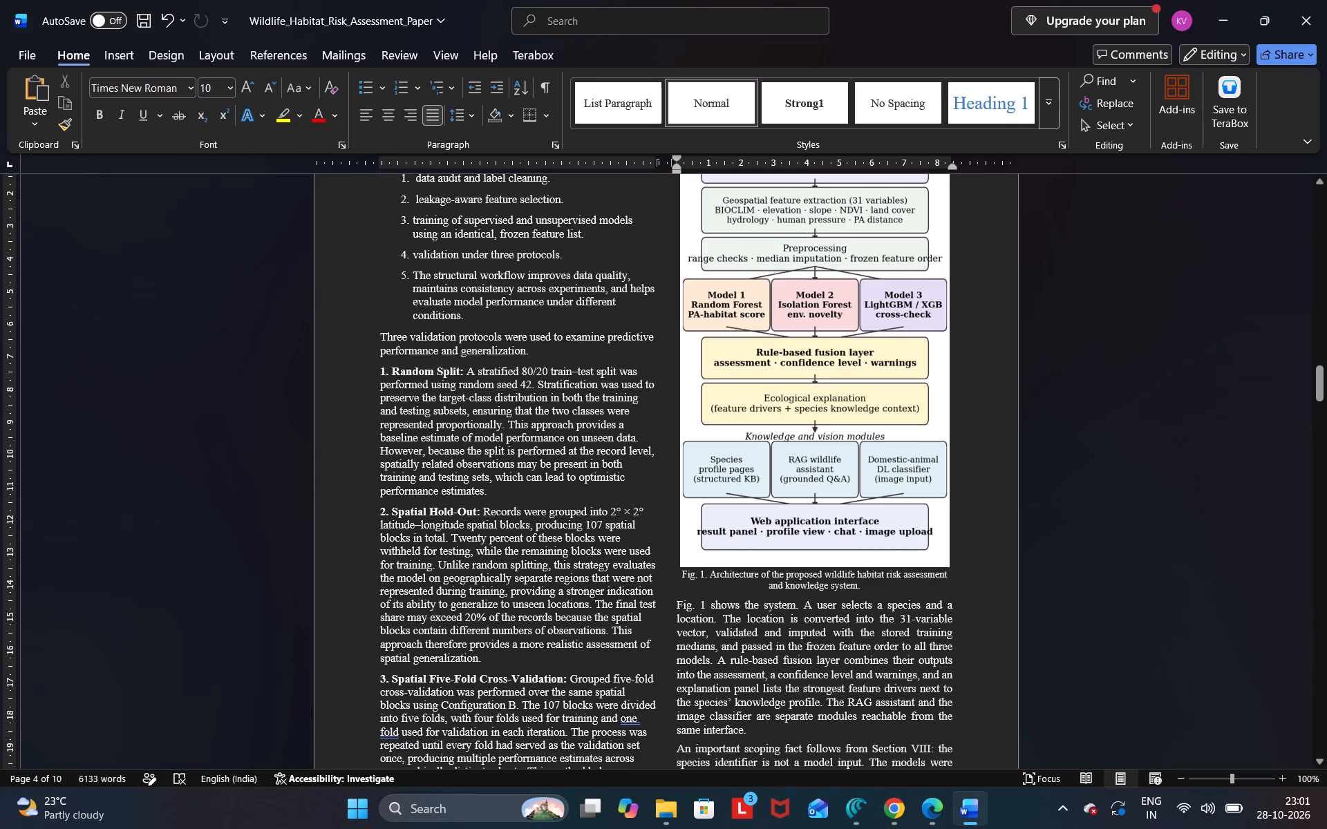
pyautogui.hotkey('ctrl', 'v')
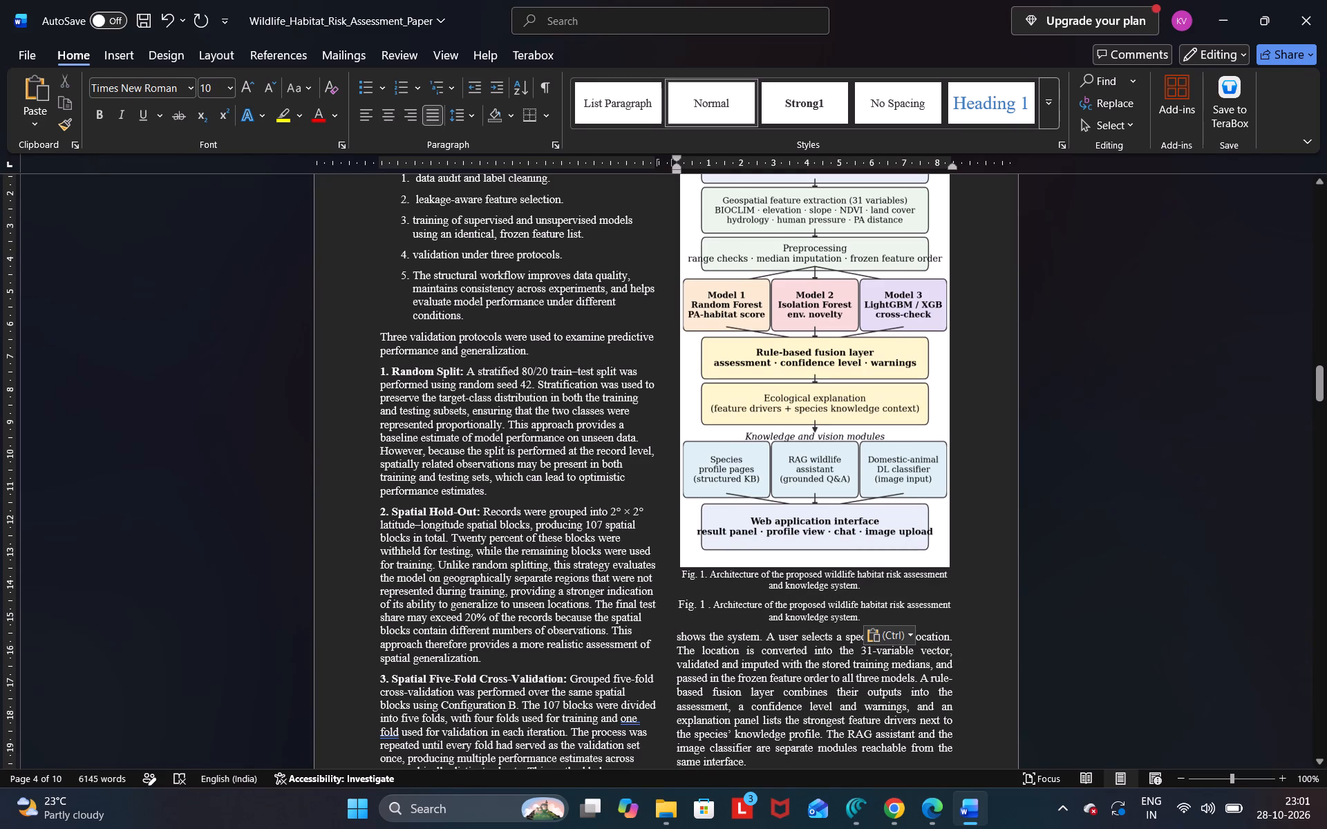
pyautogui.press('BackSpace')
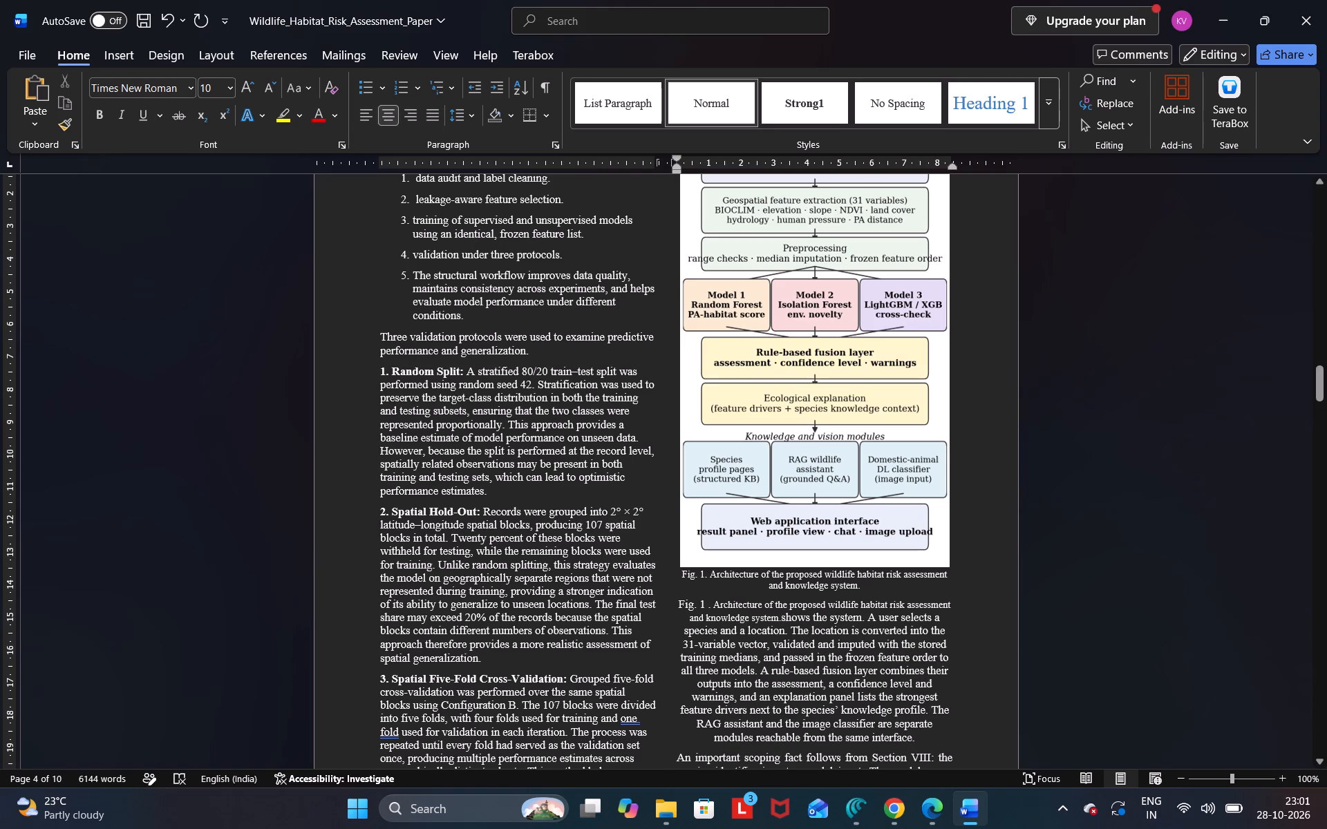
# Set the pasted caption wording after "Fig. 1" in the paragraph below the Fig. 1 caption to font size 10.
pyautogui.moveTo(708, 603); pyautogui.dragTo(772, 607)
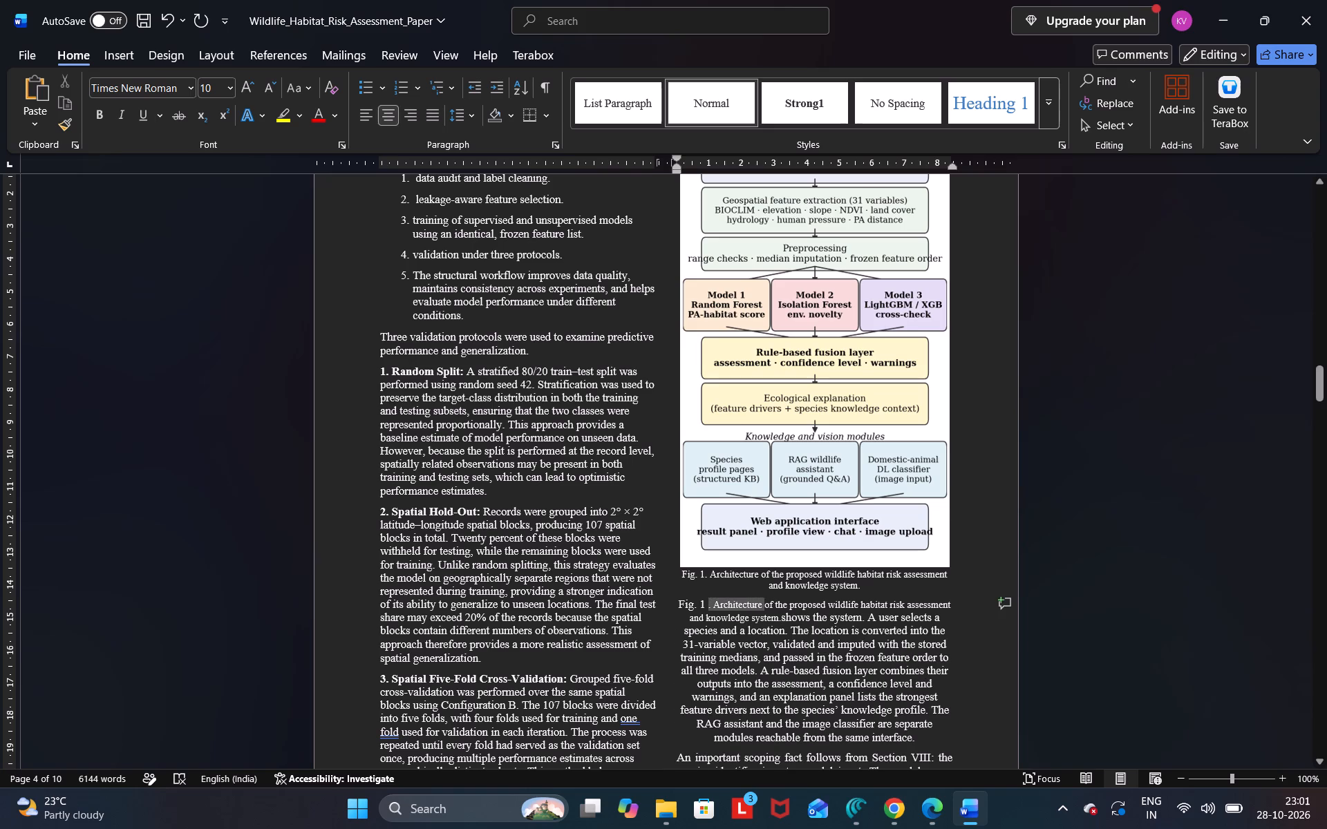
pyautogui.moveTo(772, 607); pyautogui.dragTo(778, 616)
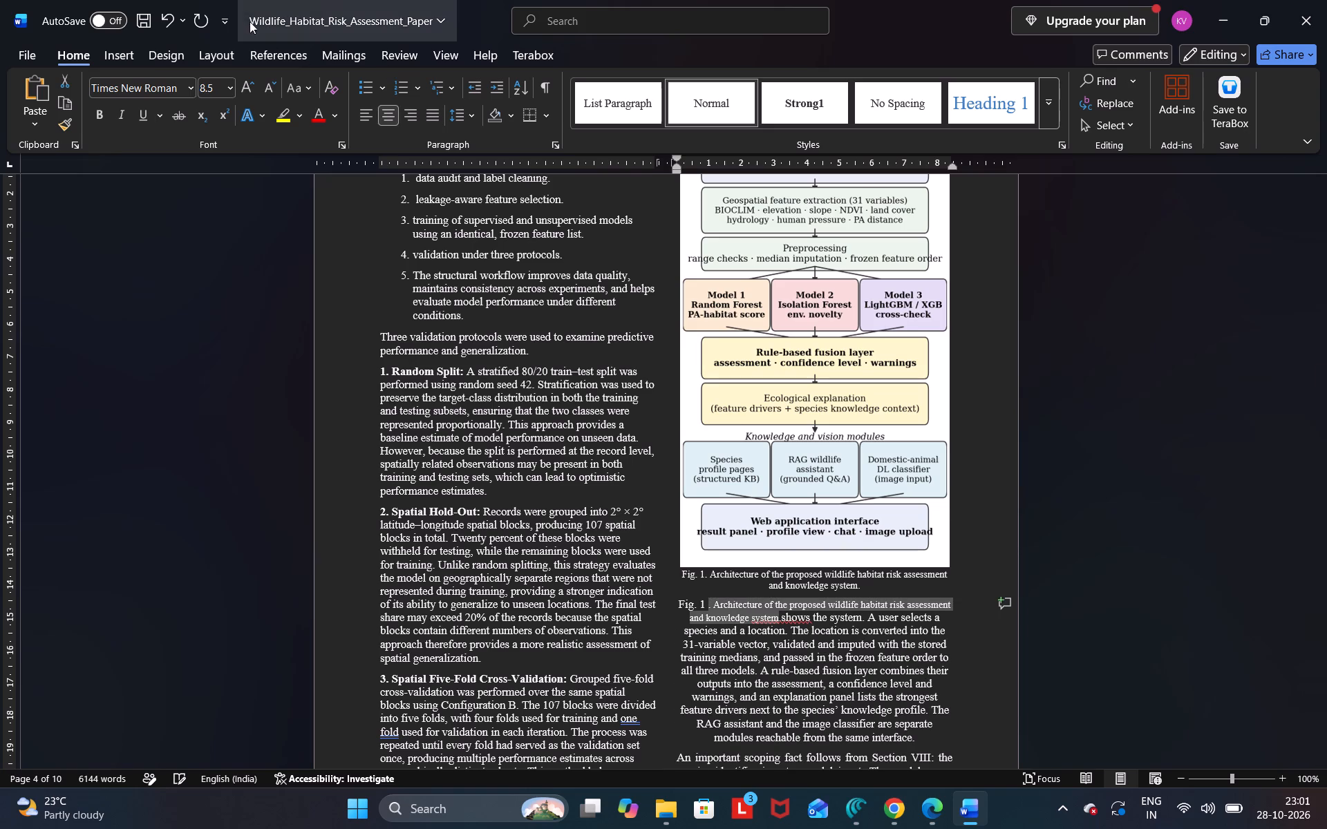
pyautogui.click(217, 85)
pyautogui.press('BackSpace')
pyautogui.write('10')
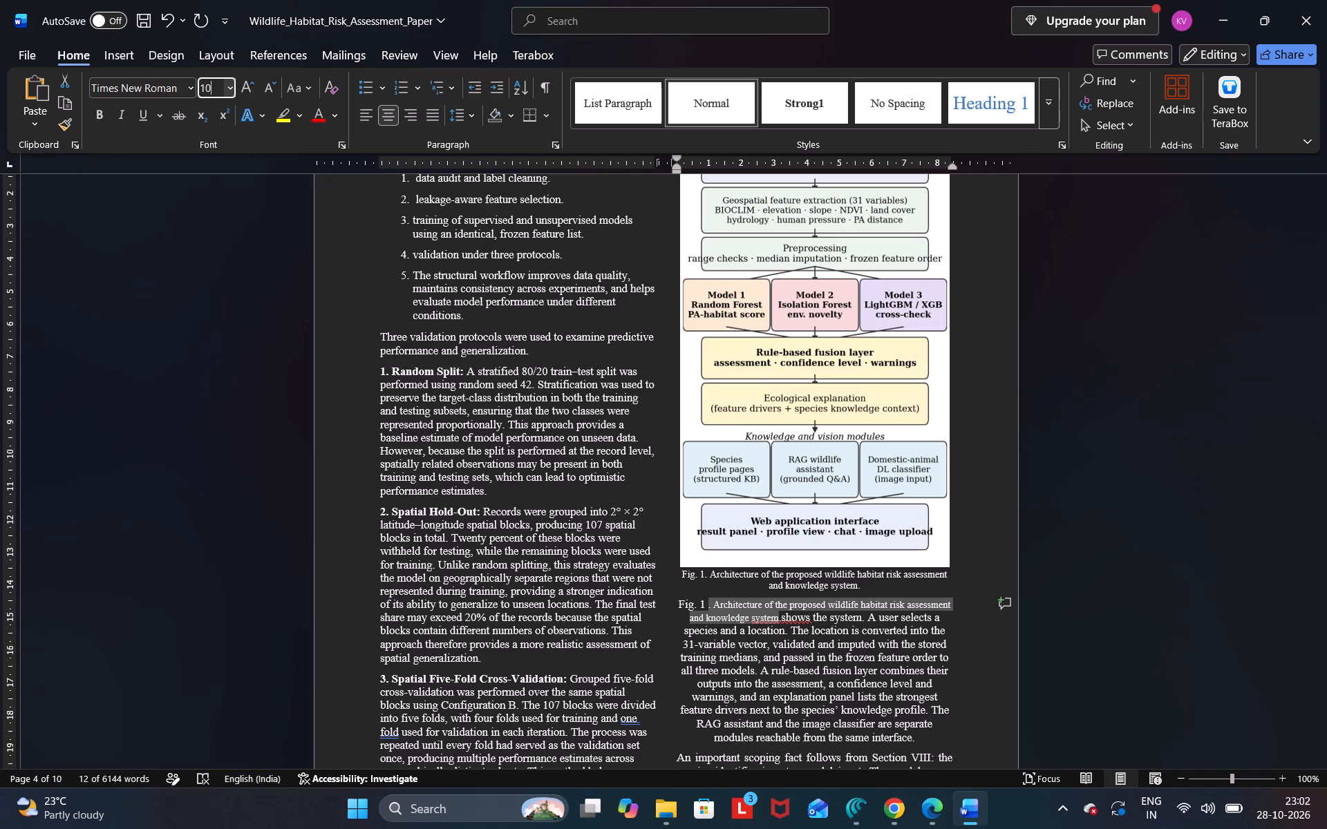
pyautogui.press('Return')
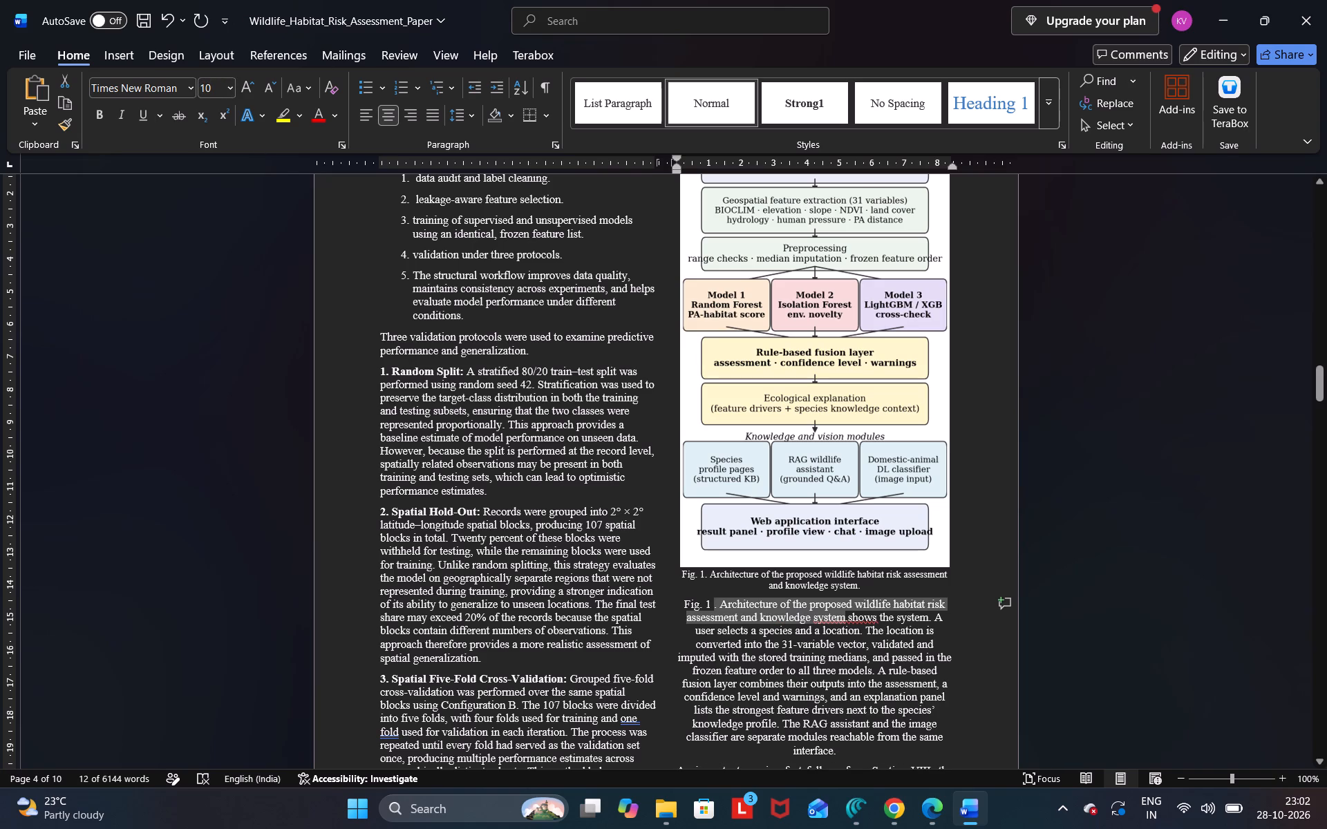
# Insert a space between "system." and "shows" in the paragraph below the Fig. 1 caption.
pyautogui.click(845, 626)
pyautogui.click(871, 611)
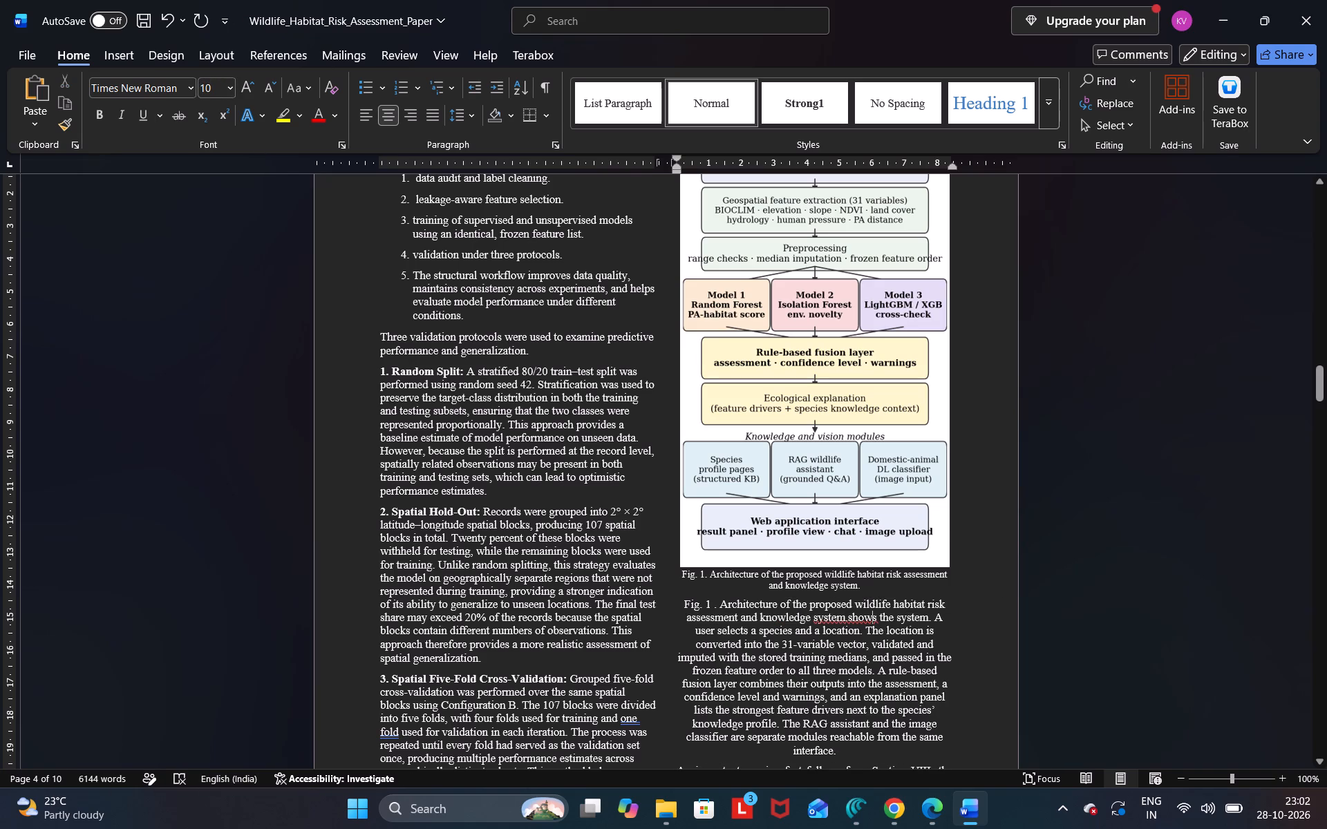
pyautogui.click(850, 619)
pyautogui.press('Left')
pyautogui.press('space')
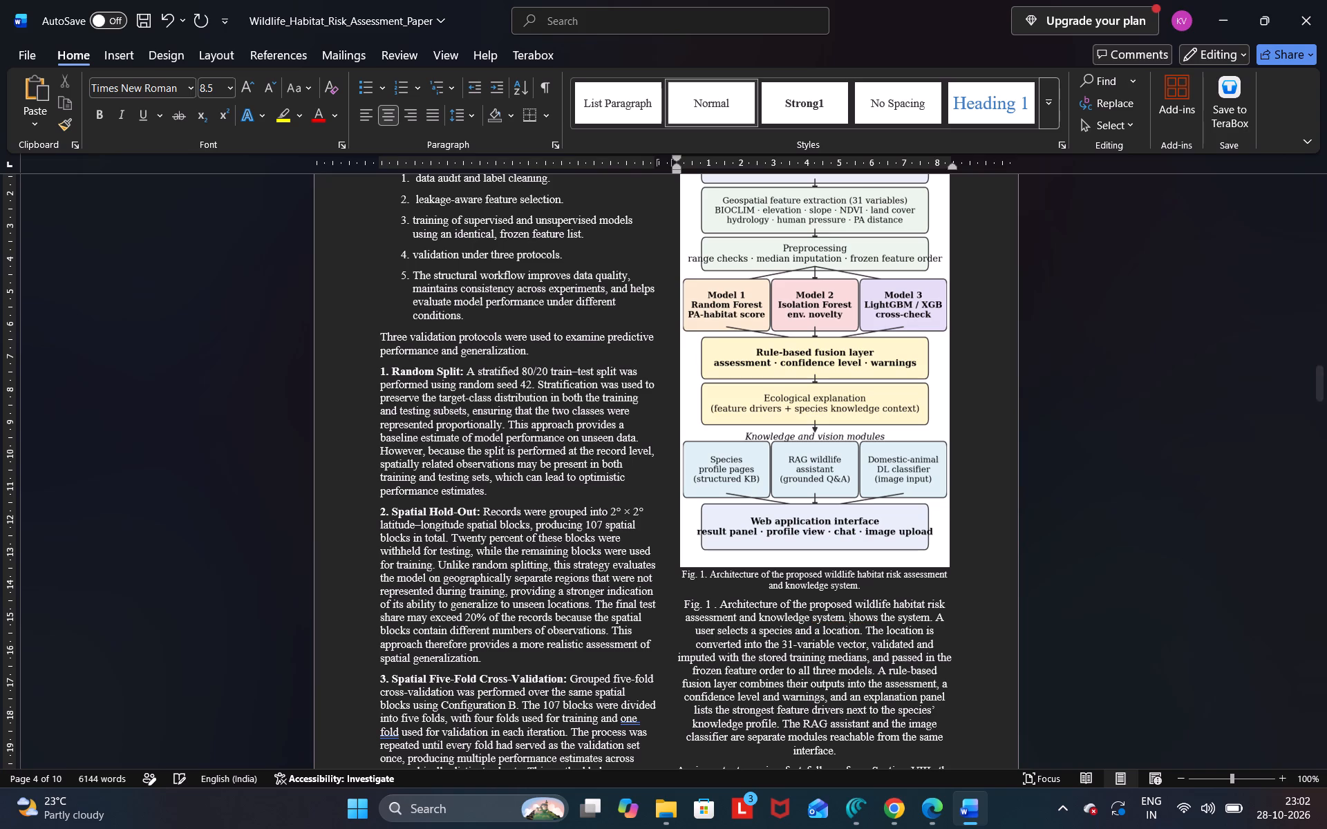
# Left-align the whole paragraph below the Fig. 1 caption, from "Fig. 1" through "reachable from the same interface.".
pyautogui.press('Down')
pyautogui.press('Down')
pyautogui.press('Down')
pyautogui.press('Down')
pyautogui.press('Down')
pyautogui.press('Down')
pyautogui.press('Down')
pyautogui.press('Down')
pyautogui.press('Down')
pyautogui.press('Down')
pyautogui.press('Down')
pyautogui.press('Down')
pyautogui.press('Down')
pyautogui.press('Down')
pyautogui.press('Down')
pyautogui.press('Down')
pyautogui.press('Down')
pyautogui.press('Down')
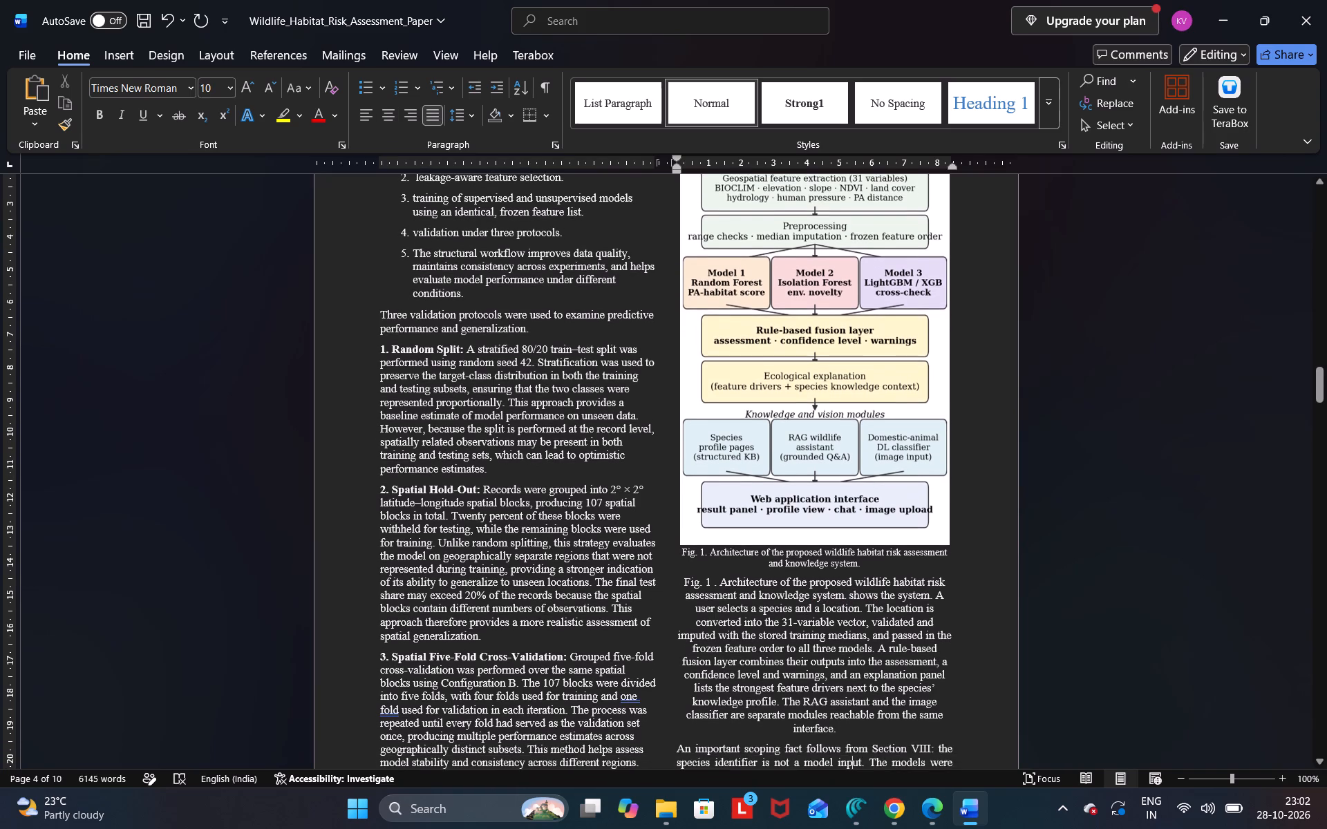
pyautogui.press('Up')
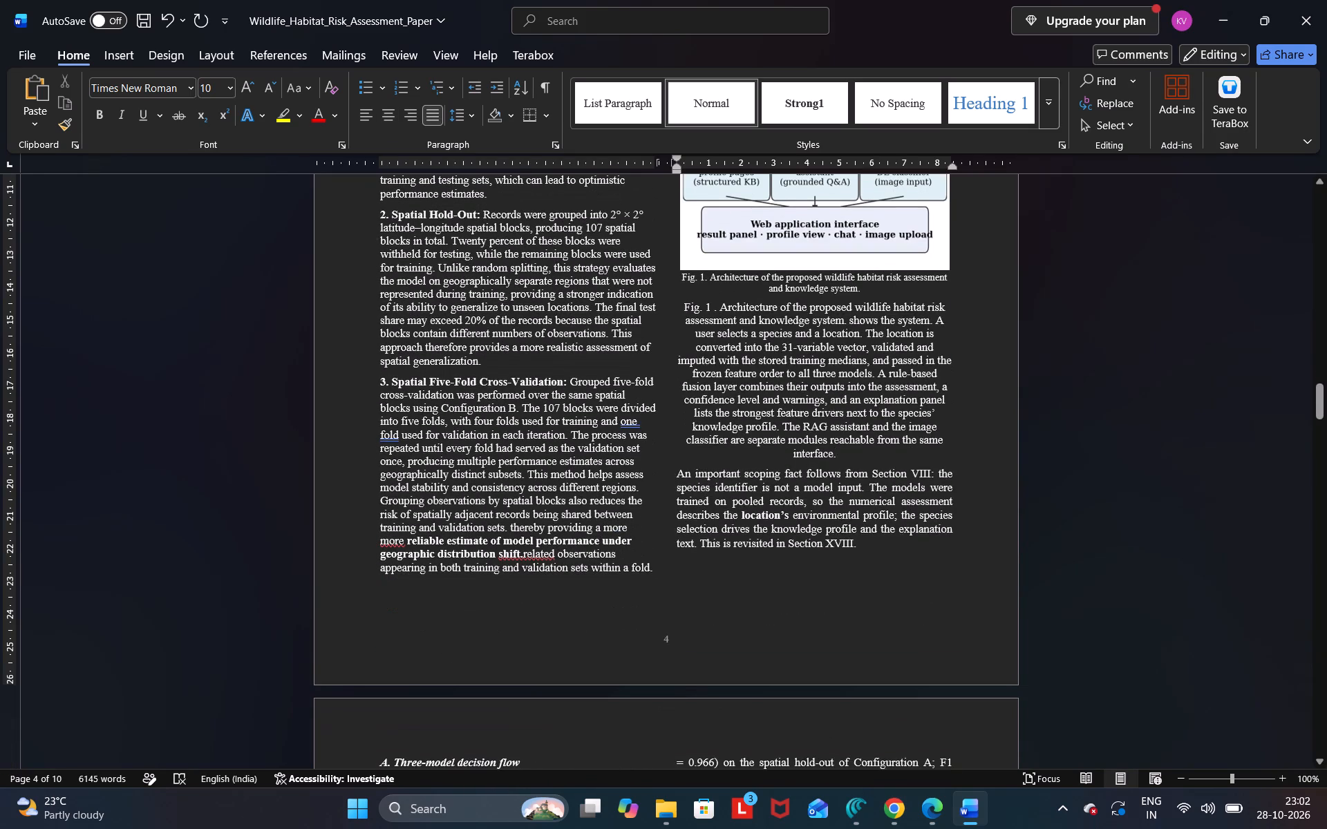
pyautogui.moveTo(684, 306); pyautogui.dragTo(840, 399)
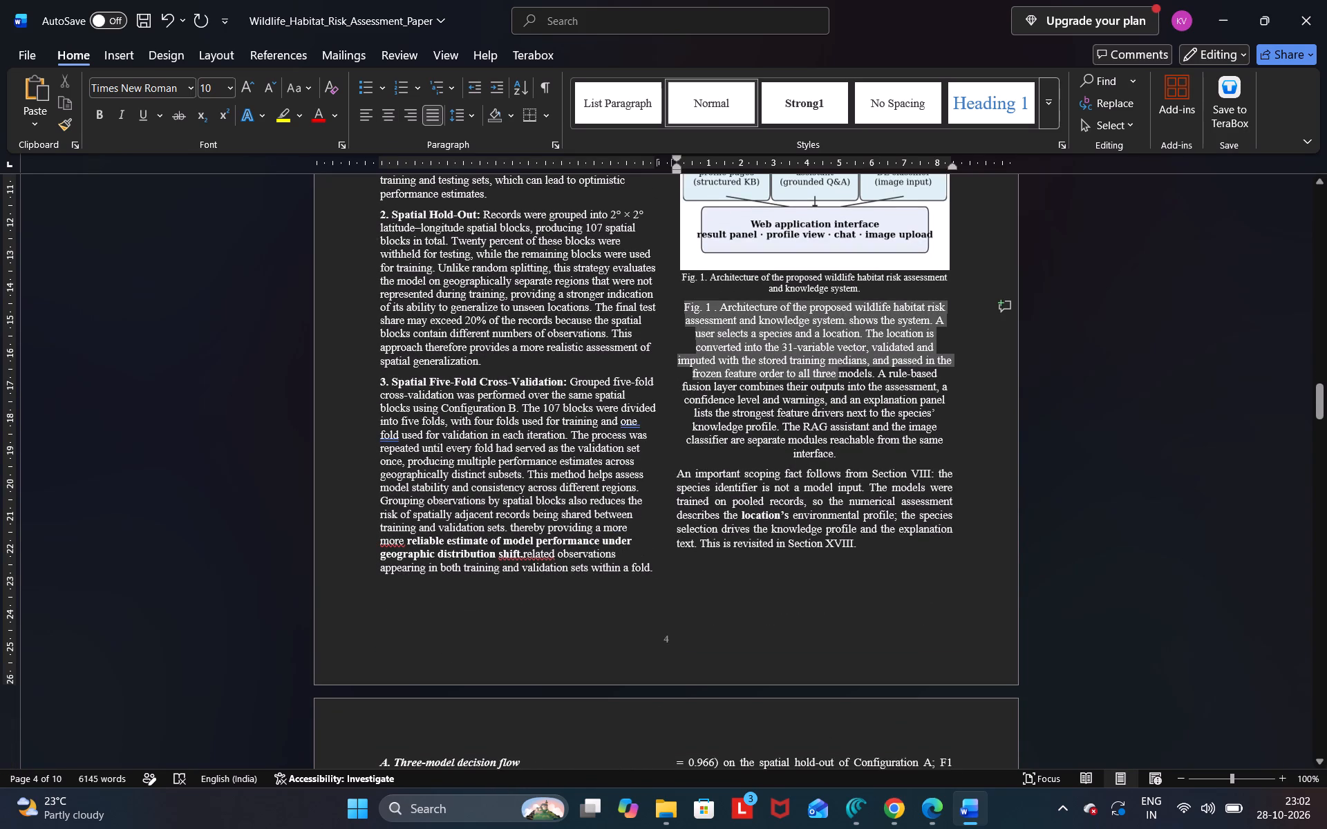
pyautogui.moveTo(840, 399); pyautogui.dragTo(882, 453)
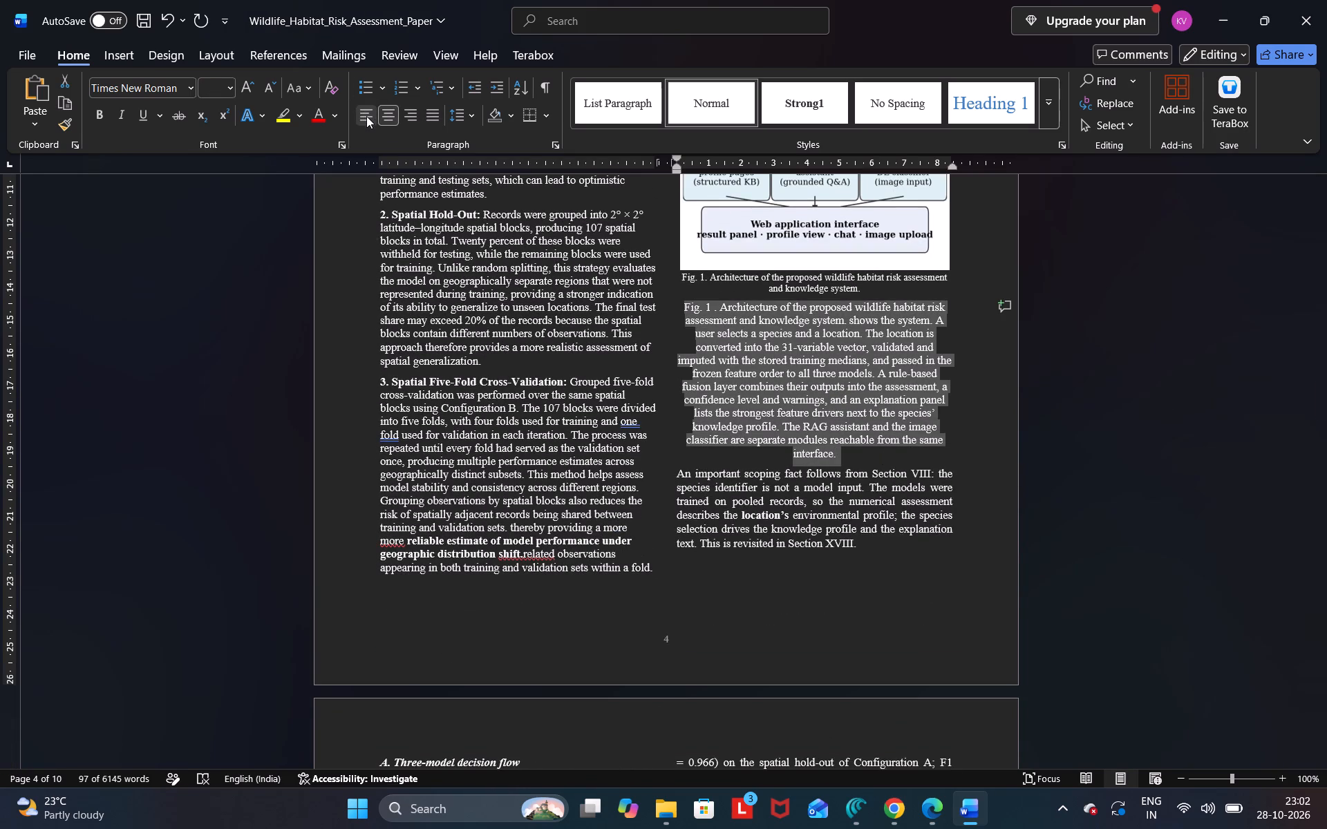
pyautogui.click(366, 116)
pyautogui.click(756, 475)
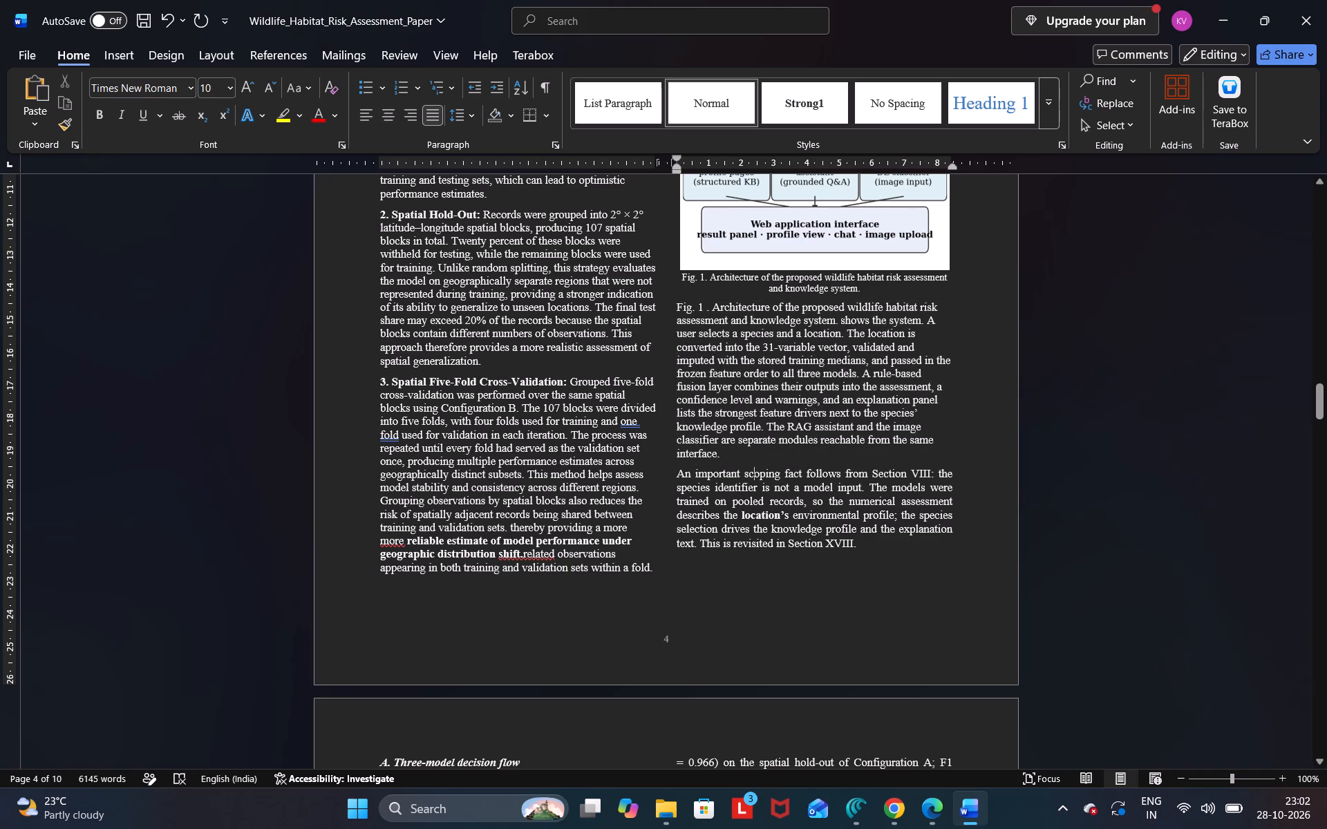
# Examine the end of page 4 and page 5's decision-flow figure, model descriptions and DL Model section down to Table IV.
pyautogui.click(849, 553)
pyautogui.press('Down')
pyautogui.press('Down')
pyautogui.press('Down')
pyautogui.press('Down')
pyautogui.press('Down')
pyautogui.press('Down')
pyautogui.press('Down')
pyautogui.press('Down')
pyautogui.press('Down')
pyautogui.press('Down')
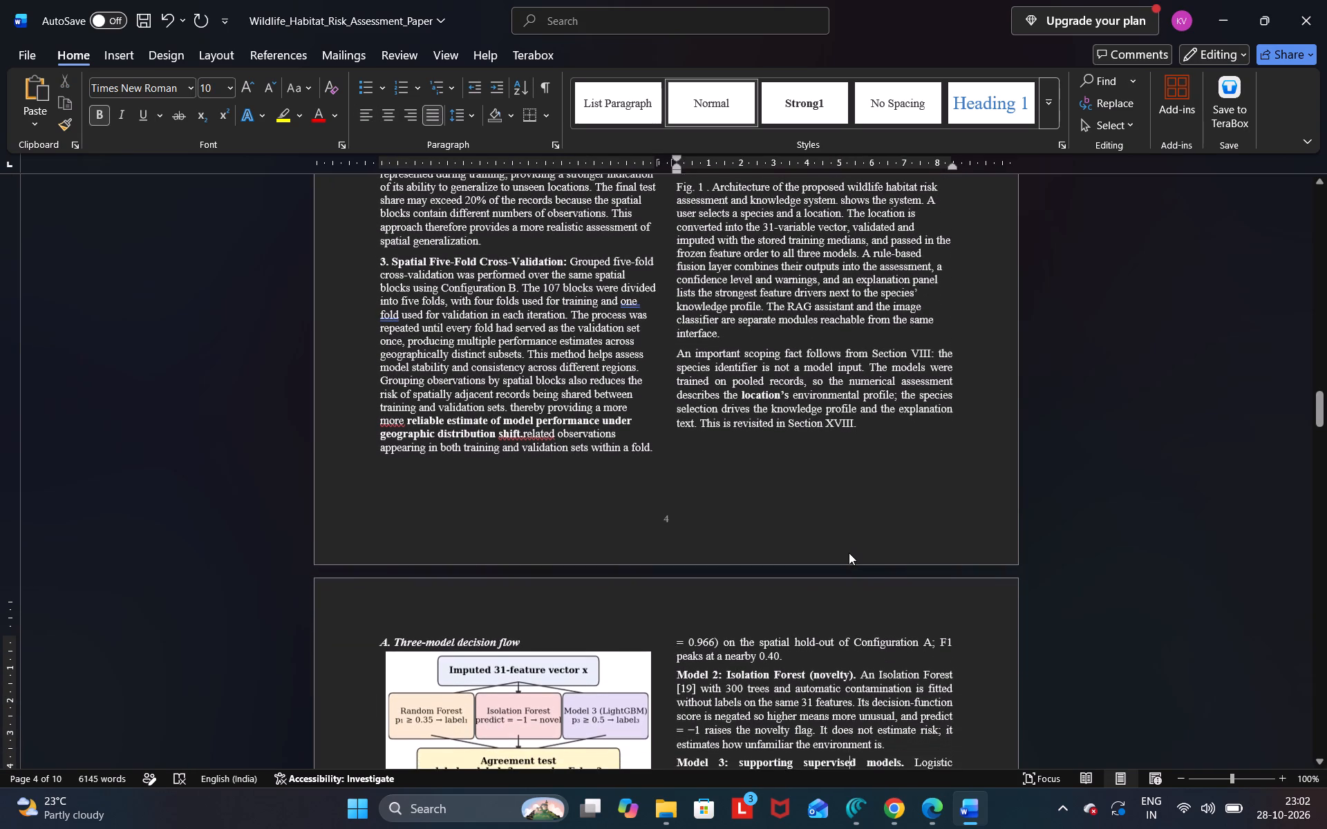
pyautogui.press('Down')
pyautogui.press('Down')
pyautogui.press('Down')
pyautogui.press('Down')
pyautogui.press('Down')
pyautogui.press('Down')
pyautogui.press('Down')
pyautogui.press('Down')
pyautogui.press('Down')
pyautogui.press('Down')
pyautogui.press('Down')
pyautogui.press('Down')
pyautogui.press('Down')
pyautogui.press('Down')
pyautogui.press('Down')
pyautogui.press('Down')
pyautogui.press('Down')
pyautogui.press('Down')
pyautogui.press('Down')
pyautogui.press('Down')
pyautogui.press('Down')
pyautogui.press('Down')
pyautogui.press('Down')
pyautogui.press('Down')
pyautogui.press('Down')
pyautogui.press('Down')
pyautogui.press('Down')
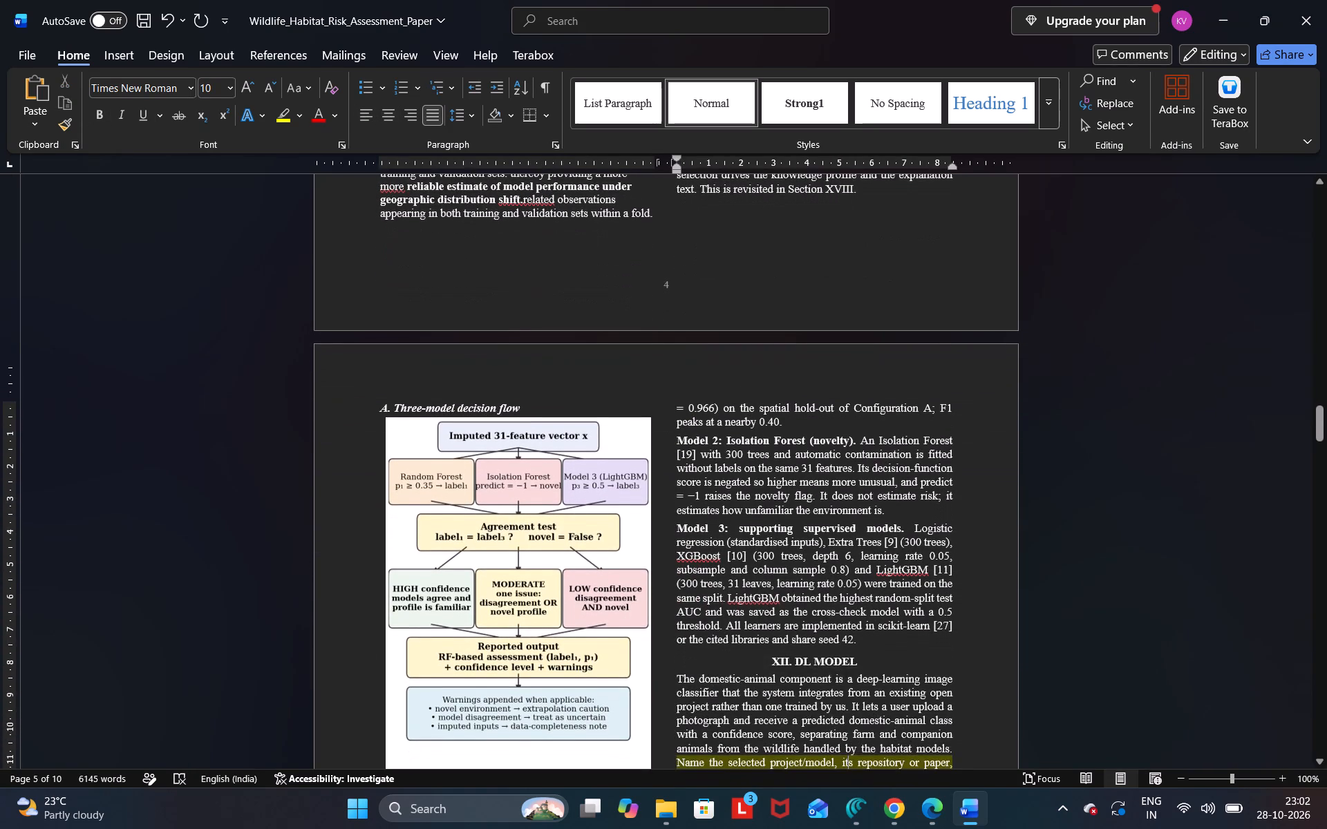
pyautogui.press('Down')
pyautogui.press('Down')
pyautogui.press('Down')
pyautogui.press('Down')
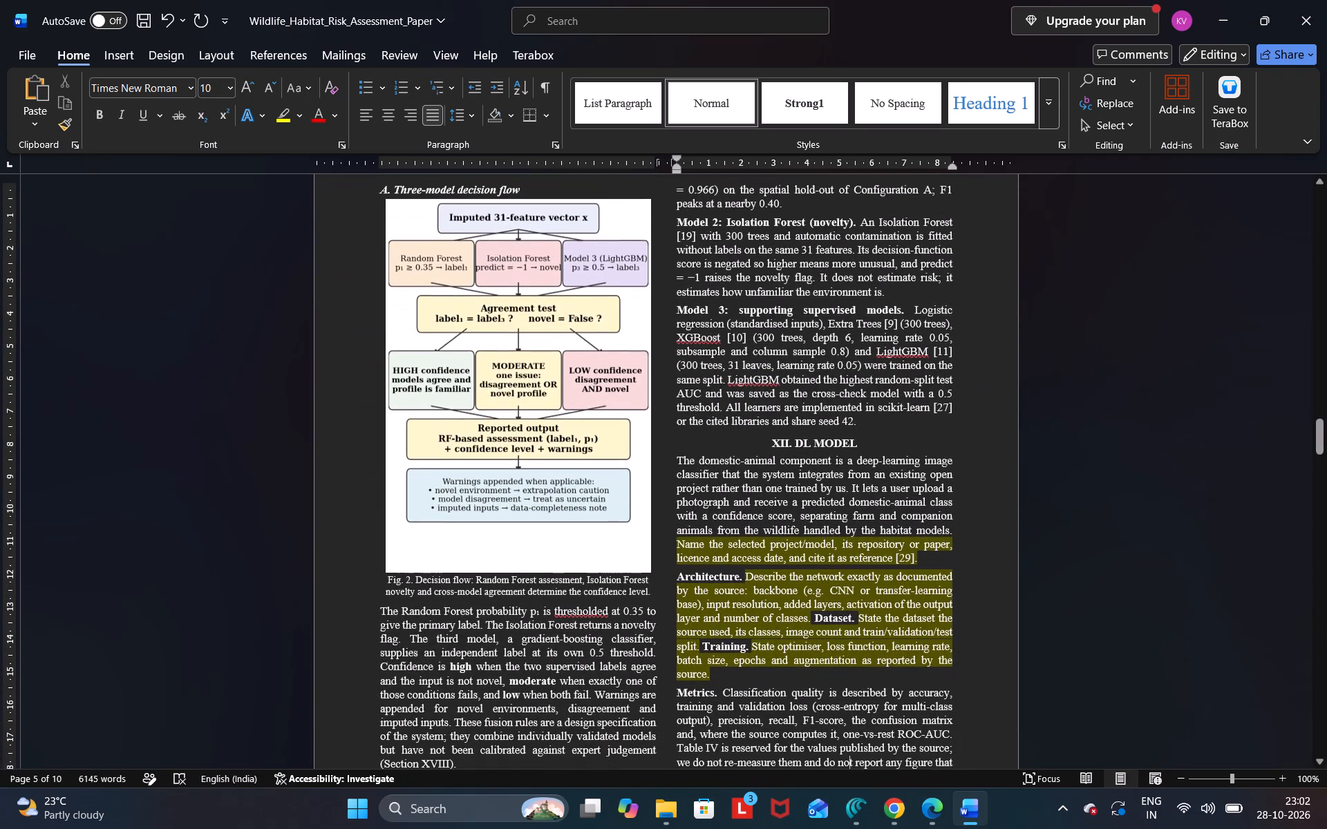
pyautogui.press('Down')
pyautogui.press('Down')
pyautogui.press('Down')
pyautogui.press('Down')
pyautogui.press('Down')
pyautogui.press('Down')
pyautogui.press('Down')
pyautogui.press('Down')
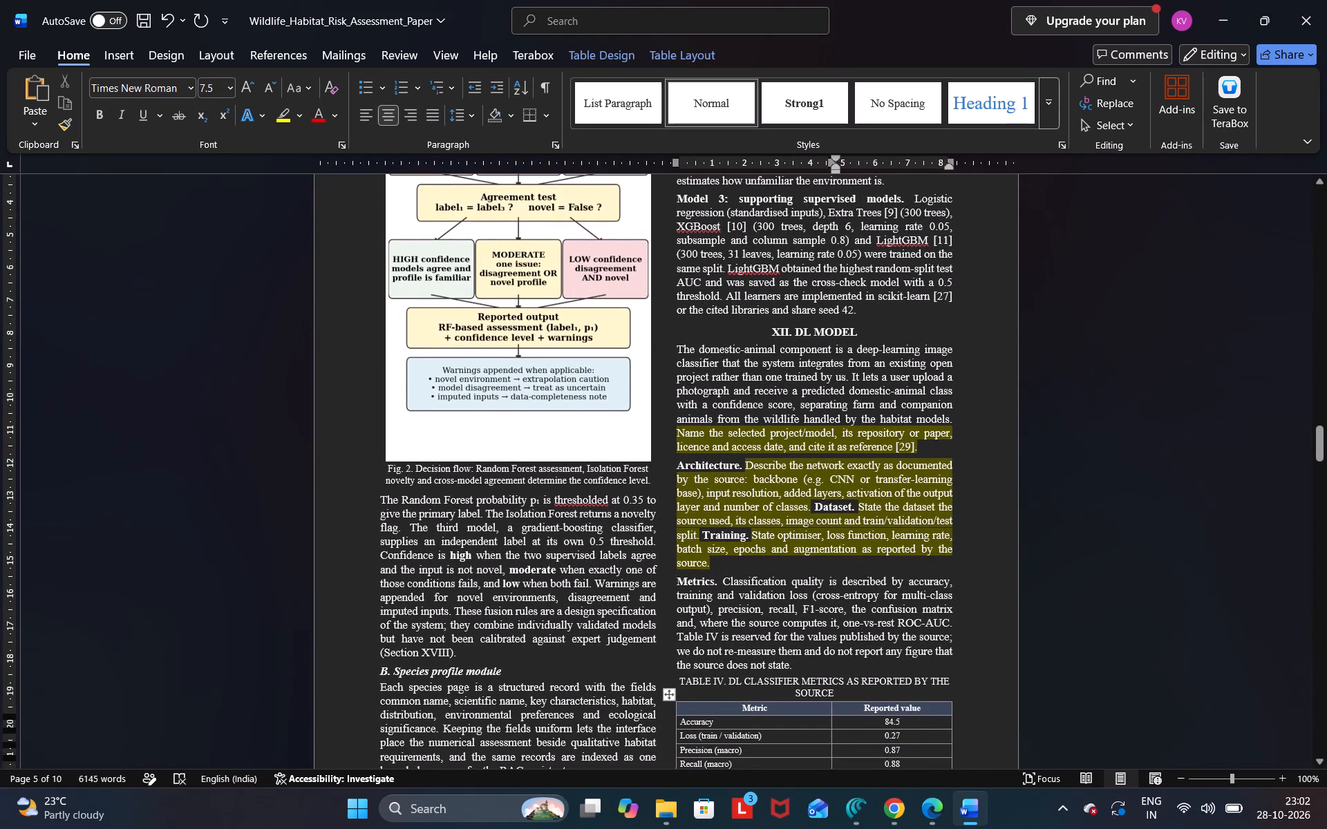
# Insert "Fig 2 Decision flow explains" before "The Random Forest probability" in the paragraph below the Fig. 2 caption.
pyautogui.click(379, 503)
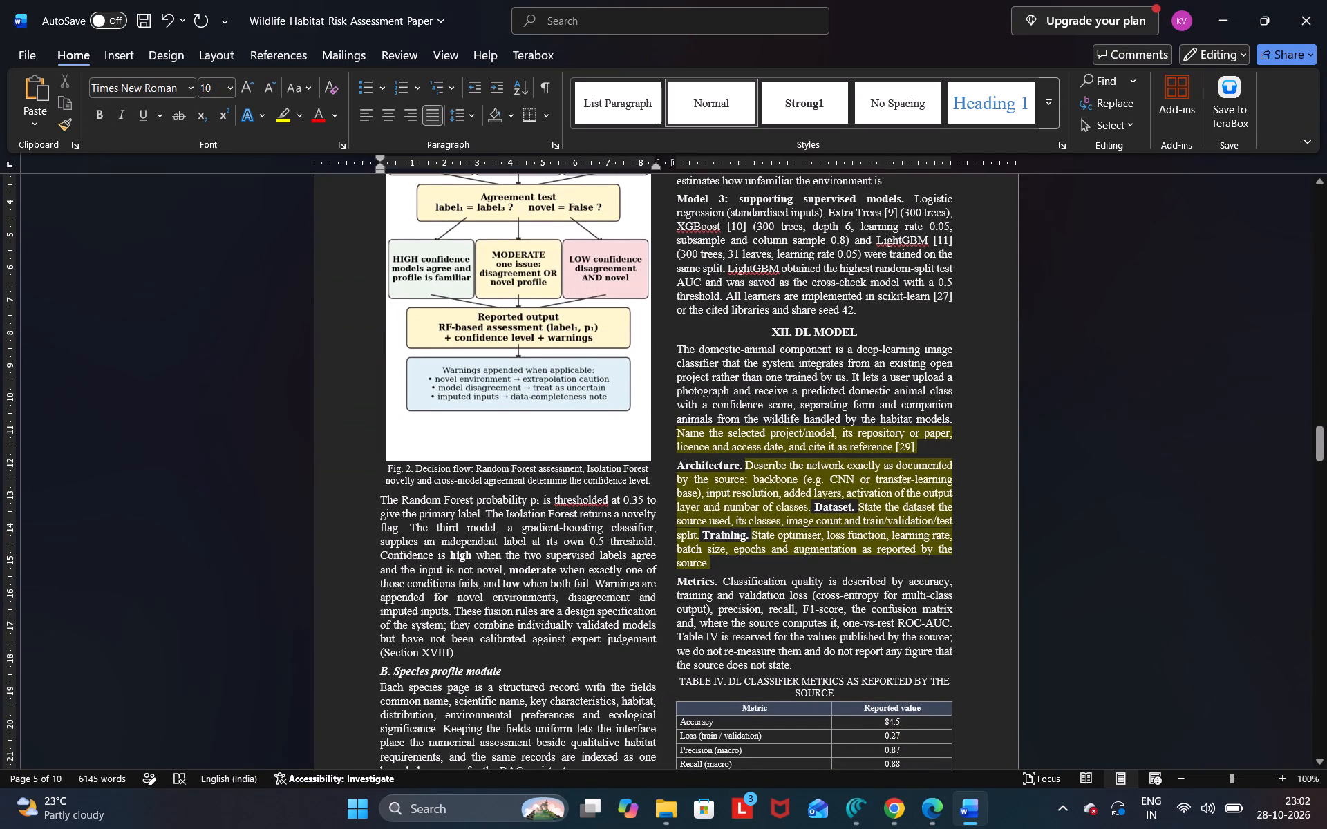
pyautogui.write('FIG')
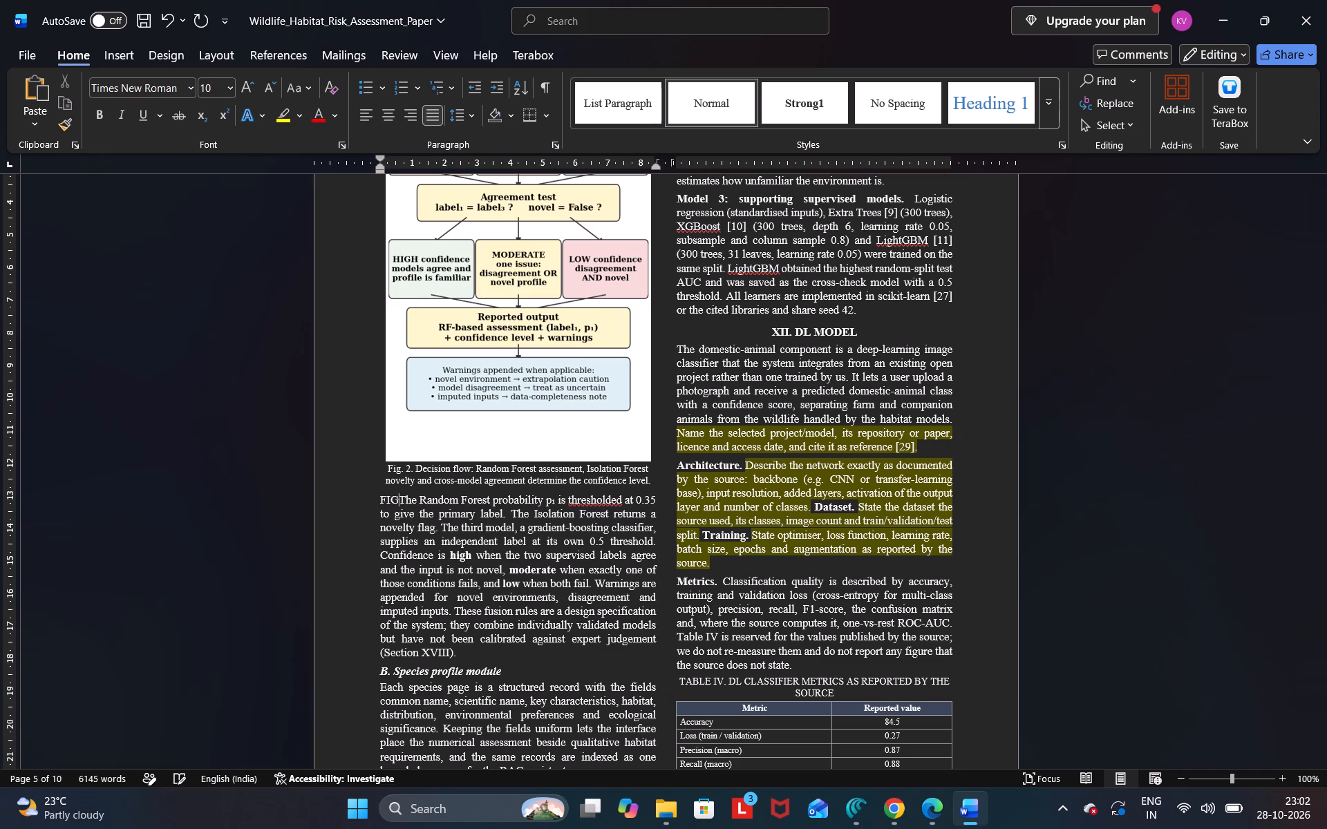
pyautogui.press('space')
pyautogui.press('BackSpace')
pyautogui.press('BackSpace')
pyautogui.press('BackSpace')
pyautogui.write('ig')
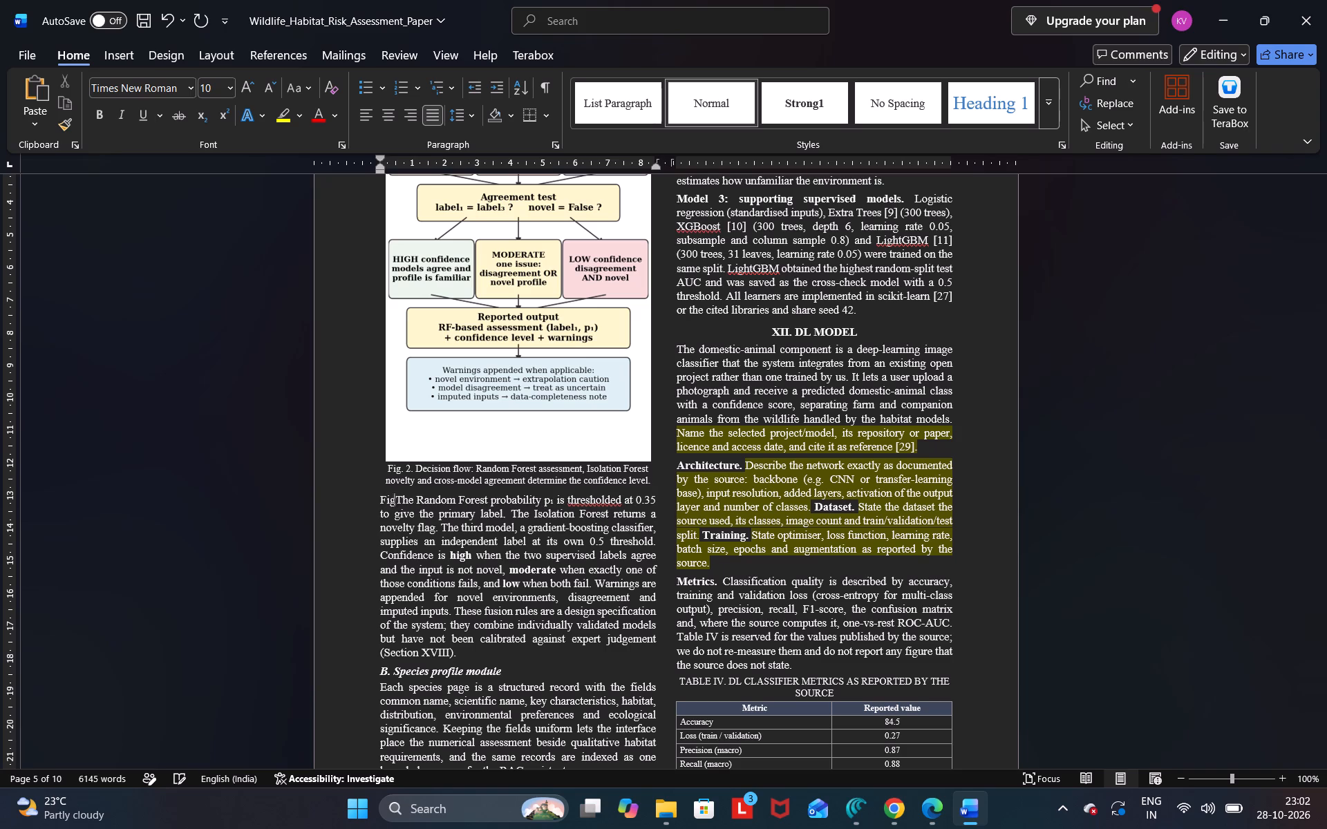
pyautogui.press('space')
pyautogui.write('2')
pyautogui.press('space')
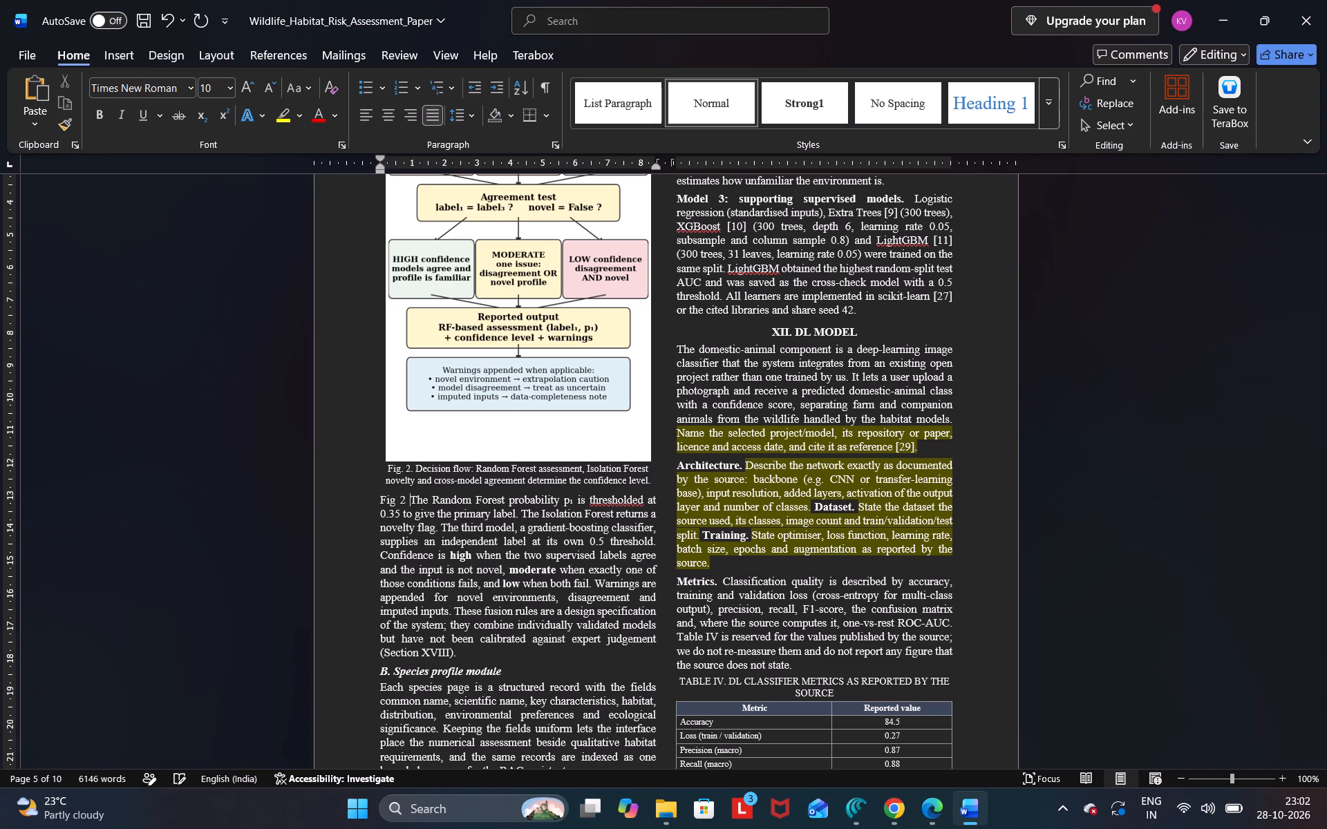
pyautogui.write('Decision')
pyautogui.press('space')
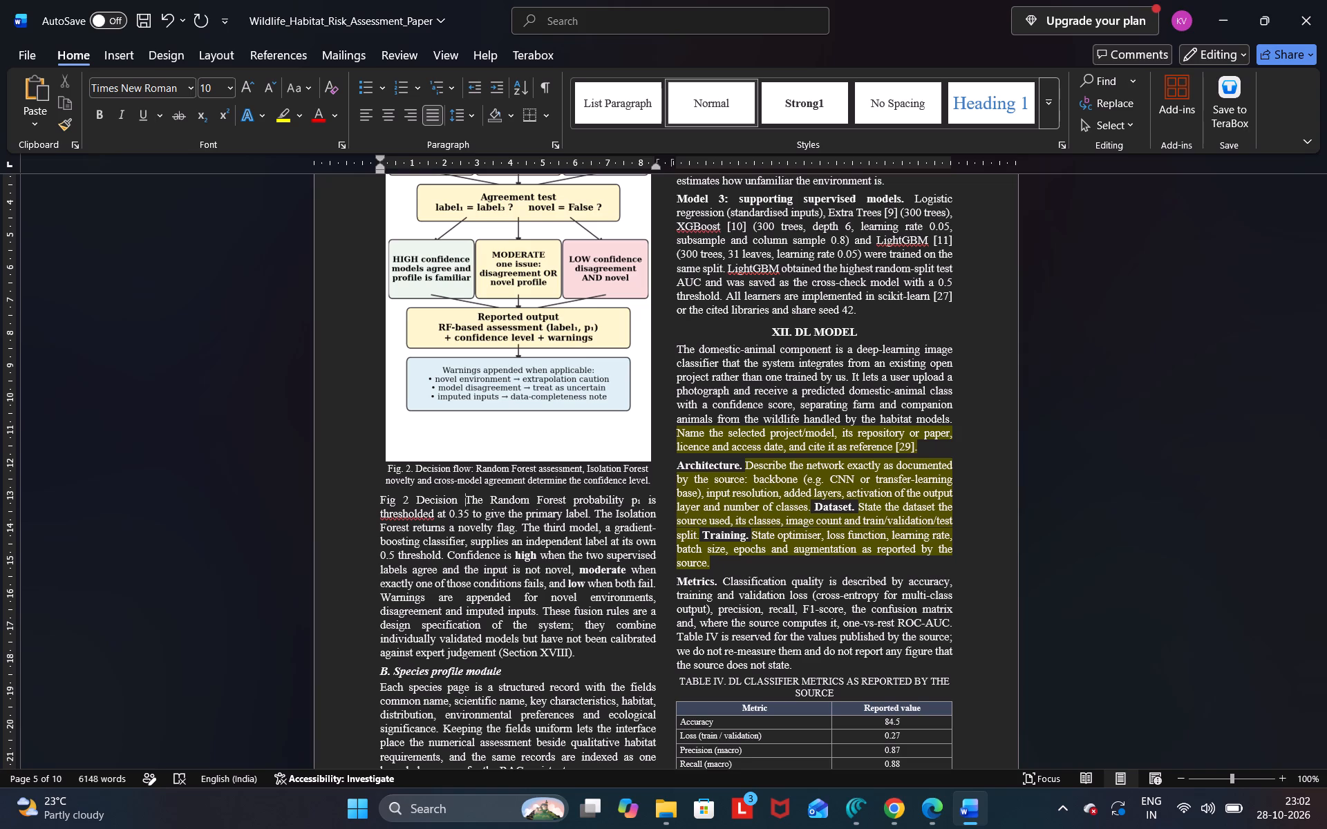
pyautogui.write('flo')
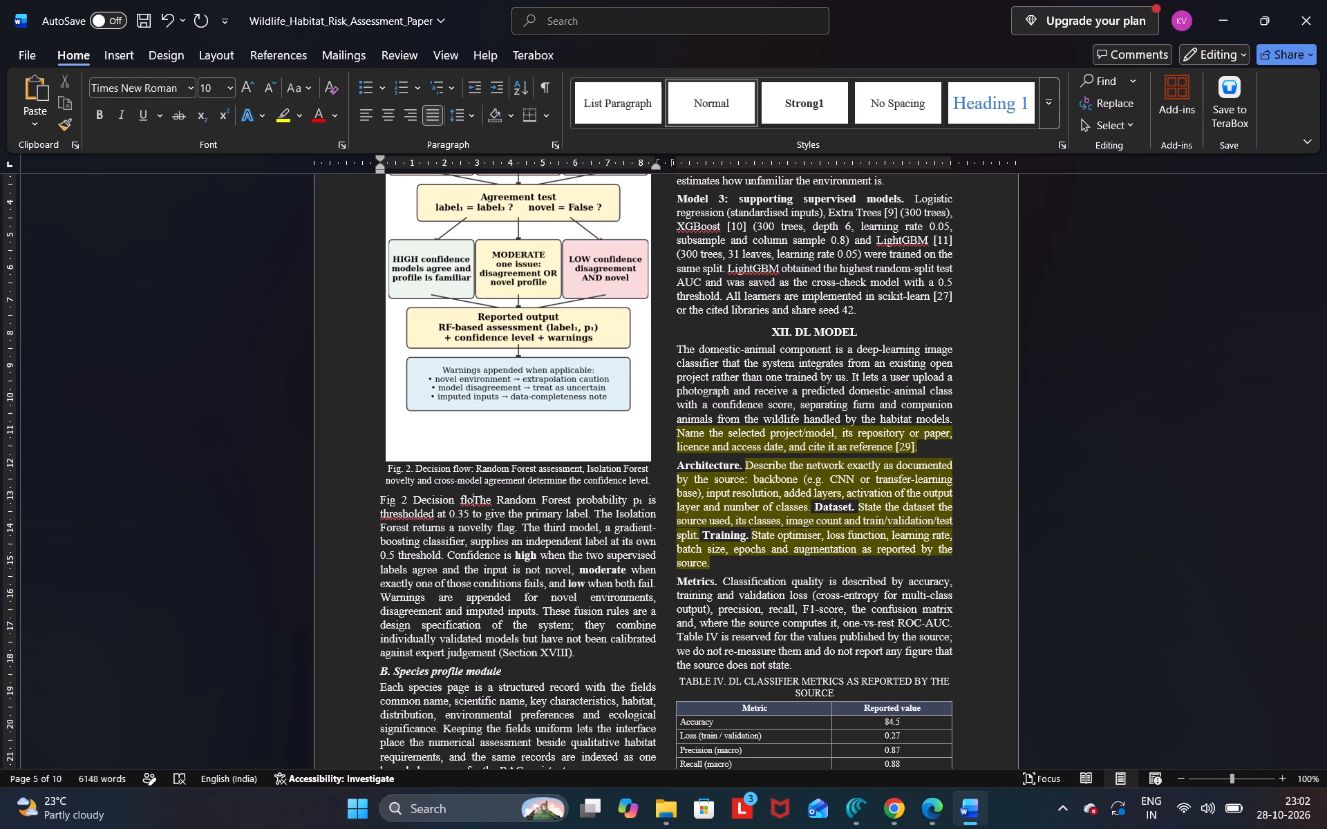
pyautogui.write('w e')
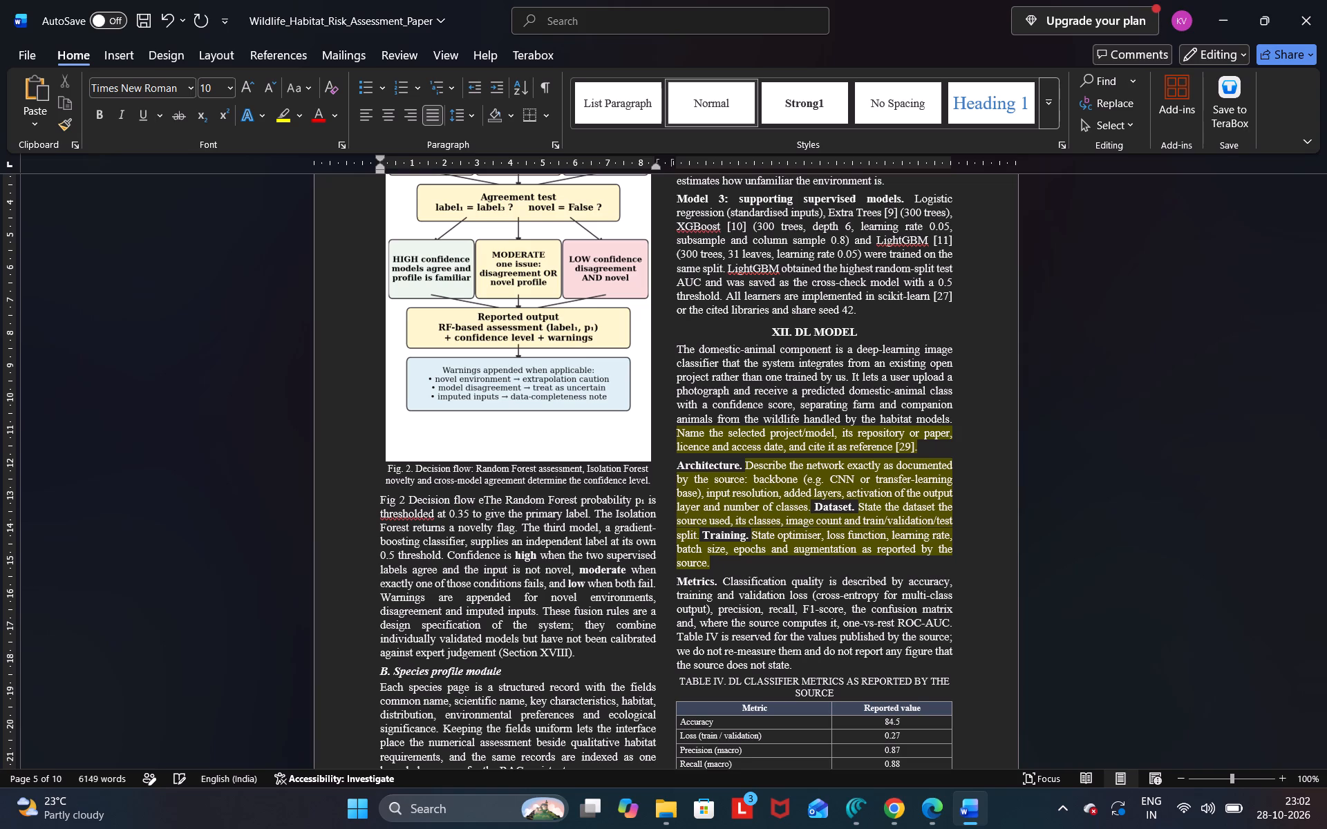
pyautogui.write('xplains')
pyautogui.press('space')
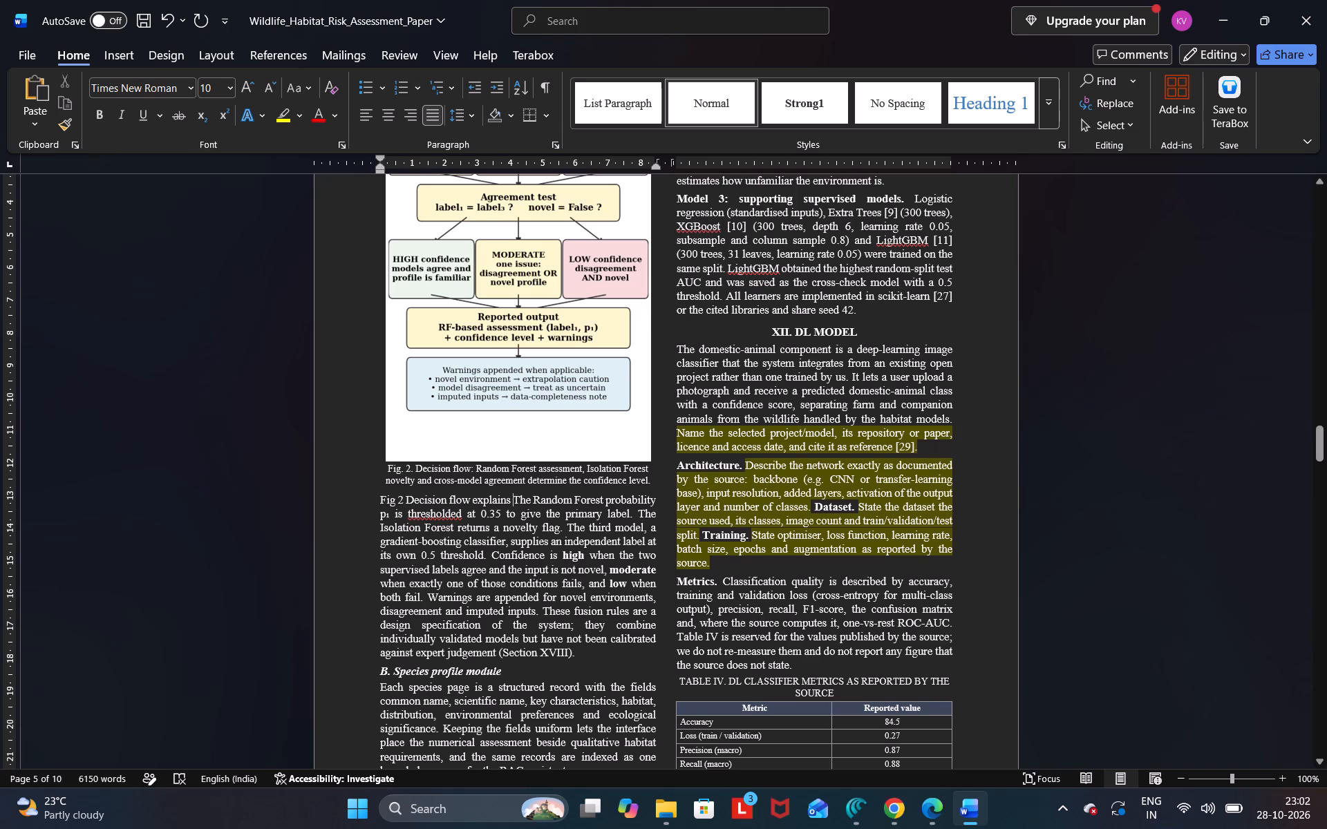
# Make "Fig 2 Decision flow" bold at the start of the paragraph below the Fig. 2 caption.
pyautogui.moveTo(380, 500); pyautogui.dragTo(467, 499)
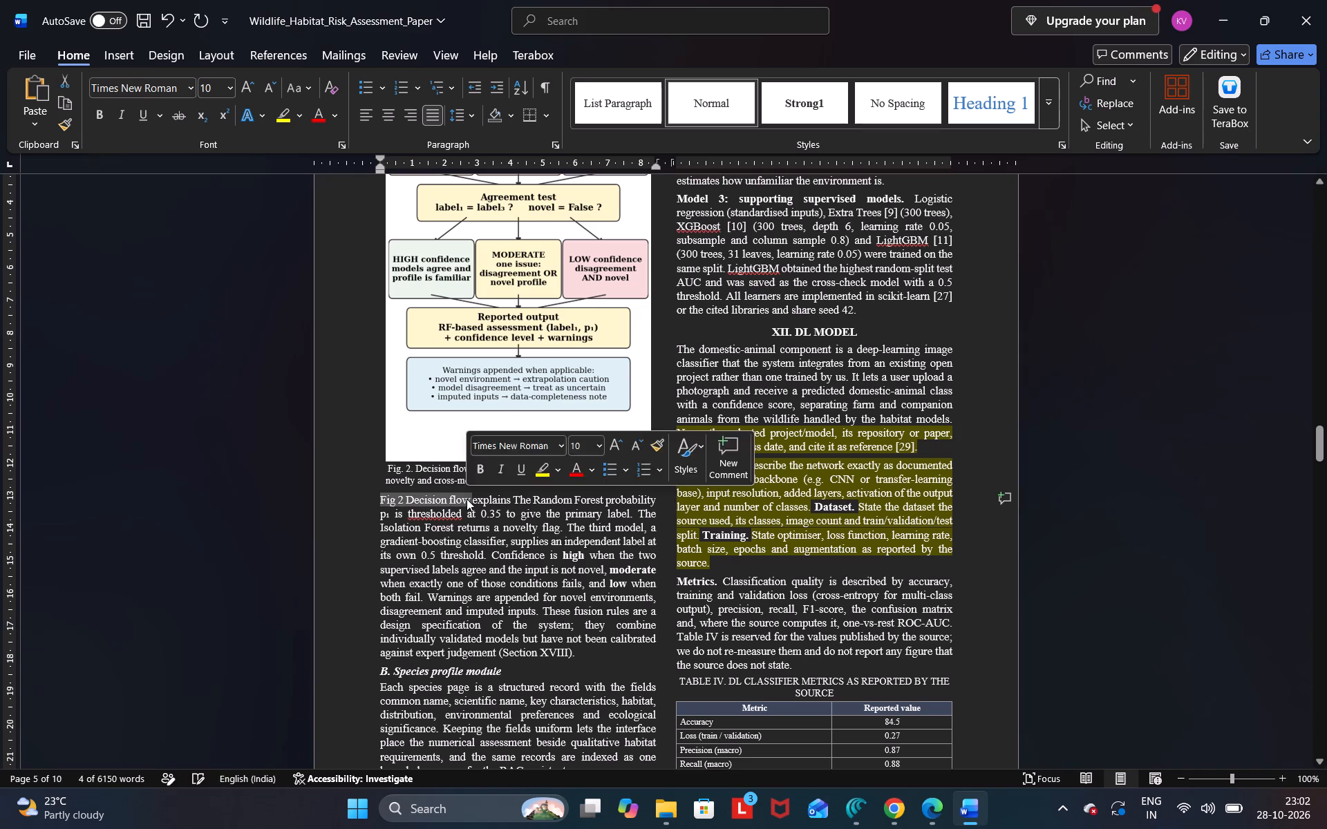
pyautogui.hotkey('ctrl', 'b')
pyautogui.click(517, 515)
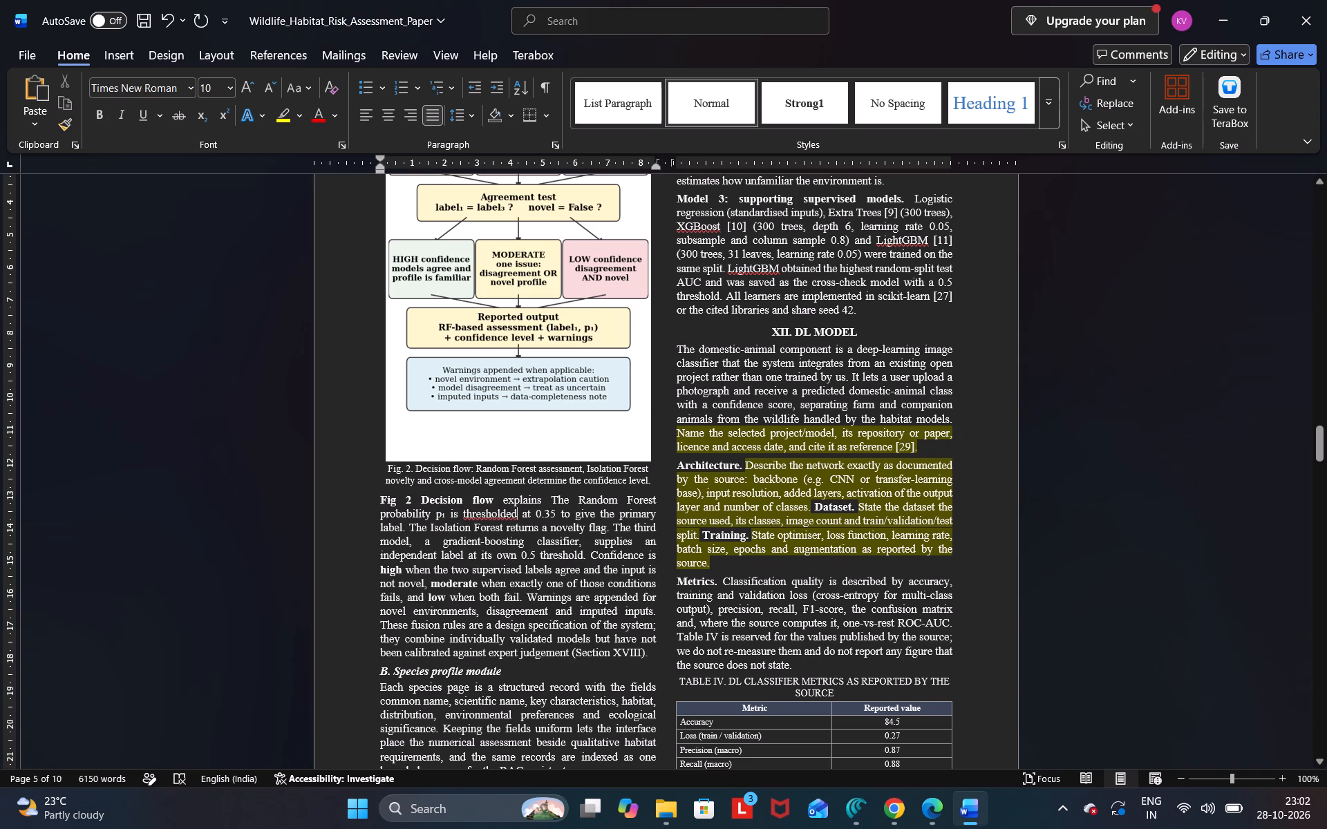
# Left-align the paragraph beginning "Fig 2 Decision flow explains" below the Fig. 2 caption.
pyautogui.moveTo(502, 500); pyautogui.dragTo(384, 499)
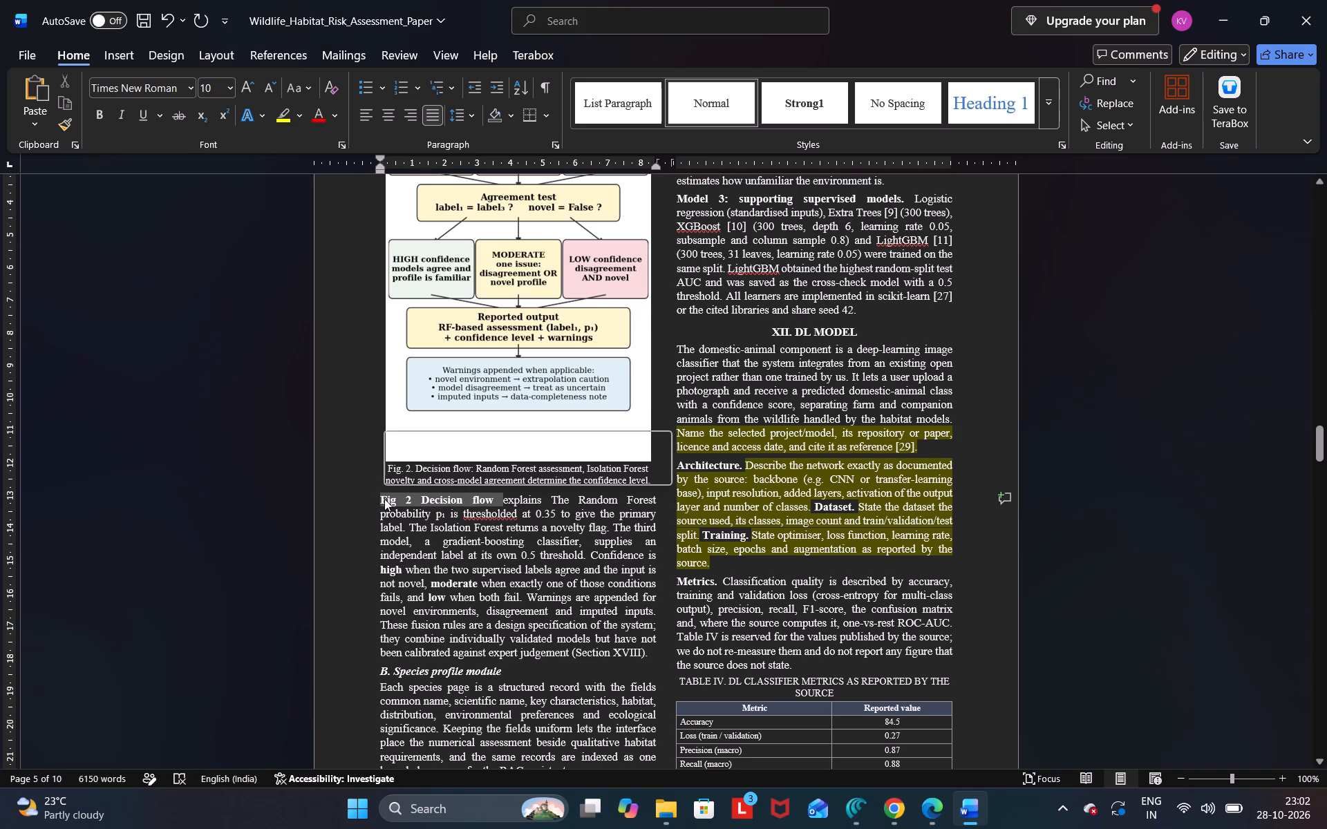
pyautogui.click(364, 115)
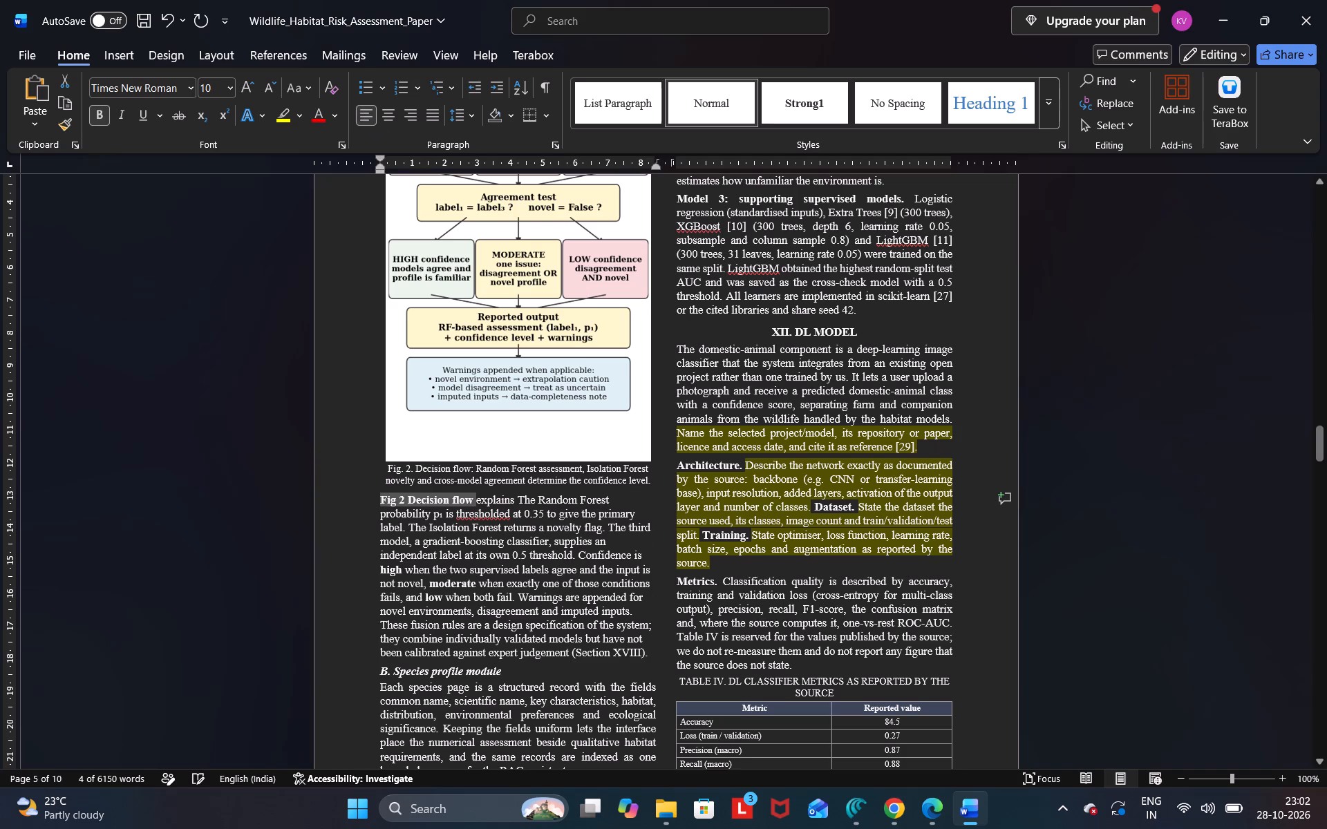
pyautogui.click(518, 505)
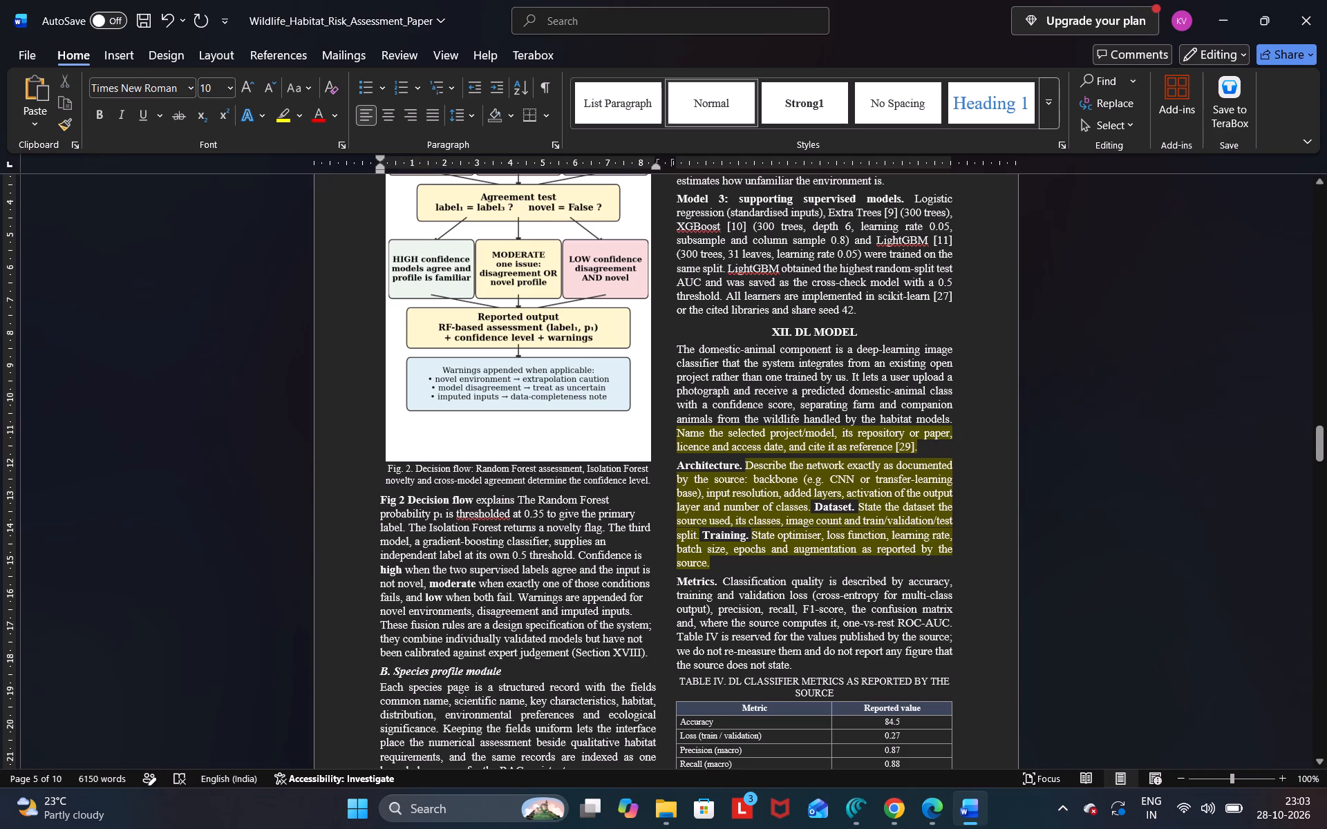
# Examine the layout around Fig. 2, from the end of page 4 down to the Species profile module on page 5.
pyautogui.click(568, 553)
pyautogui.press('Up')
pyautogui.press('Up')
pyautogui.press('Up')
pyautogui.press('Up')
pyautogui.press('Up')
pyautogui.press('Up')
pyautogui.press('Up')
pyautogui.press('Up')
pyautogui.press('Up')
pyautogui.press('Up')
pyautogui.press('Up')
pyautogui.press('Up')
pyautogui.press('Up')
pyautogui.press('Up')
pyautogui.press('Down')
pyautogui.press('Down')
pyautogui.press('Down')
pyautogui.press('Down')
pyautogui.press('Down')
pyautogui.press('Down')
pyautogui.press('Down')
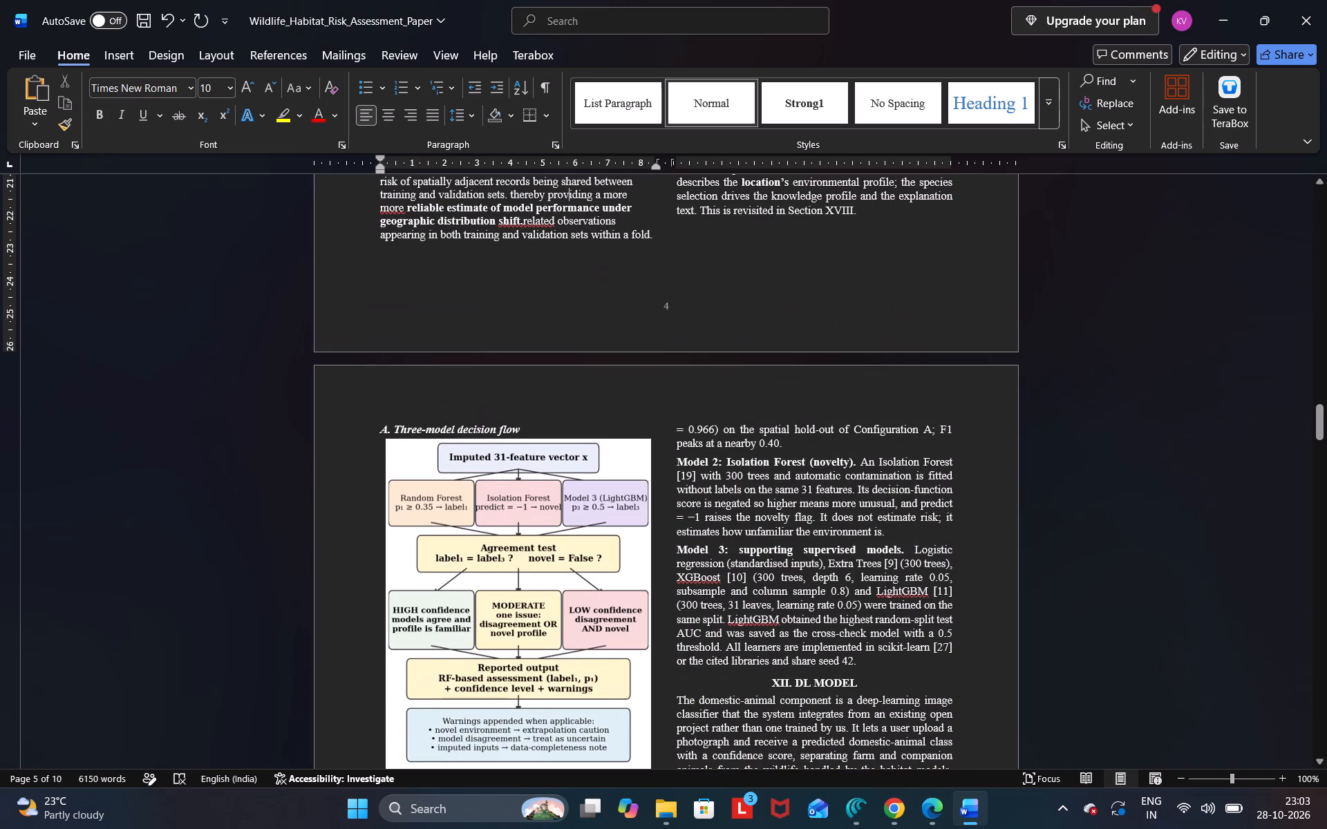
pyautogui.press('Down')
pyautogui.press('Down')
pyautogui.press('Down')
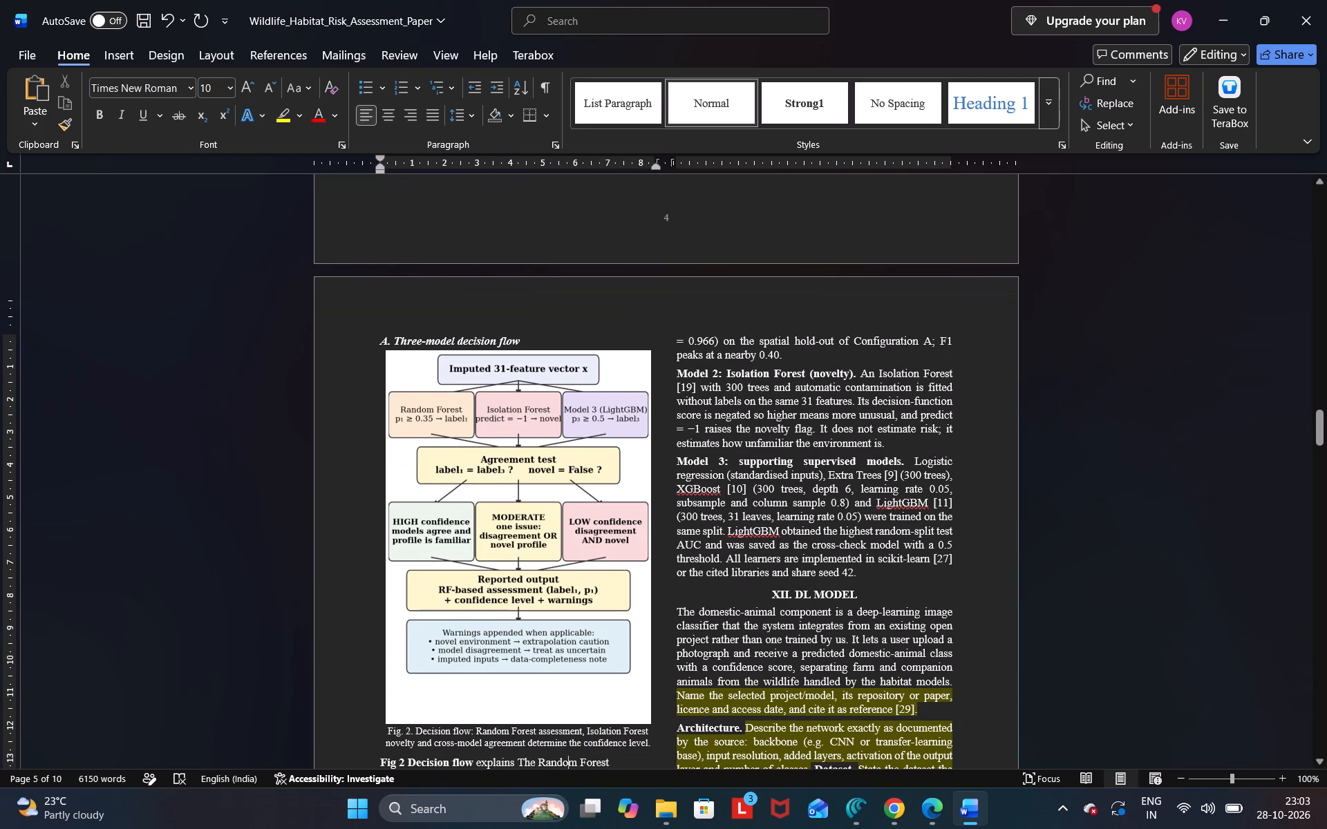
pyautogui.press('Down')
pyautogui.press('Down')
pyautogui.press('Down')
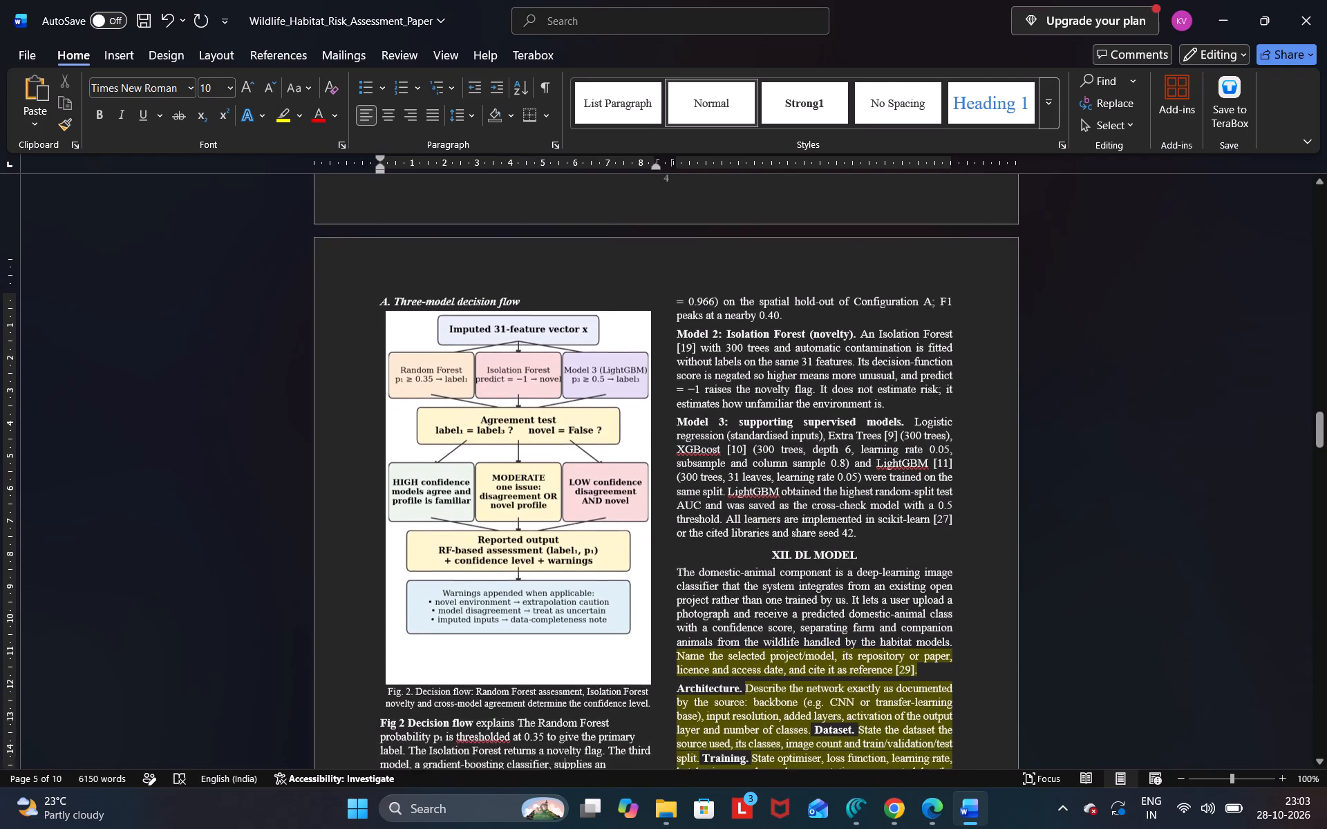
pyautogui.press('Down')
pyautogui.press('Down')
pyautogui.press('Down')
pyautogui.press('Down')
pyautogui.press('Down')
pyautogui.press('Down')
pyautogui.press('Down')
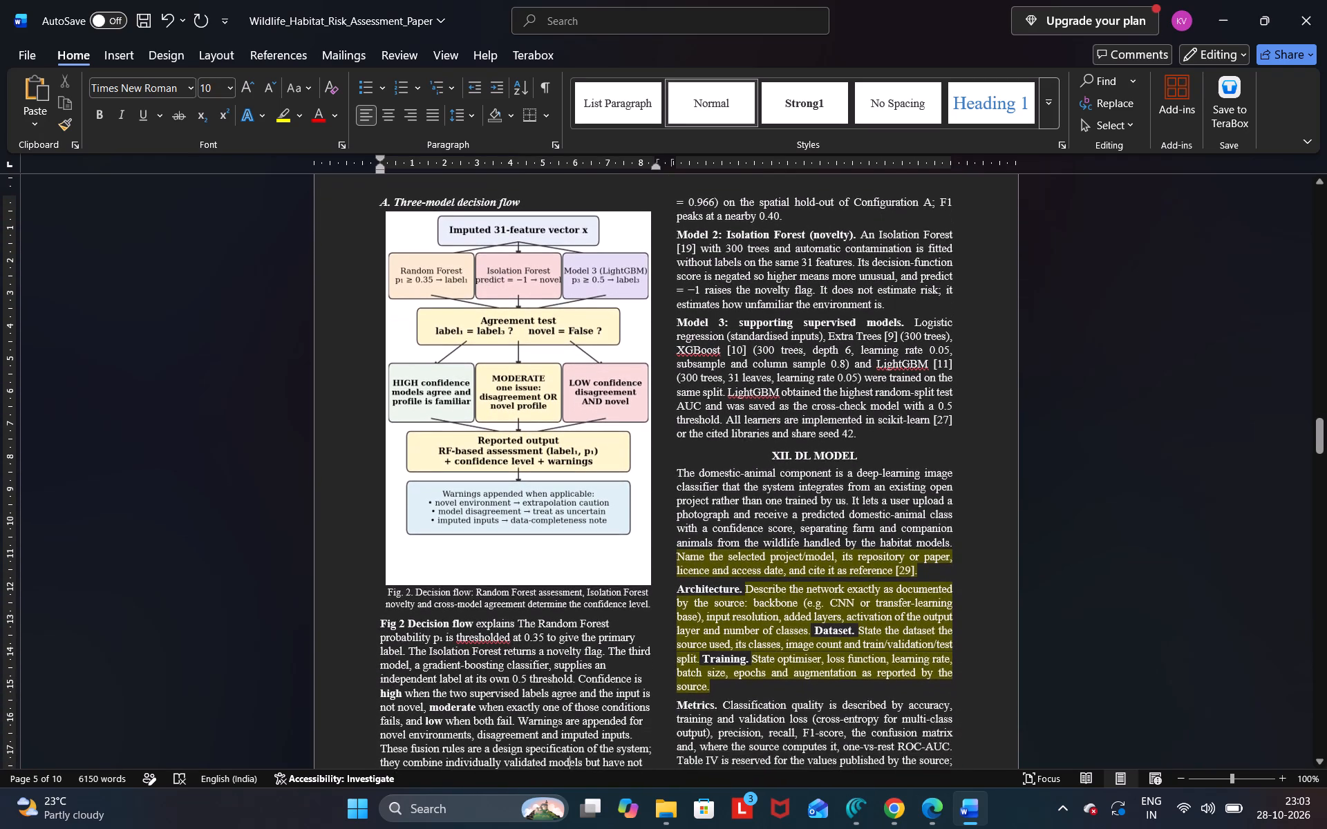
pyautogui.press('Down')
pyautogui.press('Down')
pyautogui.press('Down')
pyautogui.press('Down')
pyautogui.press('Down')
pyautogui.press('Down')
pyautogui.press('Down')
pyautogui.press('Down')
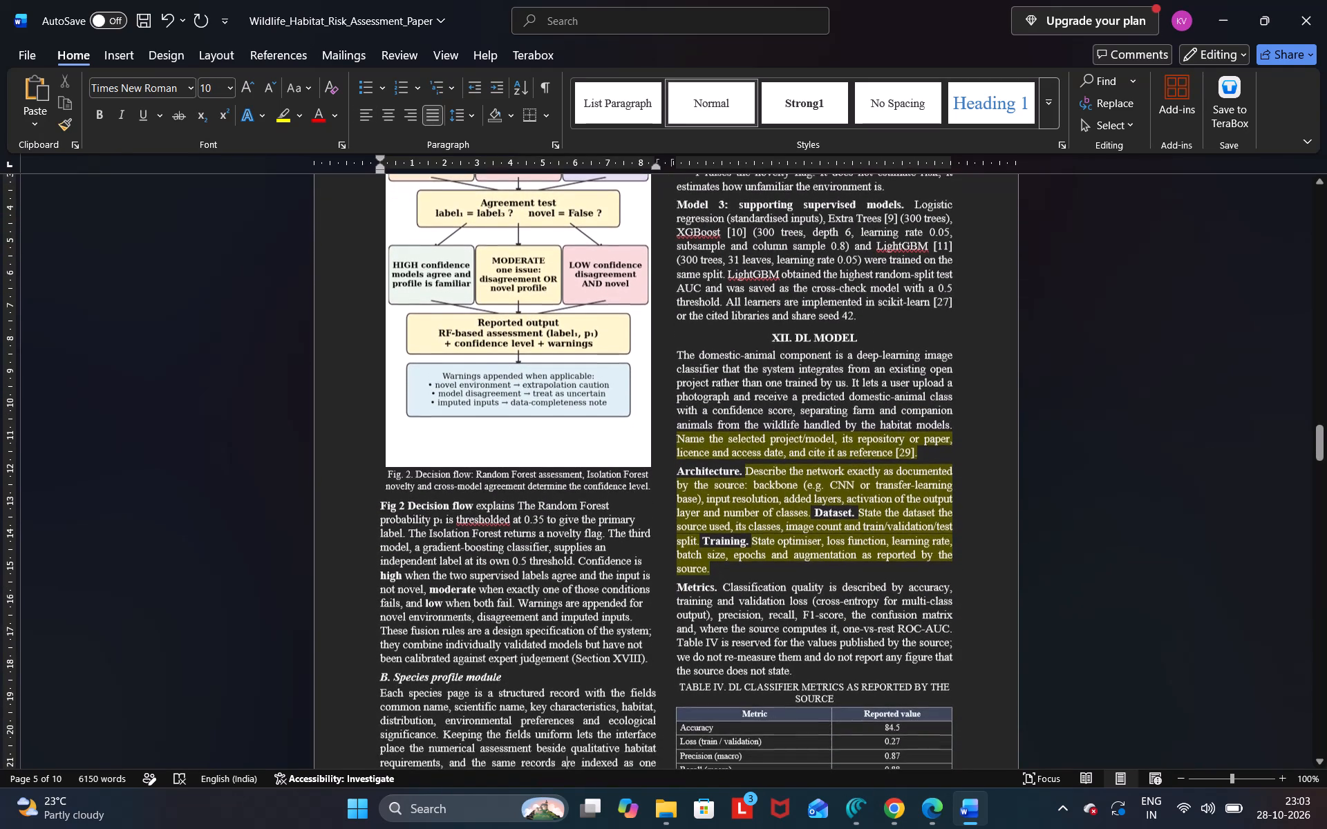
# Examine the highlighted placeholder passages in Section XII DL Model and the content down through Table IV to the start of page 6.
pyautogui.click(753, 464)
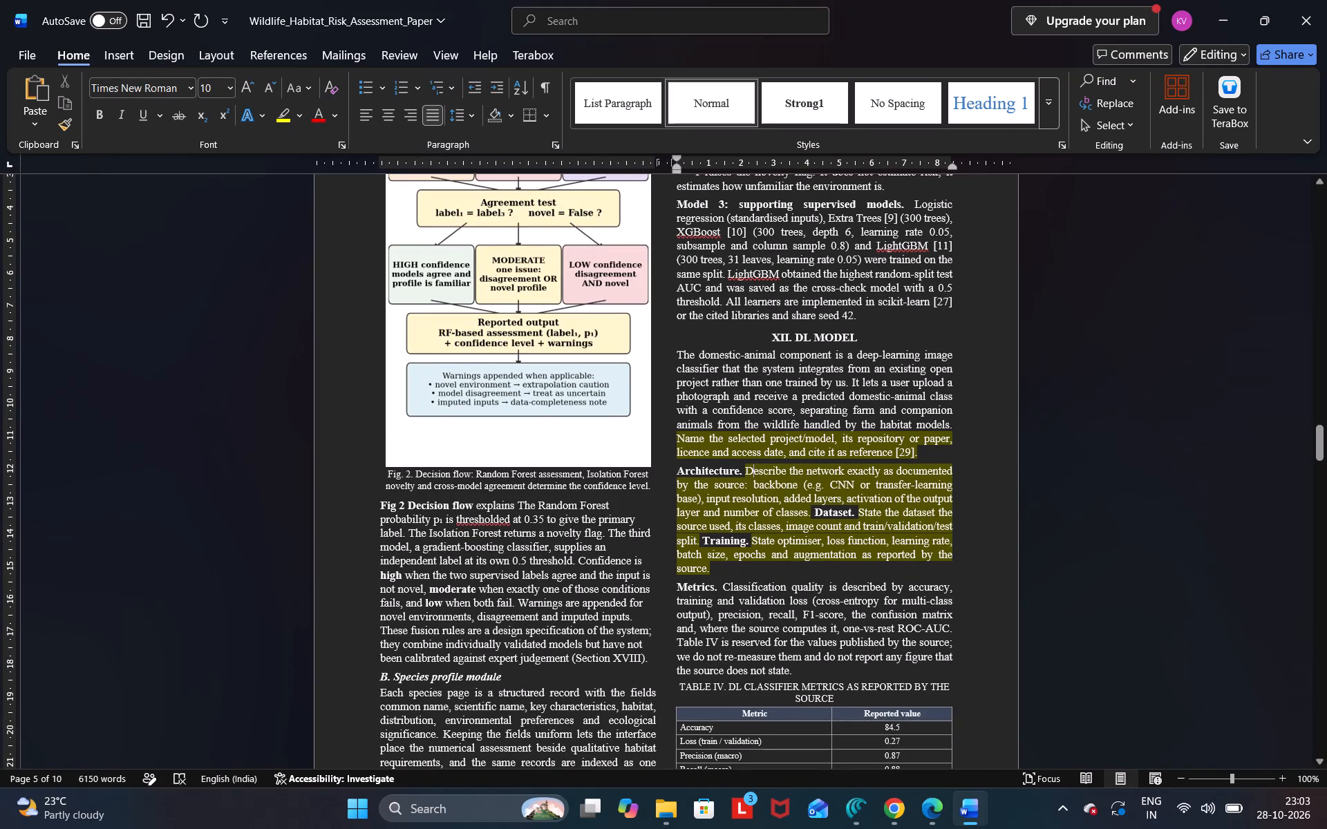
pyautogui.moveTo(678, 437); pyautogui.dragTo(687, 437)
pyautogui.moveTo(703, 439); pyautogui.dragTo(831, 464)
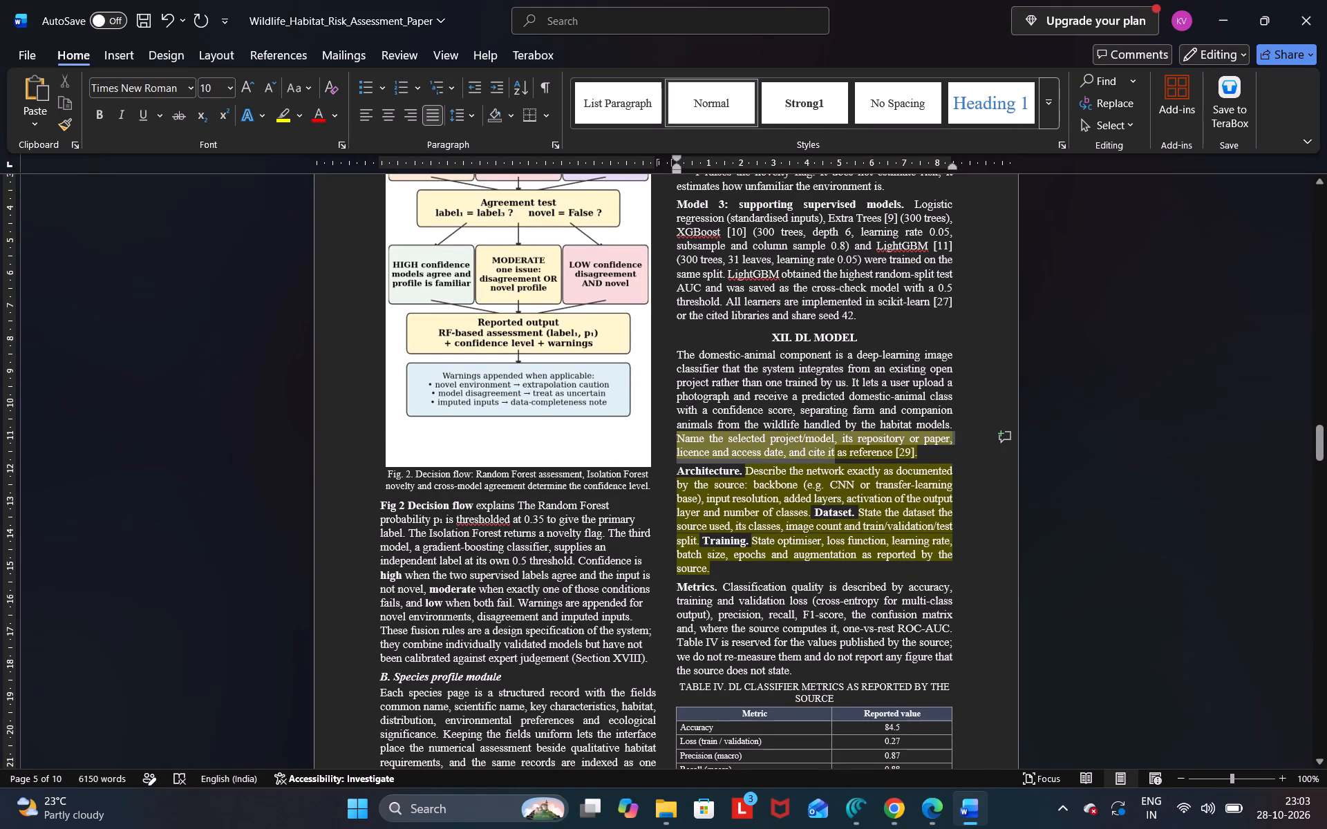
pyautogui.moveTo(831, 464); pyautogui.dragTo(925, 570)
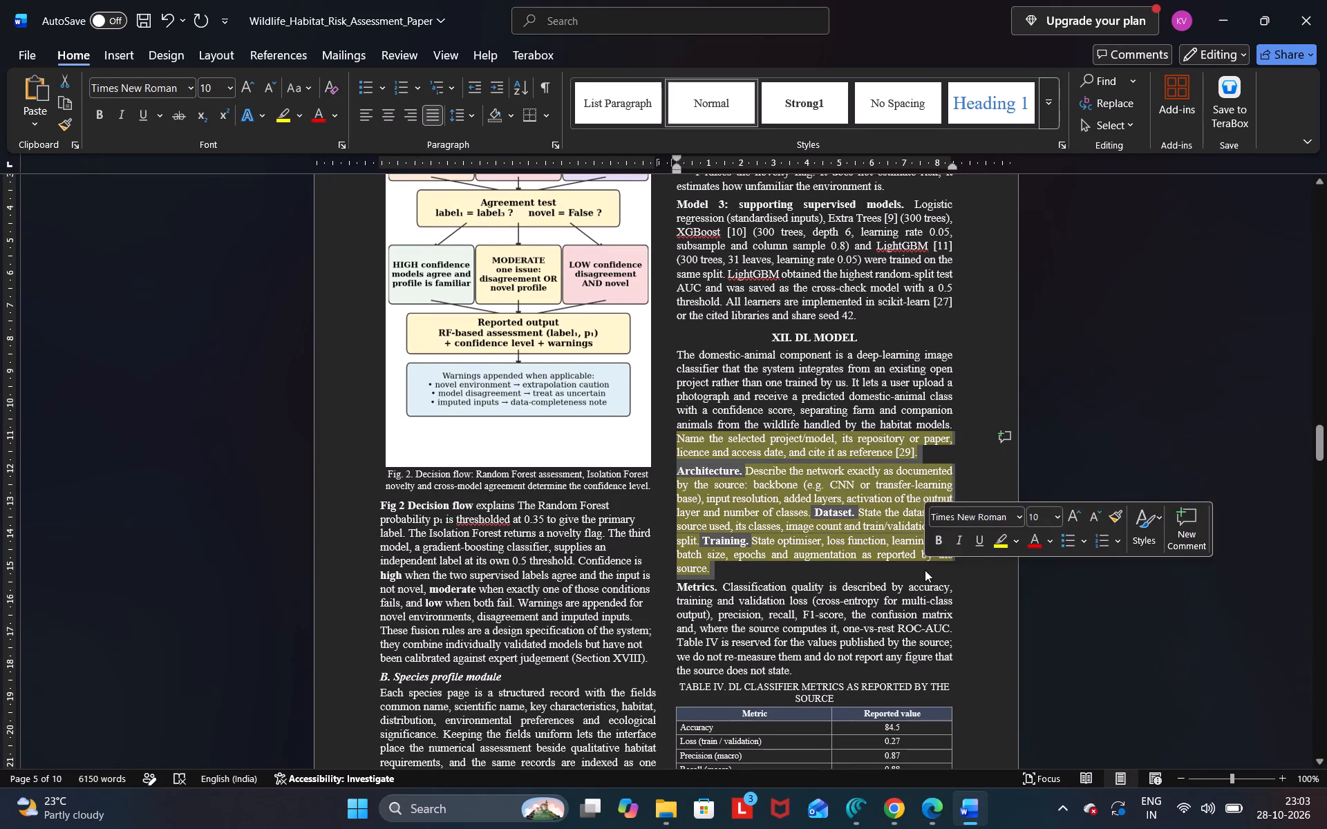
pyautogui.click(793, 480)
pyautogui.press('Up')
pyautogui.press('Up')
pyautogui.press('Up')
pyautogui.press('Up')
pyautogui.press('Up')
pyautogui.press('Up')
pyautogui.press('Up')
pyautogui.press('Up')
pyautogui.press('Up')
pyautogui.press('Up')
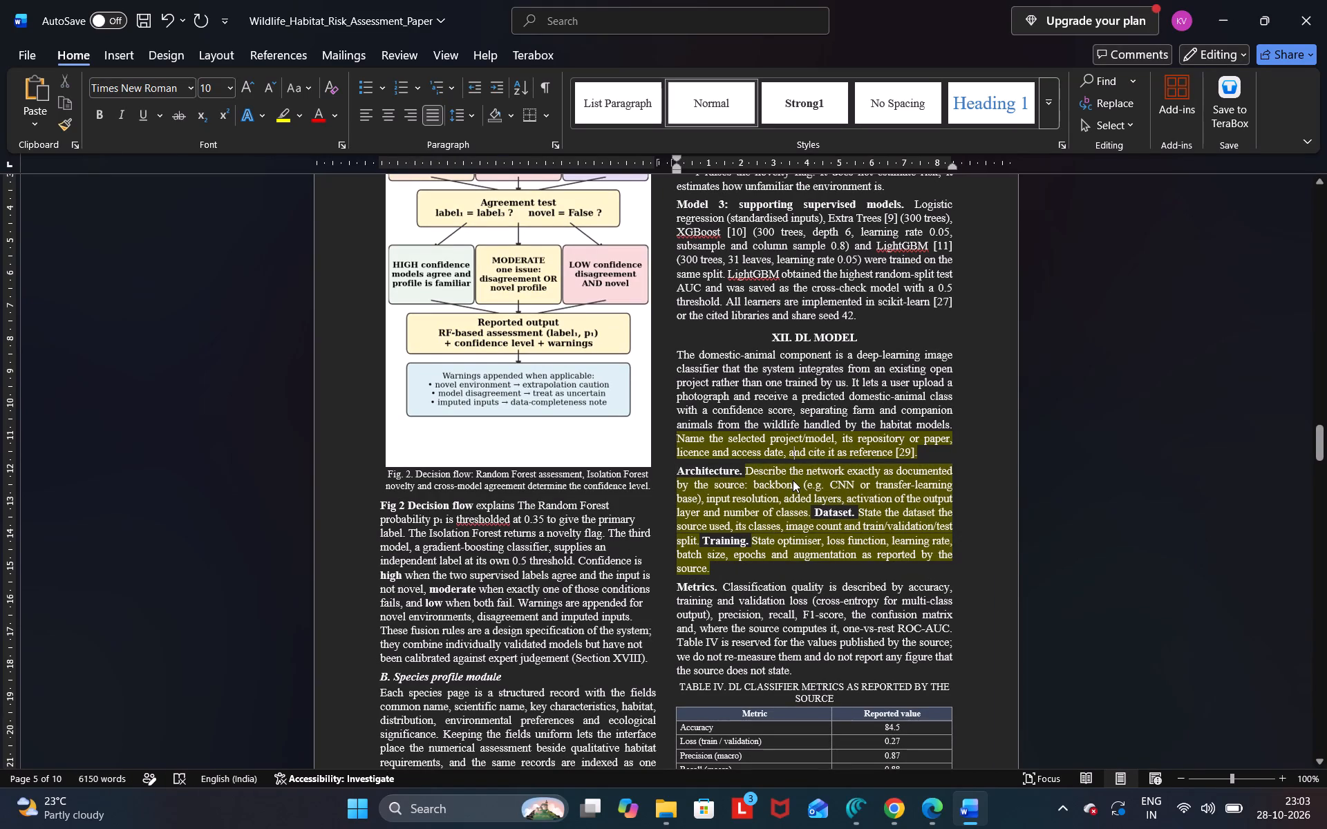
pyautogui.press('Down')
pyautogui.press('Down')
pyautogui.press('Down')
pyautogui.press('Down')
pyautogui.press('Down')
pyautogui.press('Down')
pyautogui.press('Down')
pyautogui.press('Down')
pyautogui.press('Down')
pyautogui.press('Down')
pyautogui.press('Down')
pyautogui.press('Down')
pyautogui.press('Down')
pyautogui.press('Down')
pyautogui.press('Down')
pyautogui.press('Down')
pyautogui.press('Down')
pyautogui.press('Down')
pyautogui.press('Down')
pyautogui.press('Down')
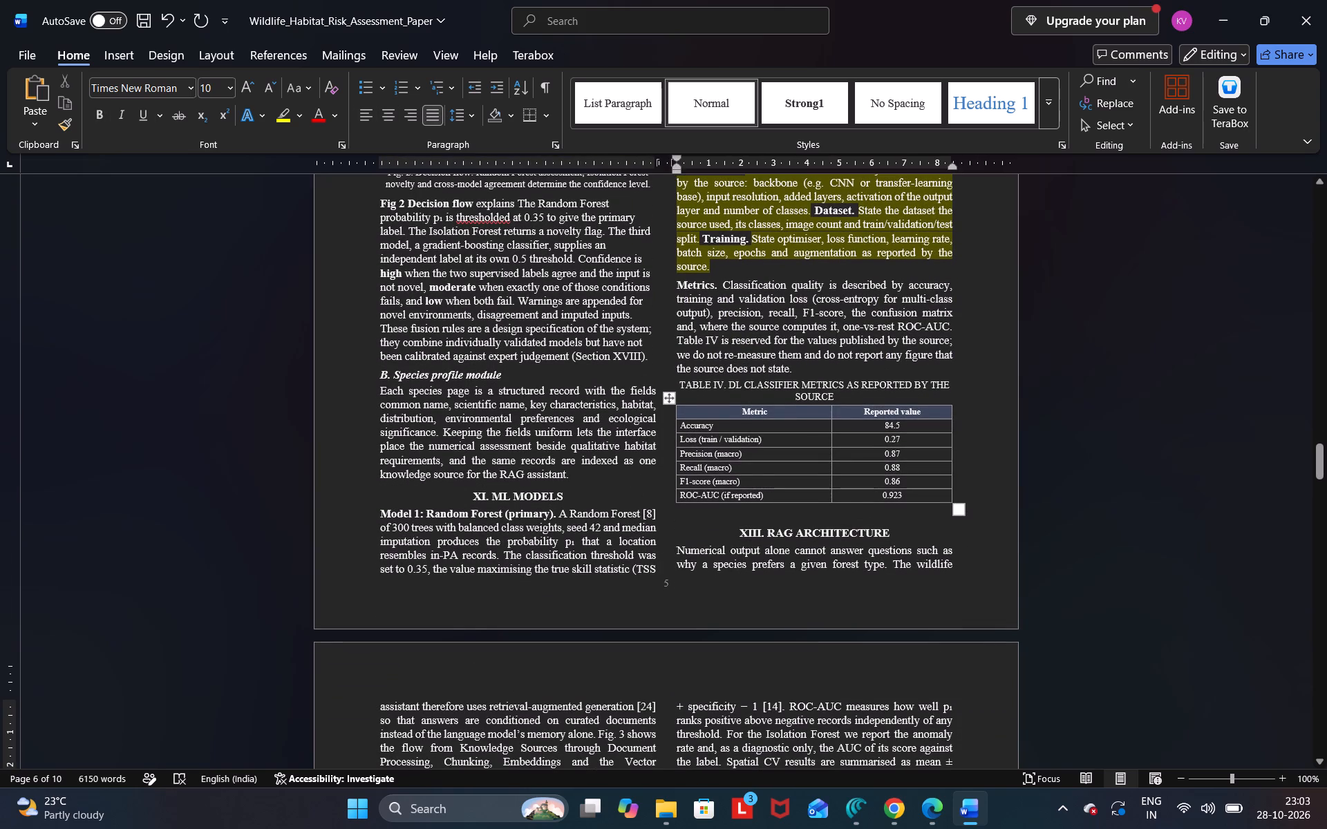
pyautogui.press('Down')
pyautogui.press('Down')
pyautogui.press('Down')
pyautogui.press('Down')
pyautogui.press('Down')
pyautogui.press('Down')
pyautogui.press('Down')
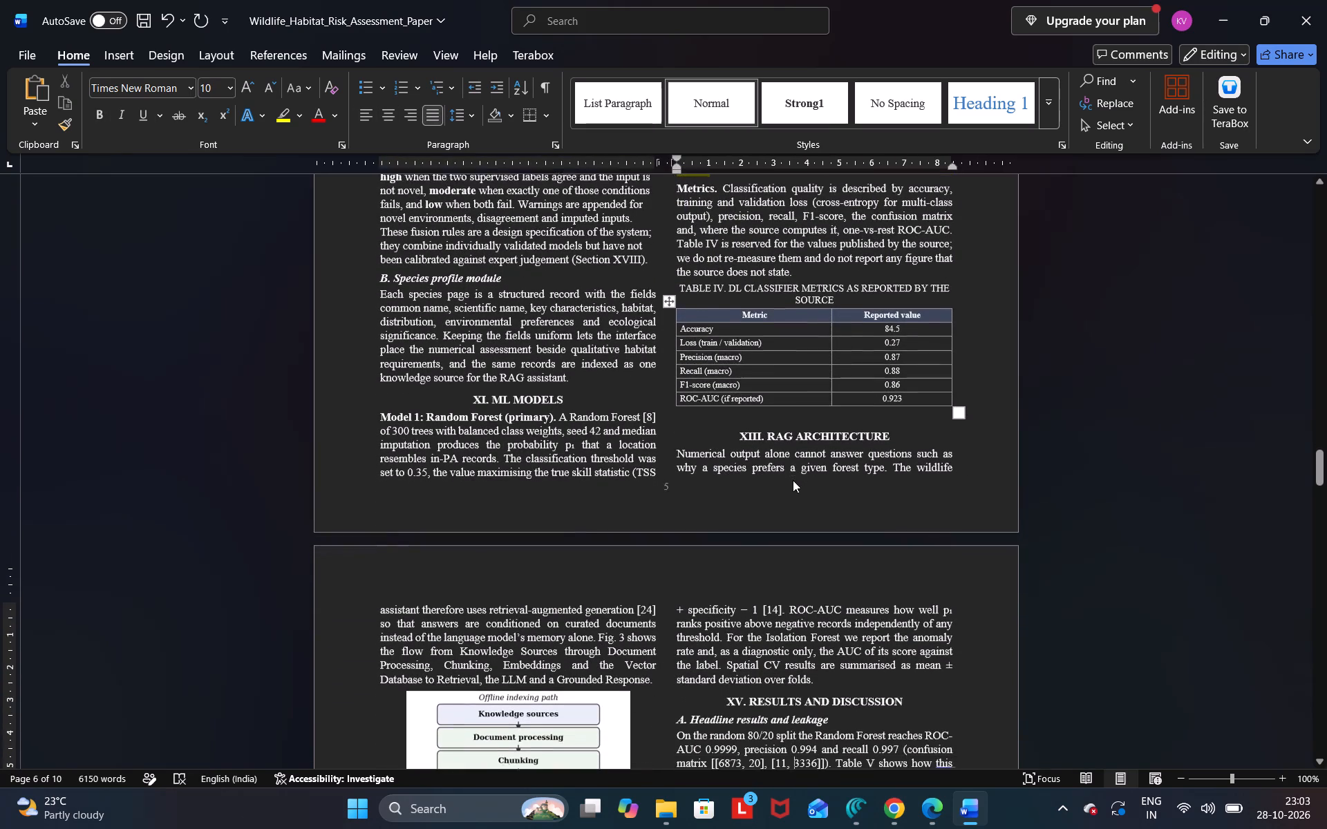
pyautogui.click(738, 424)
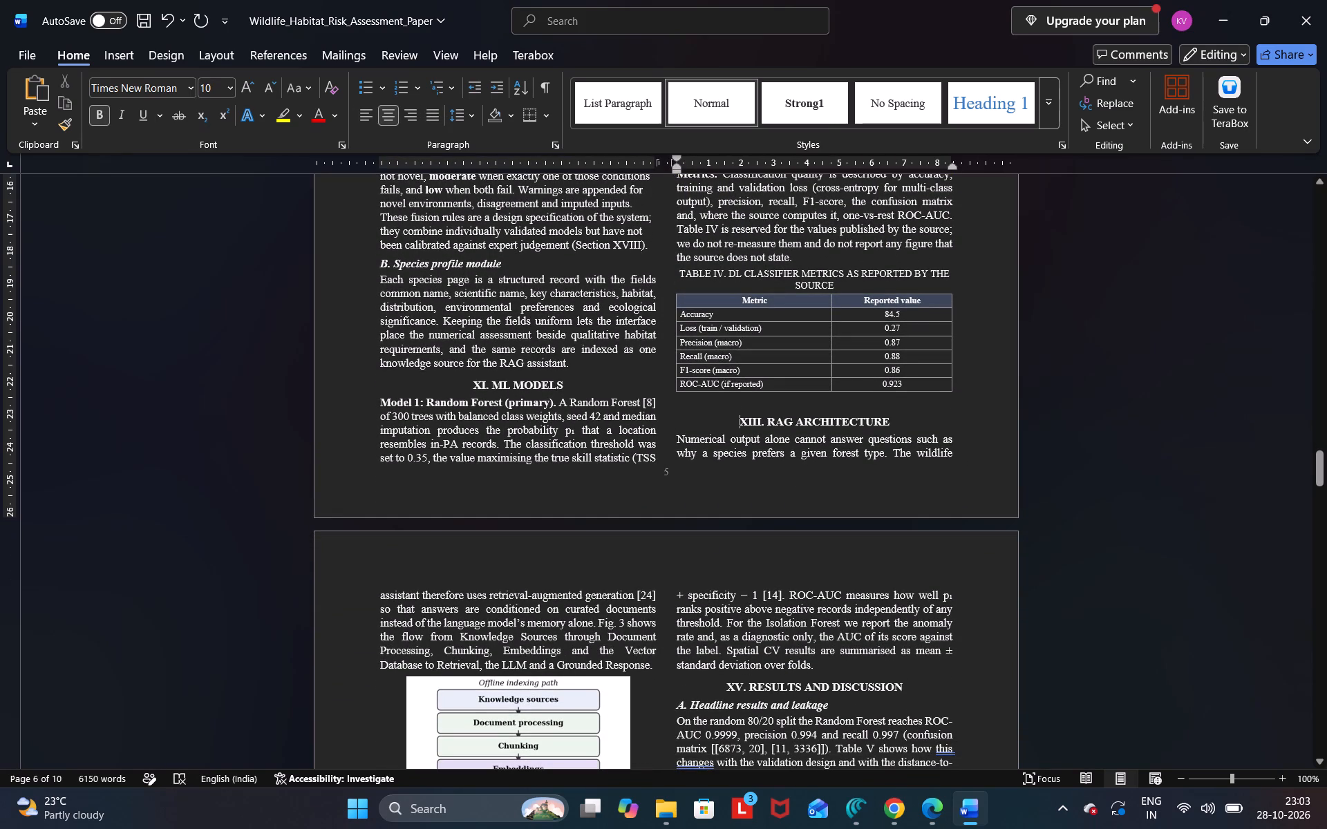
pyautogui.scroll(-1, 730, 302)
pyautogui.moveTo(681, 274); pyautogui.dragTo(843, 345)
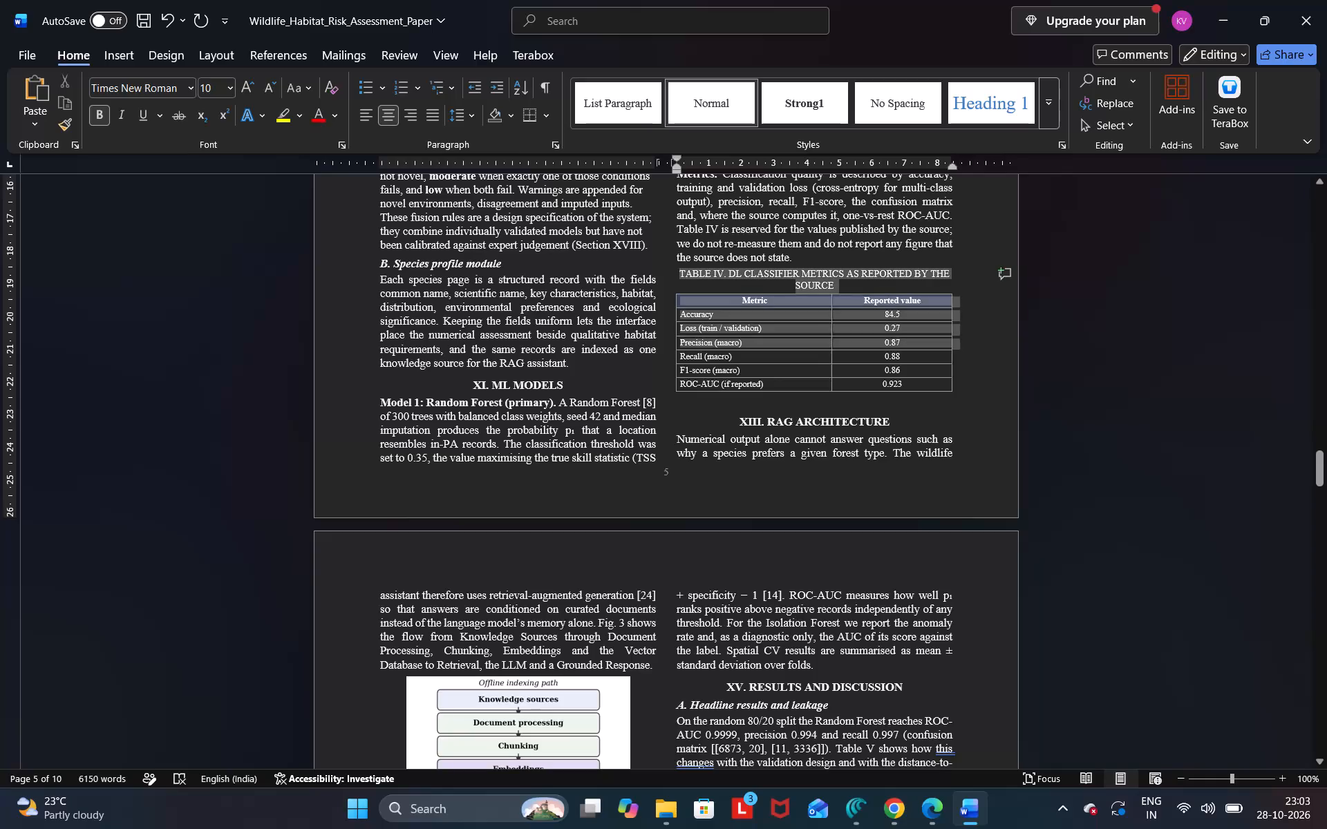
pyautogui.moveTo(843, 345); pyautogui.dragTo(913, 392)
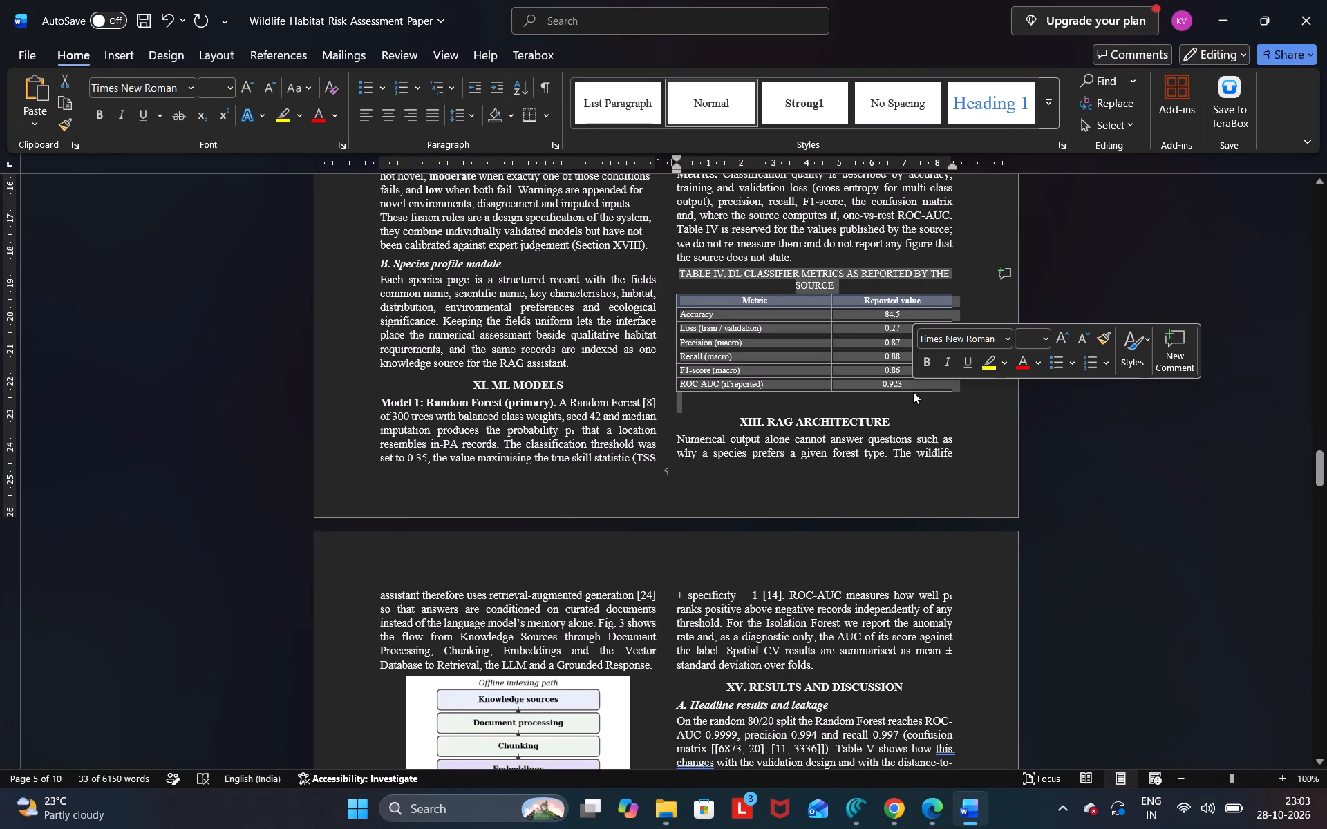
pyautogui.hotkey('ctrl', 'c')
pyautogui.click(913, 392)
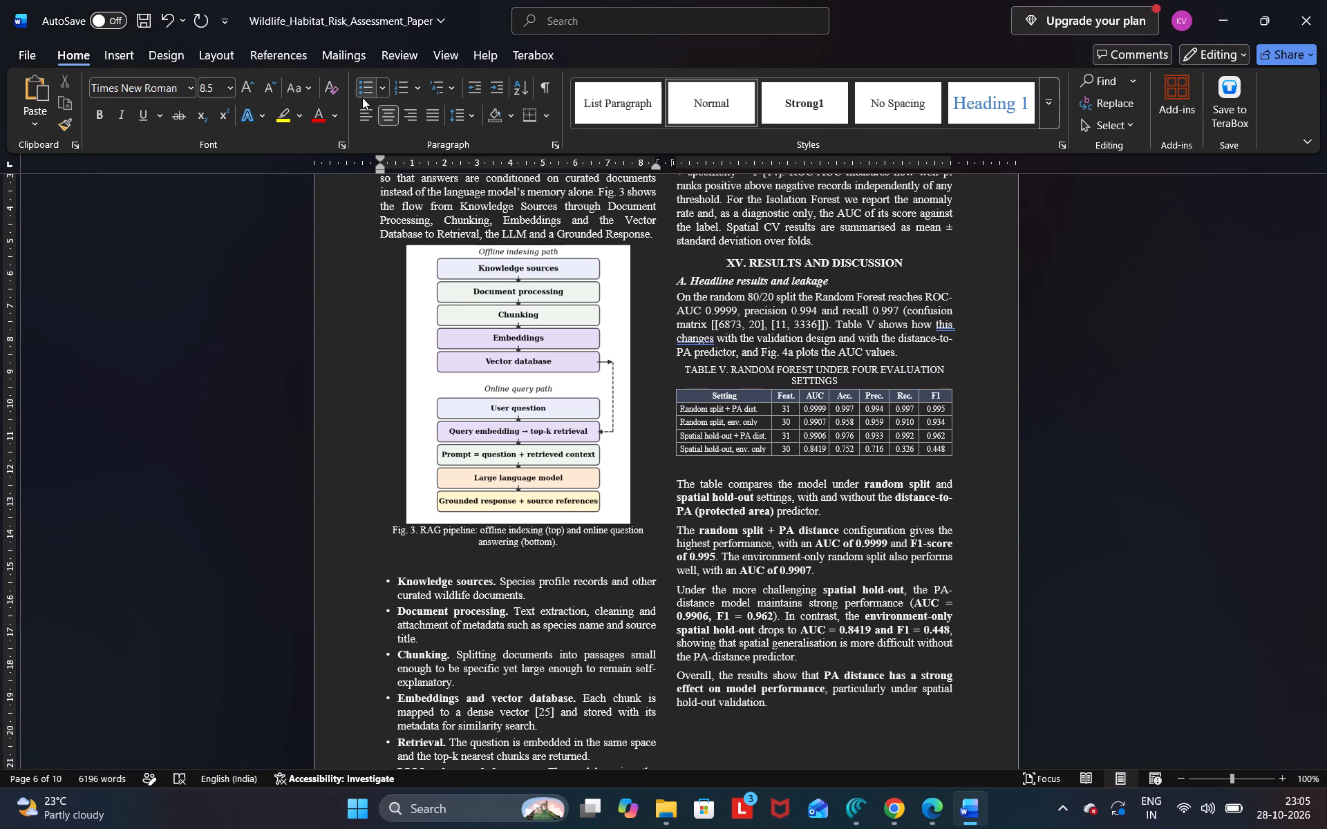
pyautogui.click(364, 111)
pyautogui.press('space')
pyautogui.press('space')
pyautogui.press('space')
pyautogui.hotkey('ctrl', 'v')
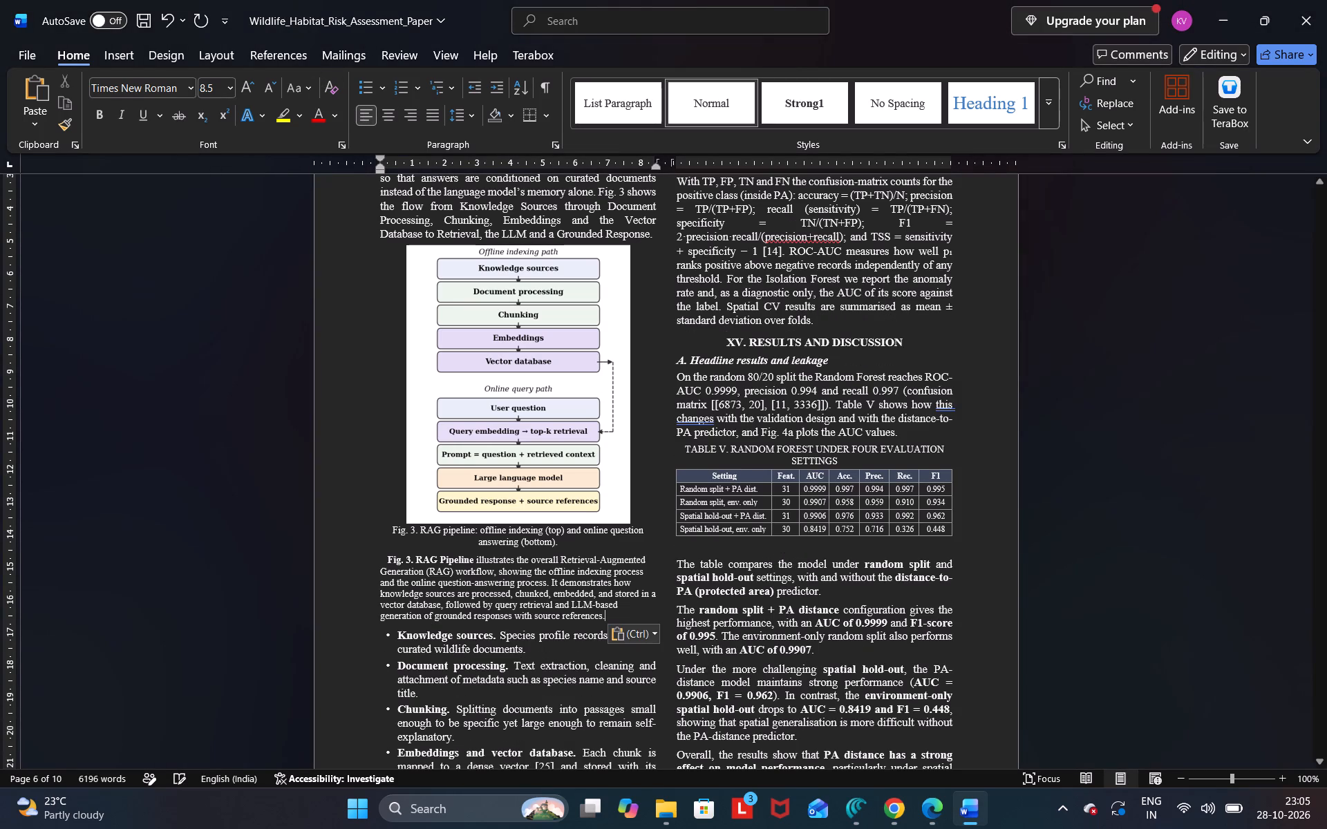
# Indent the pasted Fig. 3 description slightly from the column's left margin and set its font size to 10.
pyautogui.moveTo(383, 560); pyautogui.dragTo(608, 618)
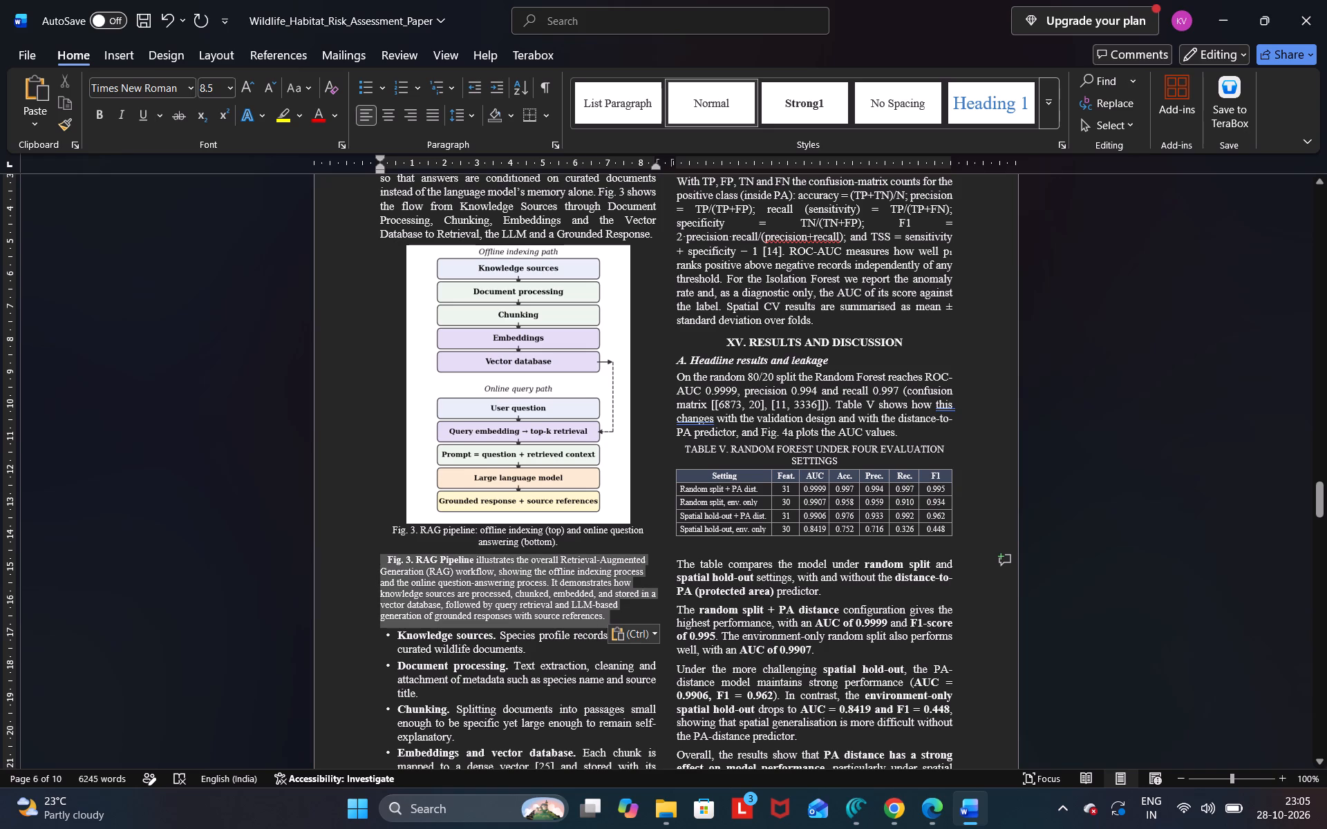
pyautogui.moveTo(608, 618); pyautogui.dragTo(608, 616)
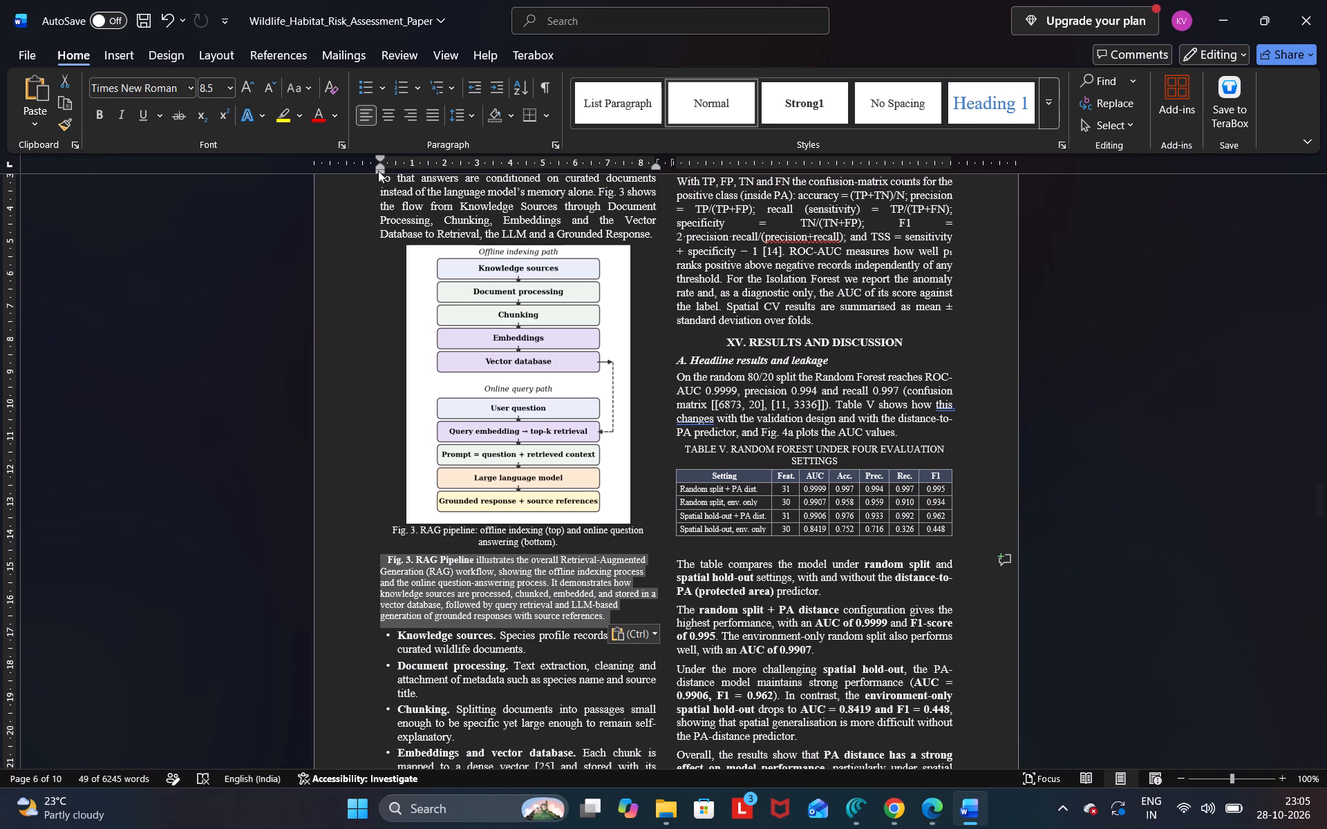
pyautogui.moveTo(378, 171); pyautogui.dragTo(388, 171)
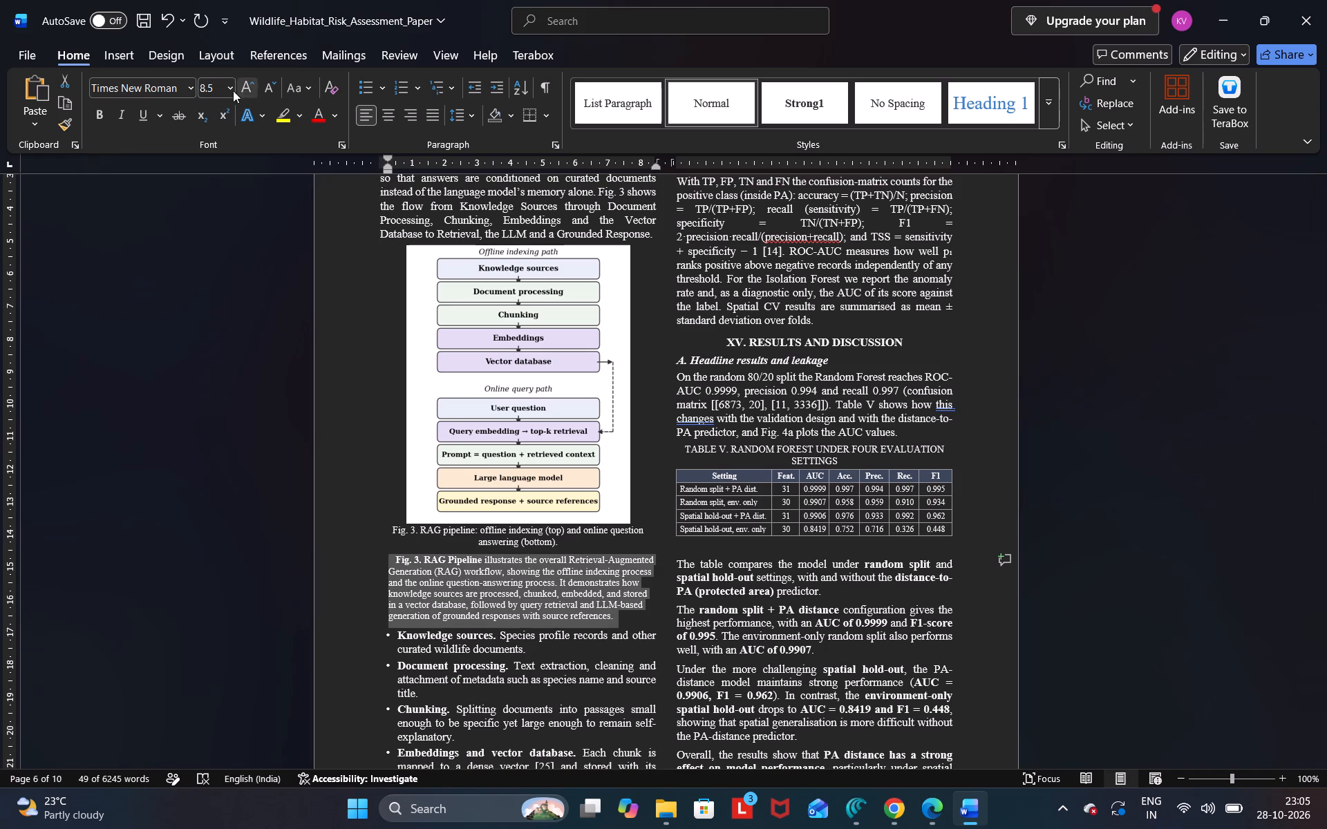
pyautogui.click(218, 87)
pyautogui.press('BackSpace')
pyautogui.write('10')
pyautogui.press('Return')
pyautogui.click(510, 595)
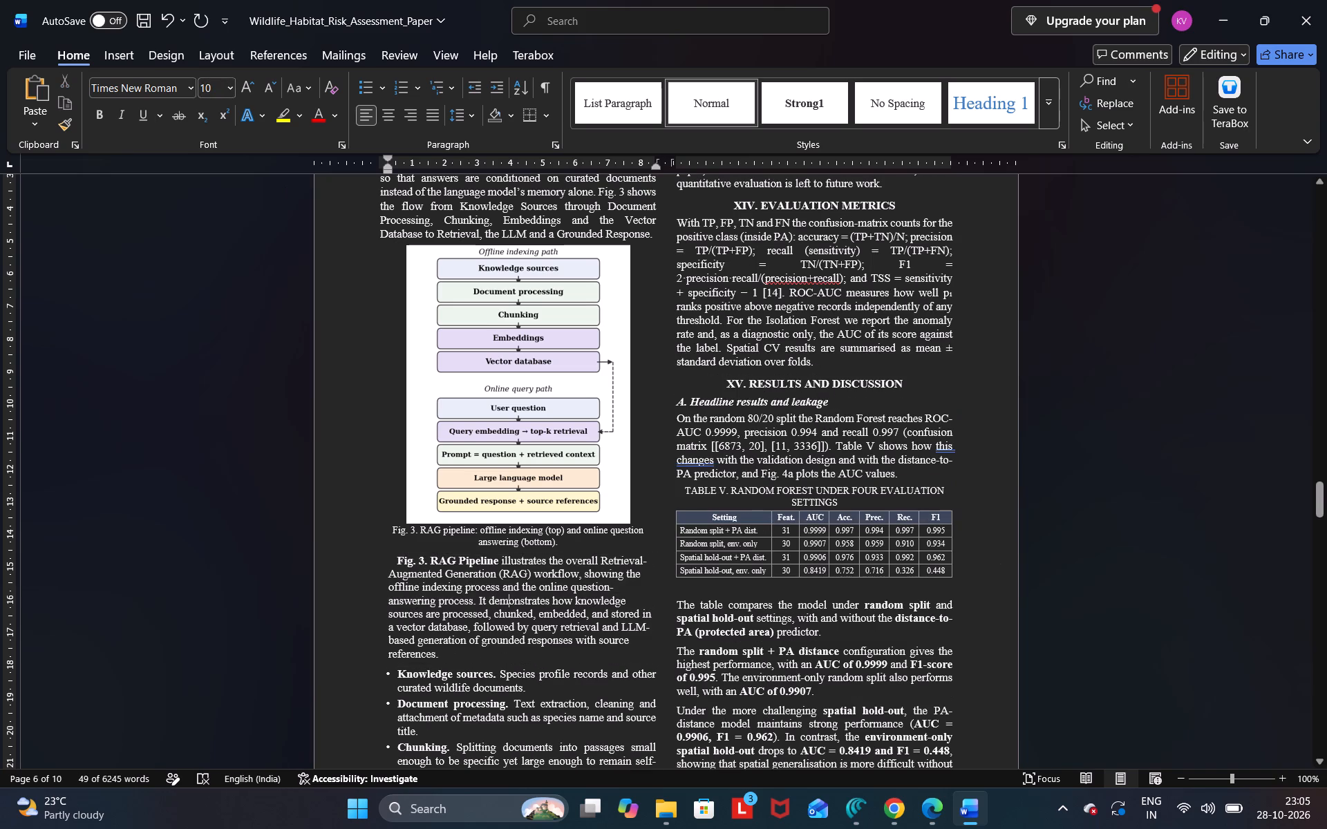
pyautogui.click(464, 655)
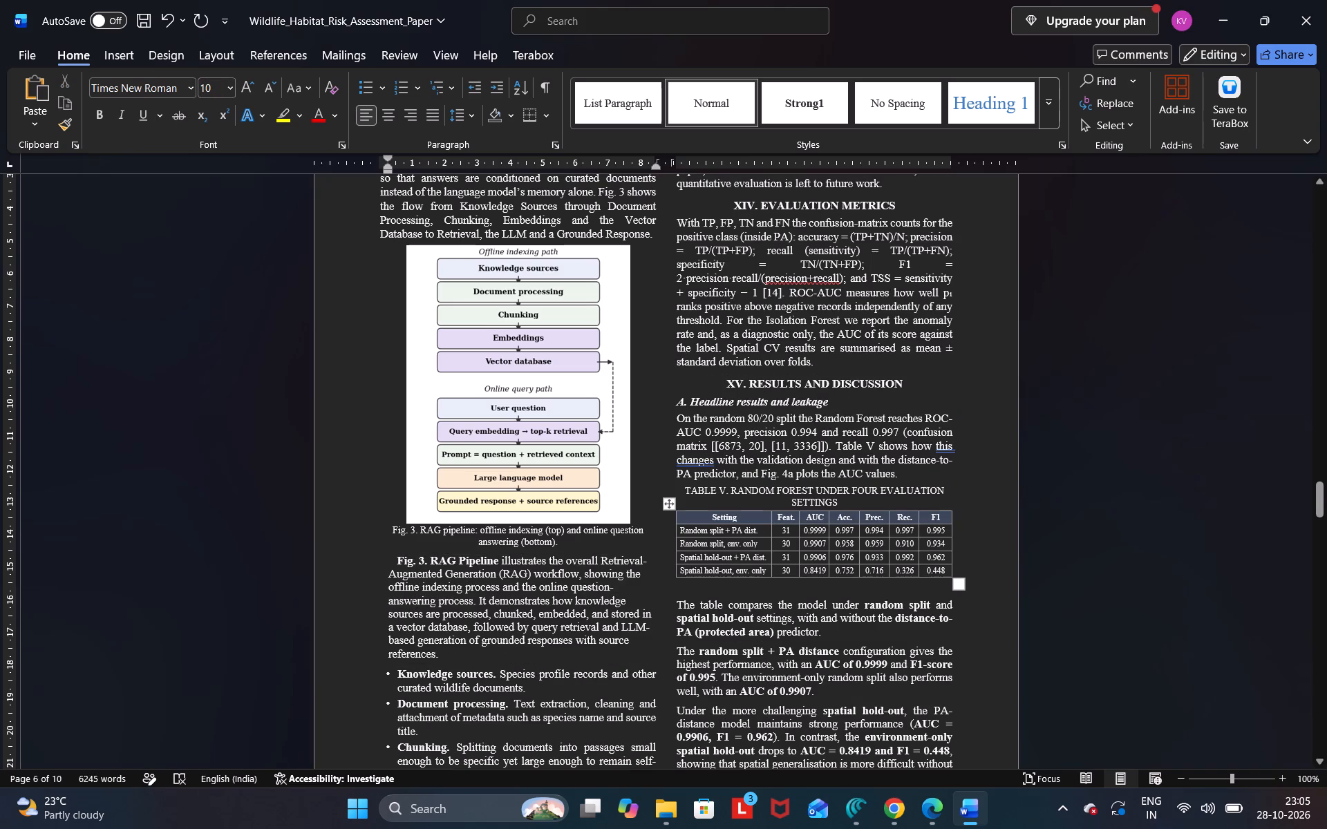
# Replace "The table" at the start of the description below Table V with the copied caption text, joined to the sentence "compares the model".
pyautogui.click(724, 607)
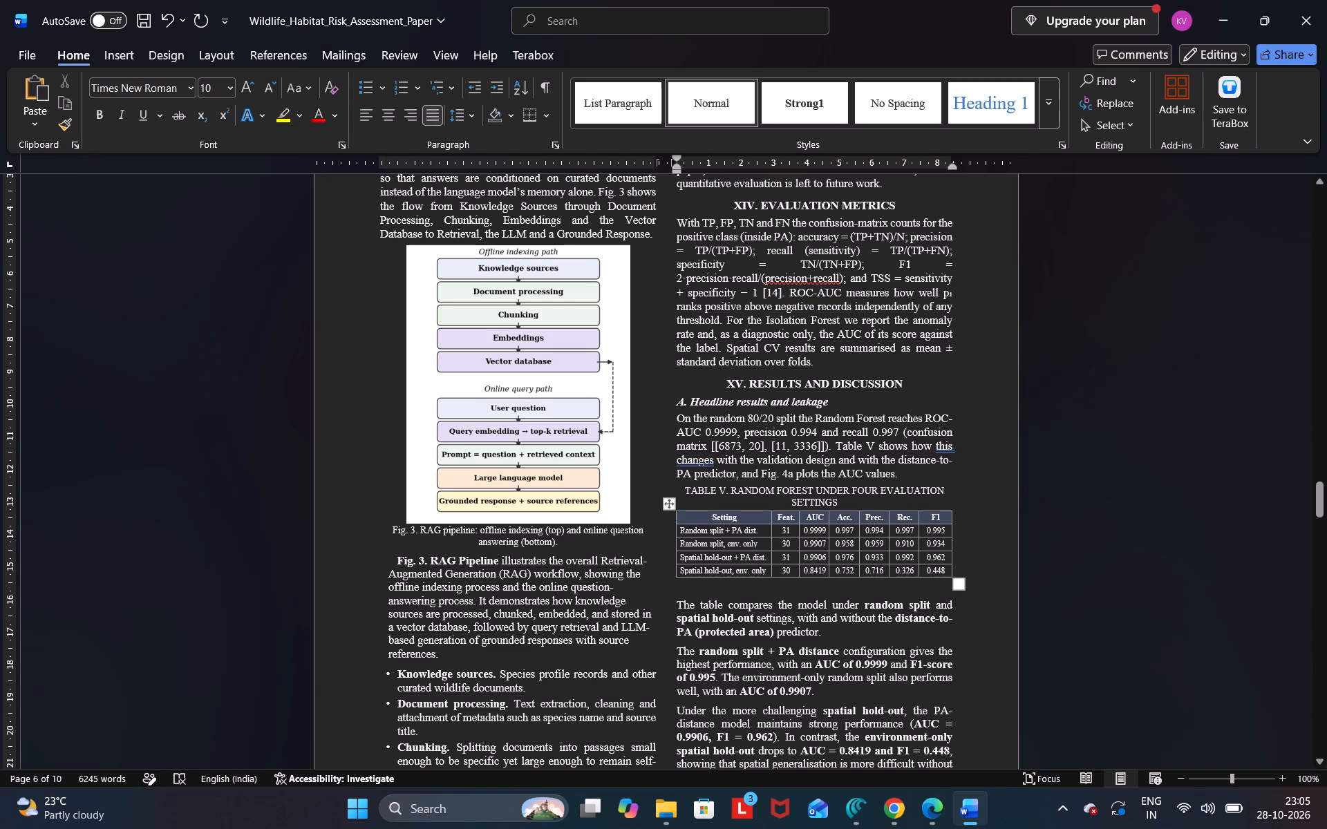
pyautogui.moveTo(685, 489); pyautogui.dragTo(869, 504)
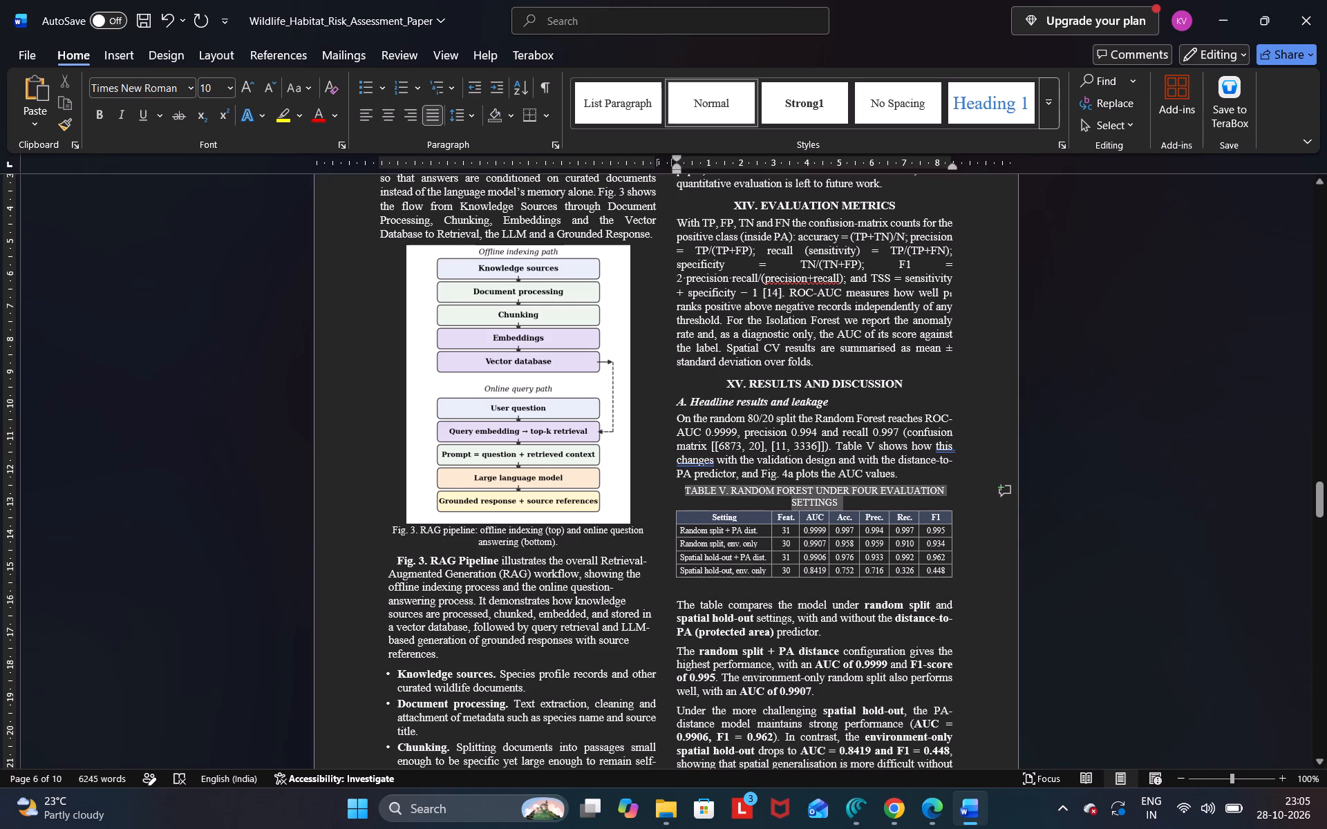
pyautogui.moveTo(869, 504); pyautogui.dragTo(867, 502)
pyautogui.hotkey('ctrl', 'c')
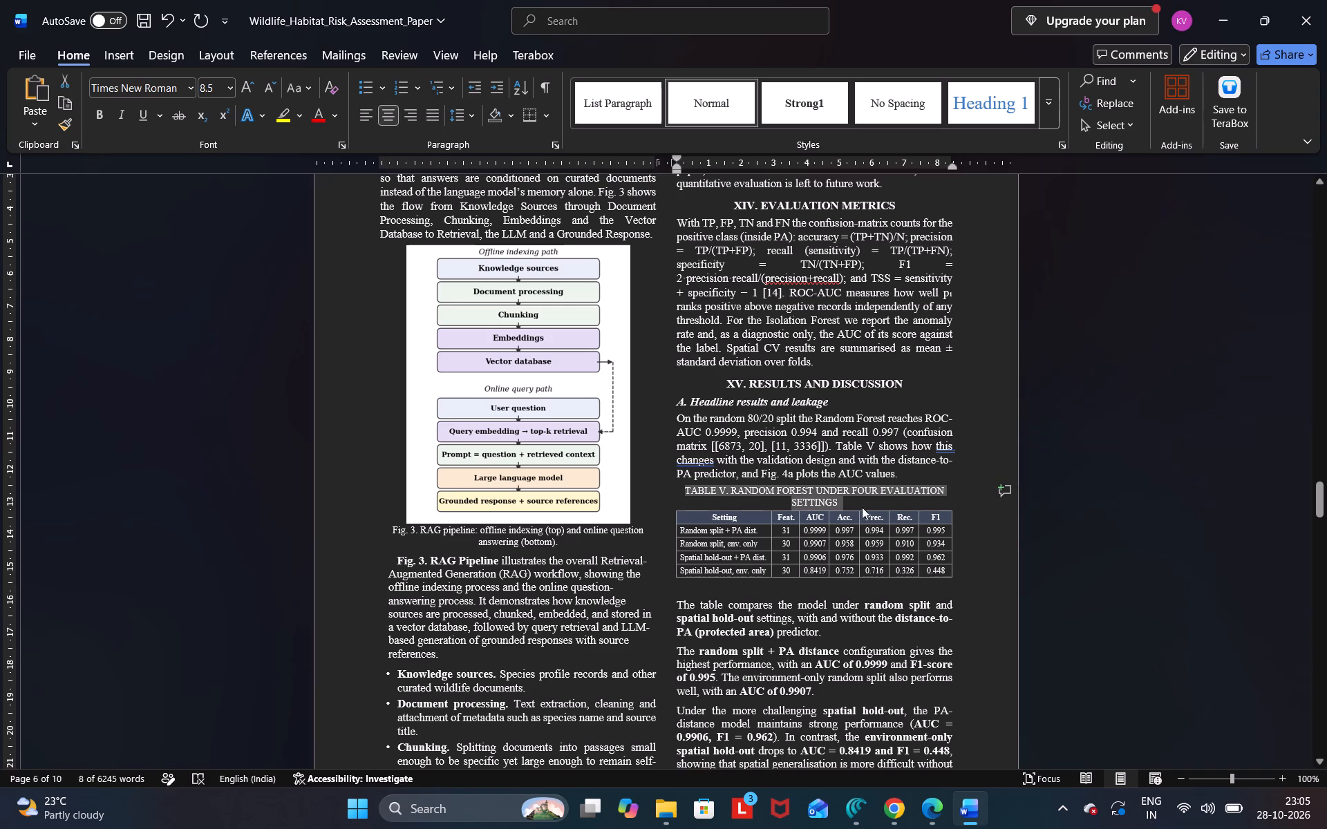
pyautogui.click(722, 609)
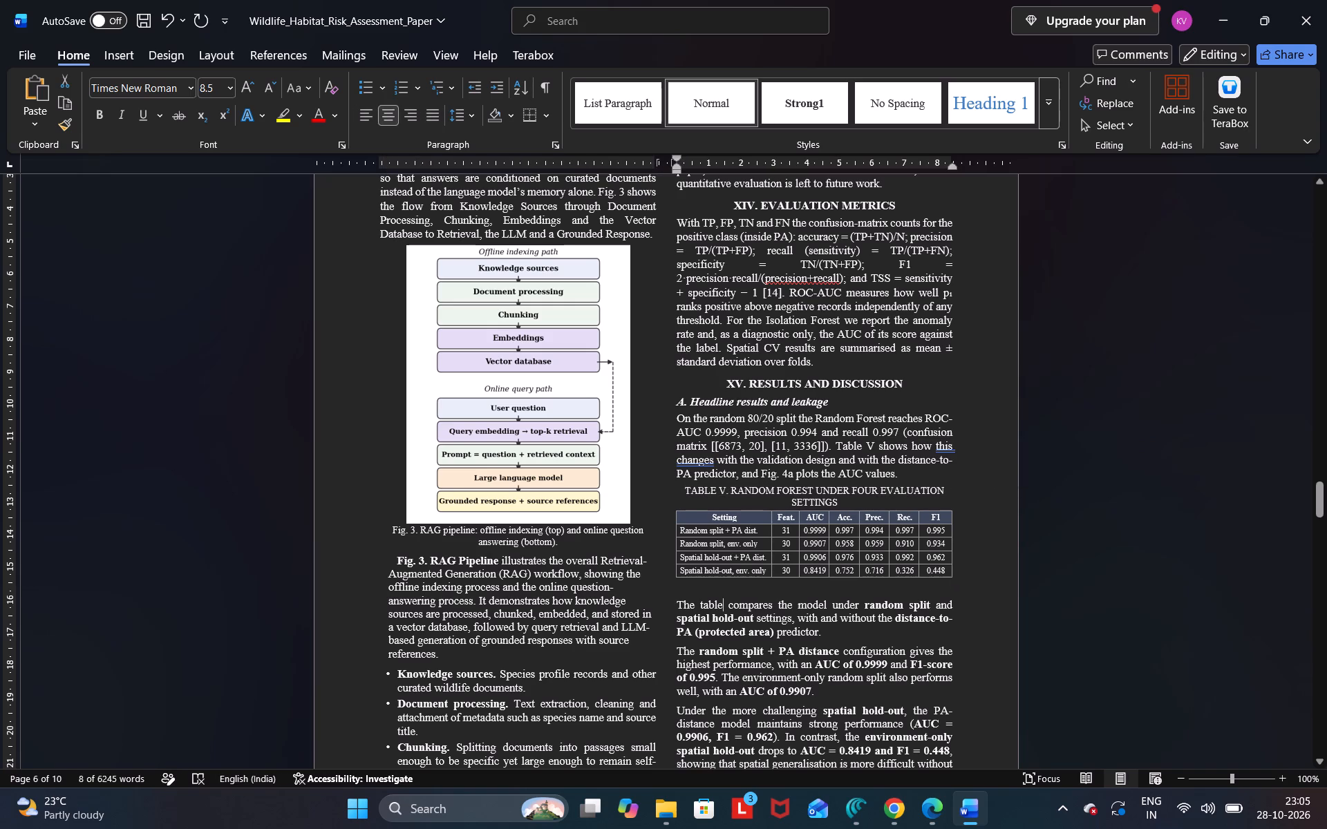
pyautogui.press('BackSpace')
pyautogui.press('BackSpace')
pyautogui.press('BackSpace')
pyautogui.press('BackSpace')
pyautogui.press('BackSpace')
pyautogui.press('BackSpace')
pyautogui.press('BackSpace')
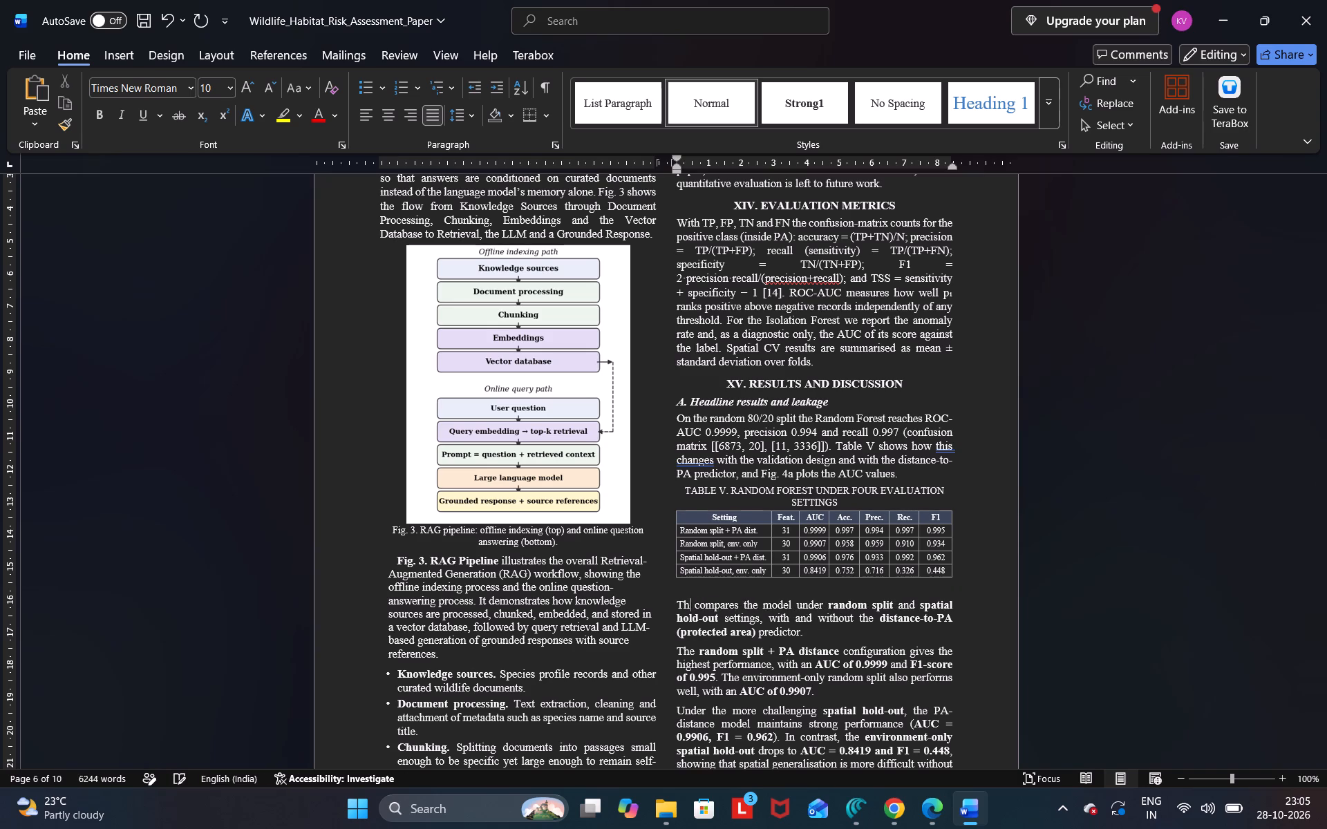
pyautogui.press('BackSpace')
pyautogui.press('BackSpace')
pyautogui.hotkey('ctrl', 'v')
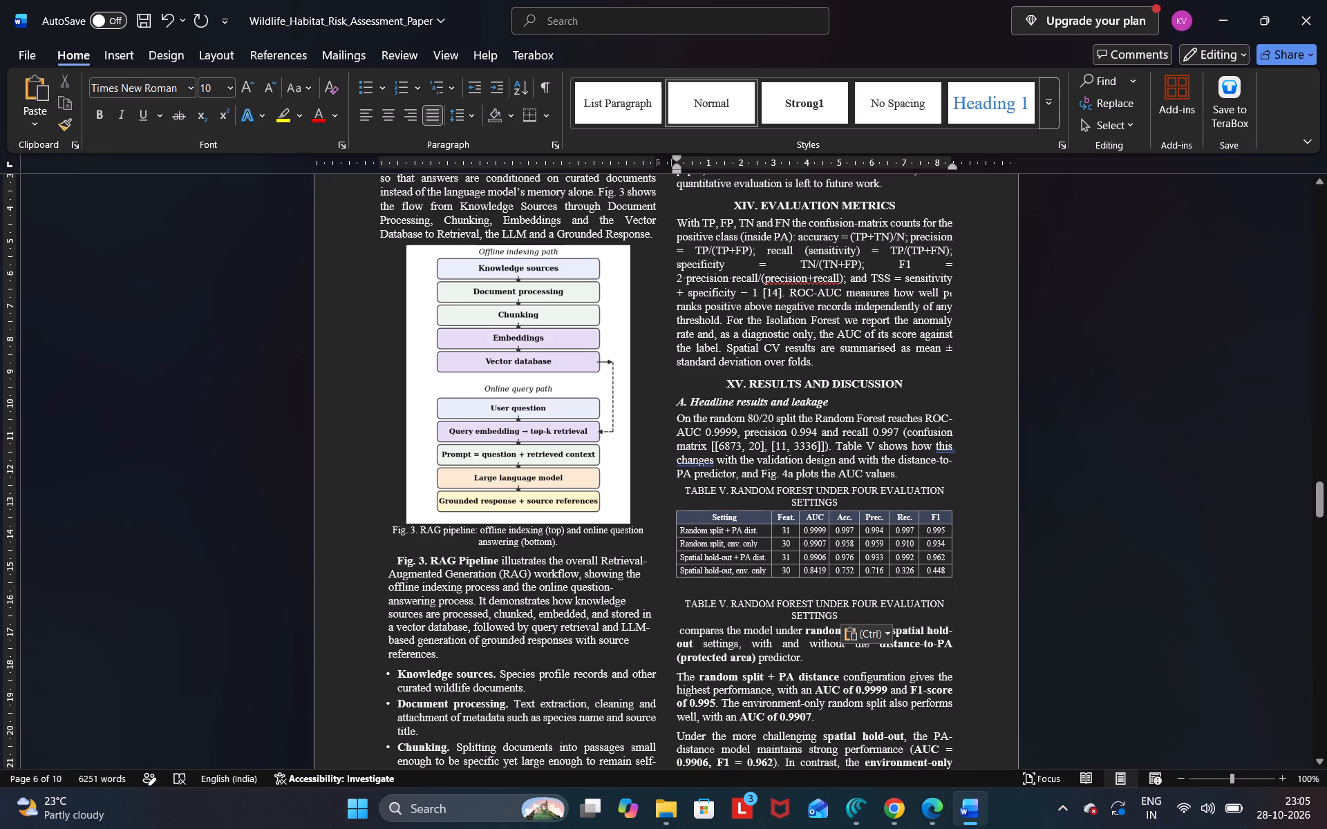
pyautogui.press('BackSpace')
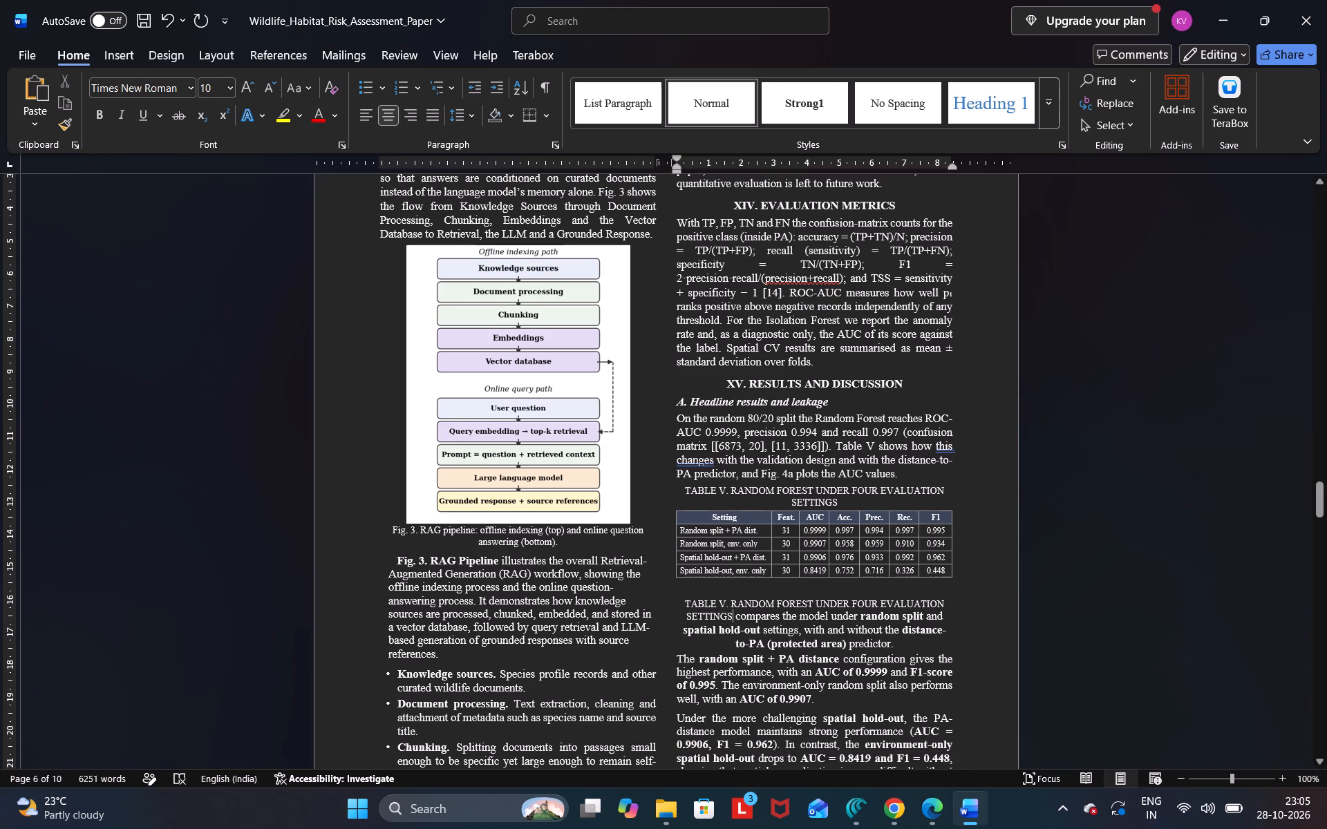
# Left-align the first description paragraph below Table V.
pyautogui.moveTo(685, 600); pyautogui.dragTo(901, 645)
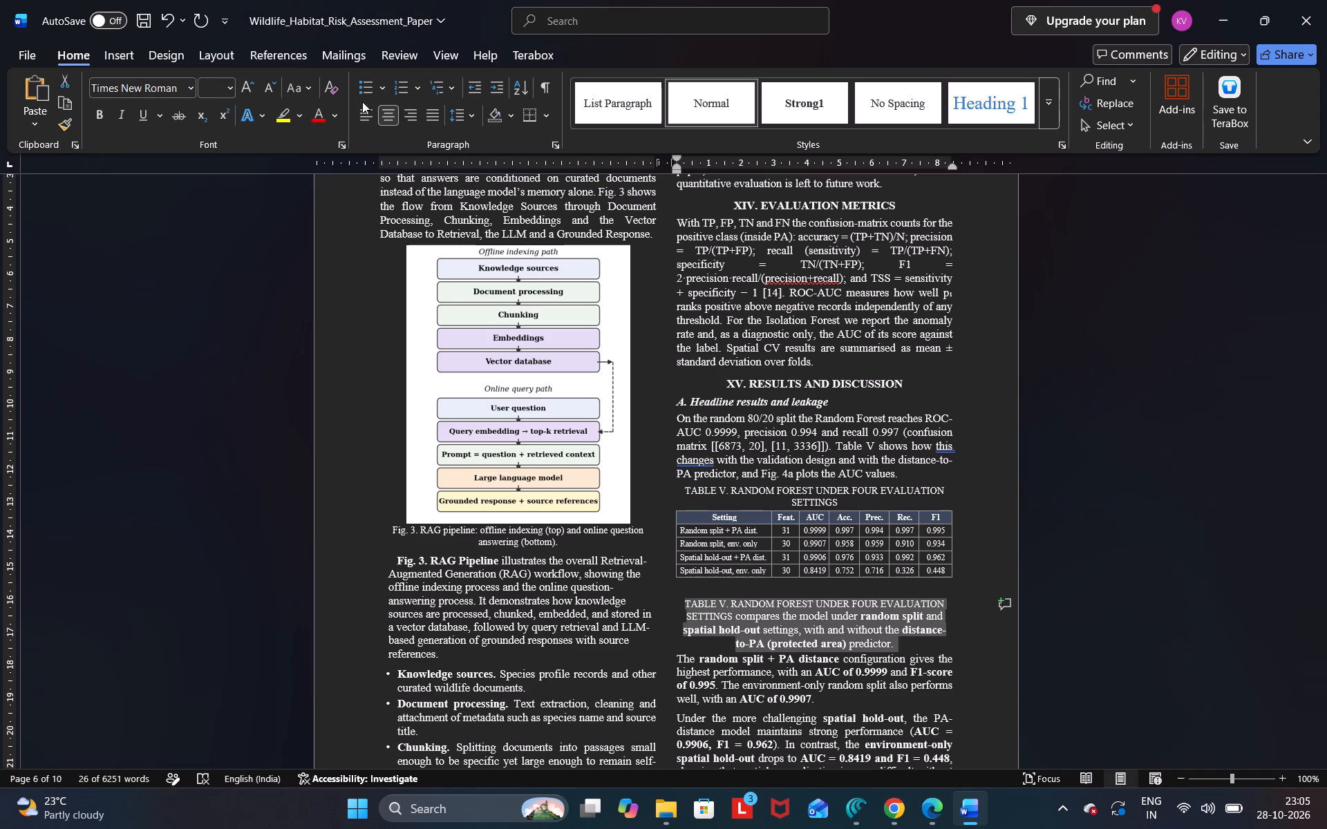
pyautogui.click(359, 113)
pyautogui.click(758, 610)
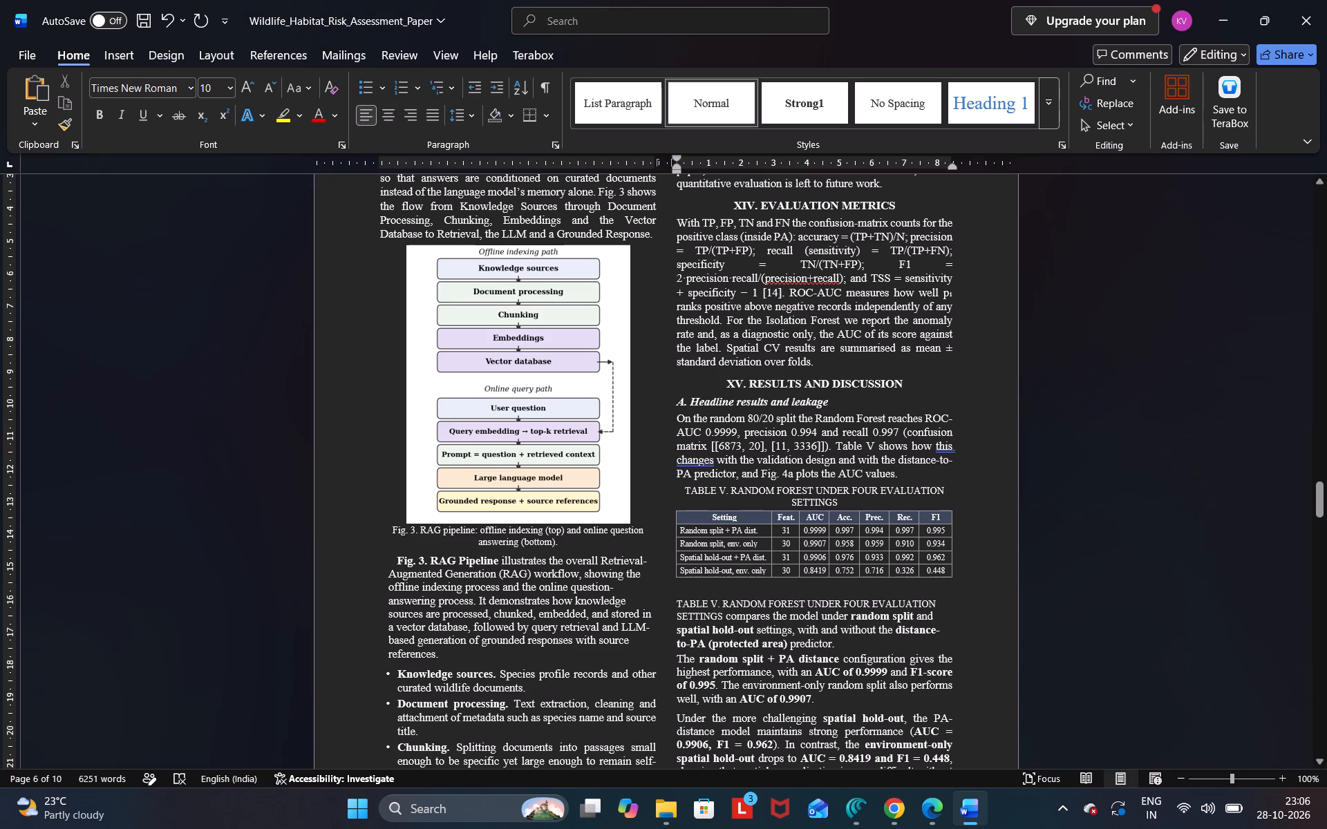
# Bold the title "TABLE V. RANDOM FOREST UNDER FOUR EVALUATION SETTINGS" at the start of the description paragraph below the table.
pyautogui.moveTo(675, 604); pyautogui.dragTo(726, 615)
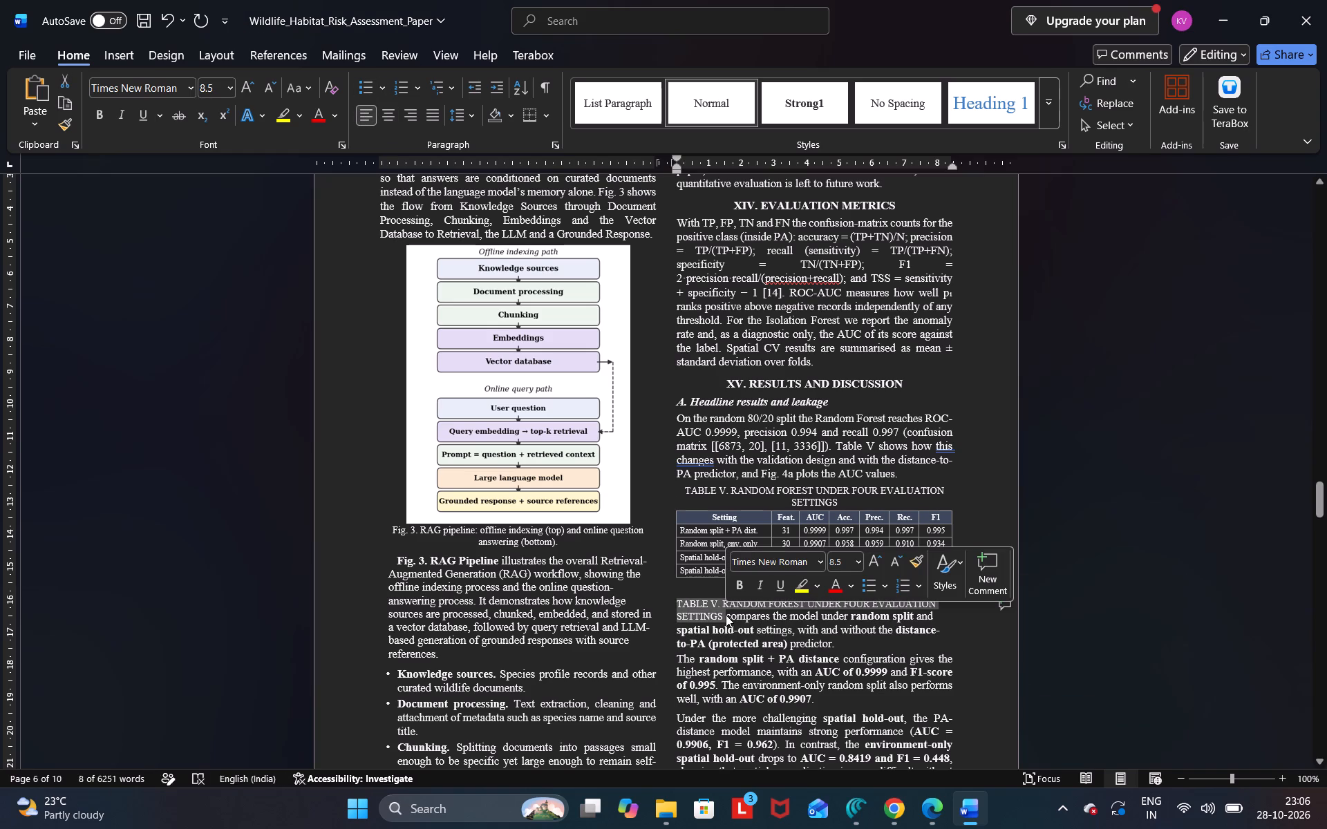
pyautogui.hotkey('ctrl', 'b')
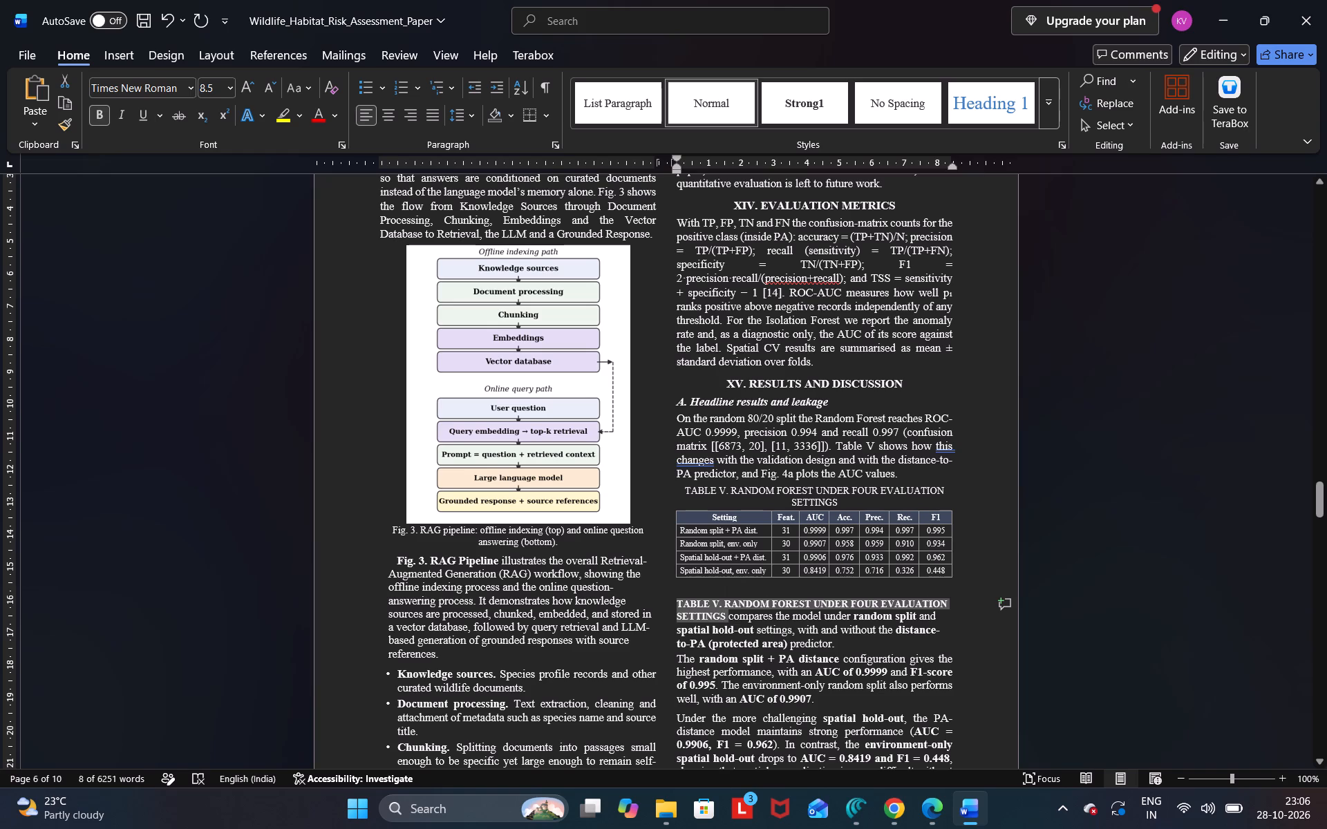
# Examine the rest of the Table V discussion and the following page with Fig. 4, Fig. 5 and their explanatory text.
pyautogui.click(799, 641)
pyautogui.press('Down')
pyautogui.press('Down')
pyautogui.press('Down')
pyautogui.press('Down')
pyautogui.press('Down')
pyautogui.press('Down')
pyautogui.press('Down')
pyautogui.press('Down')
pyautogui.press('Down')
pyautogui.press('Down')
pyautogui.press('Down')
pyautogui.press('Down')
pyautogui.press('Down')
pyautogui.press('Down')
pyautogui.press('Down')
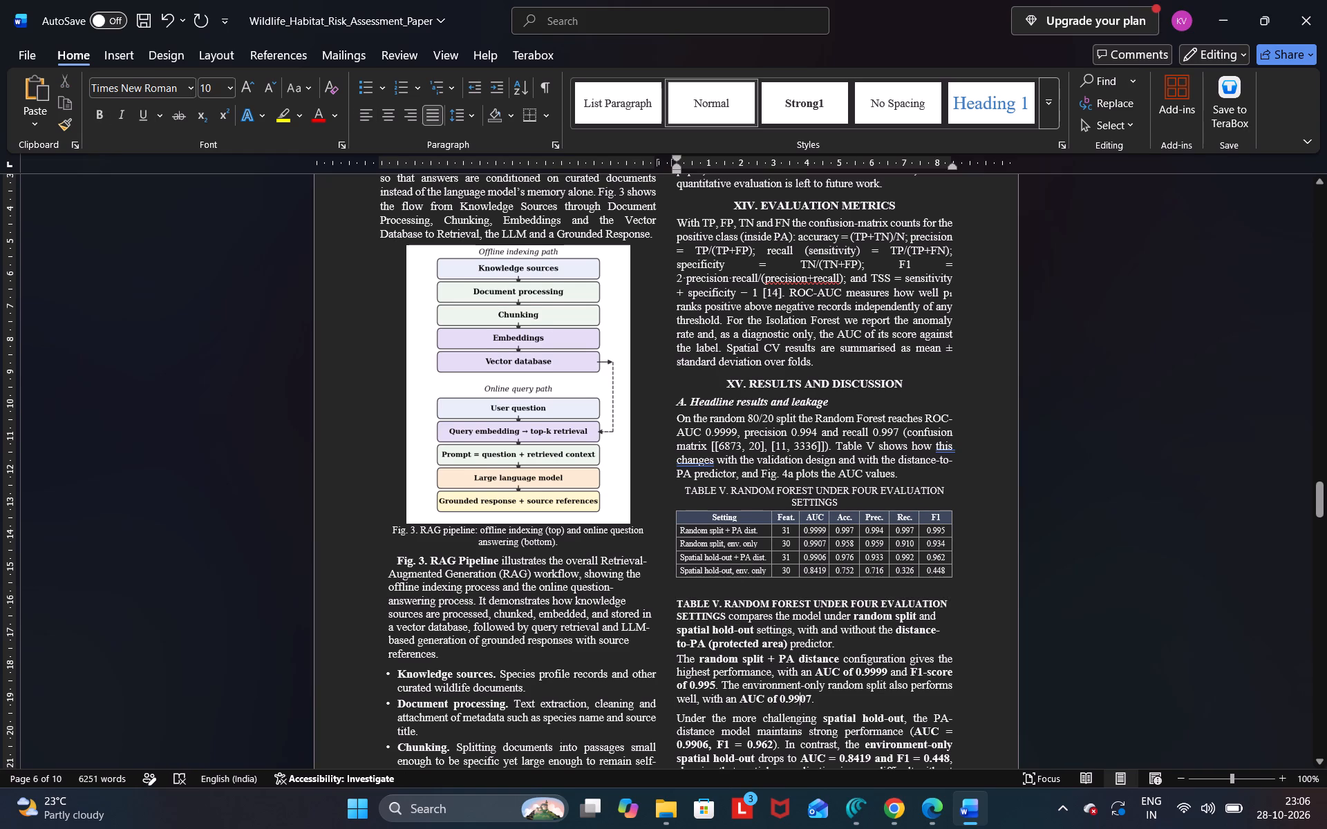
pyautogui.press('Down')
pyautogui.press('Down')
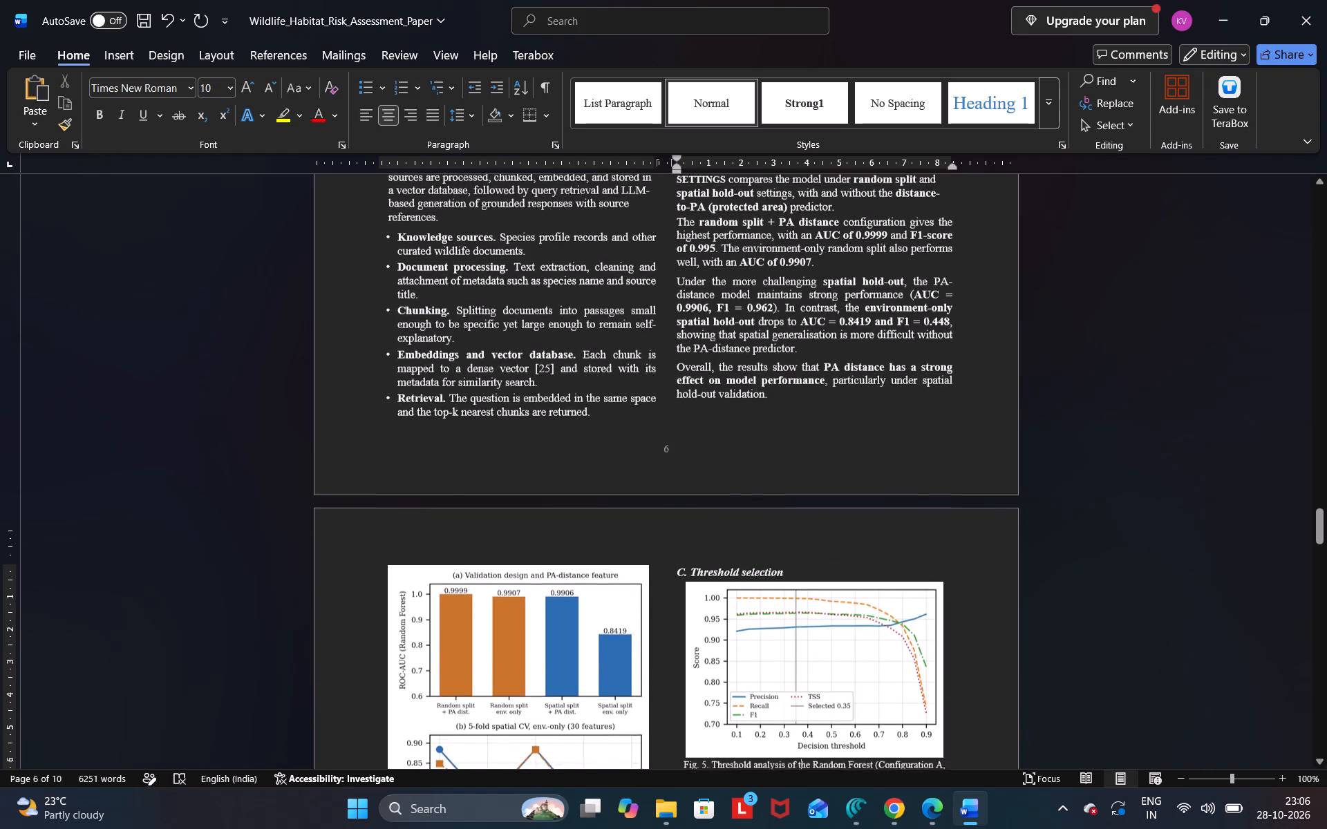
pyautogui.press('Down')
pyautogui.press('Down')
pyautogui.press('Down')
pyautogui.press('Down')
pyautogui.press('Down')
pyautogui.press('Down')
pyautogui.press('Down')
pyautogui.press('Down')
pyautogui.press('Down')
pyautogui.press('Down')
pyautogui.press('Down')
pyautogui.press('Down')
pyautogui.press('Down')
pyautogui.press('Down')
pyautogui.press('Down')
pyautogui.press('Down')
pyautogui.press('Down')
pyautogui.press('Down')
pyautogui.press('Down')
pyautogui.press('Down')
pyautogui.press('Down')
pyautogui.press('Down')
pyautogui.press('Down')
pyautogui.press('Down')
pyautogui.press('Down')
pyautogui.press('Down')
pyautogui.press('Down')
pyautogui.press('Down')
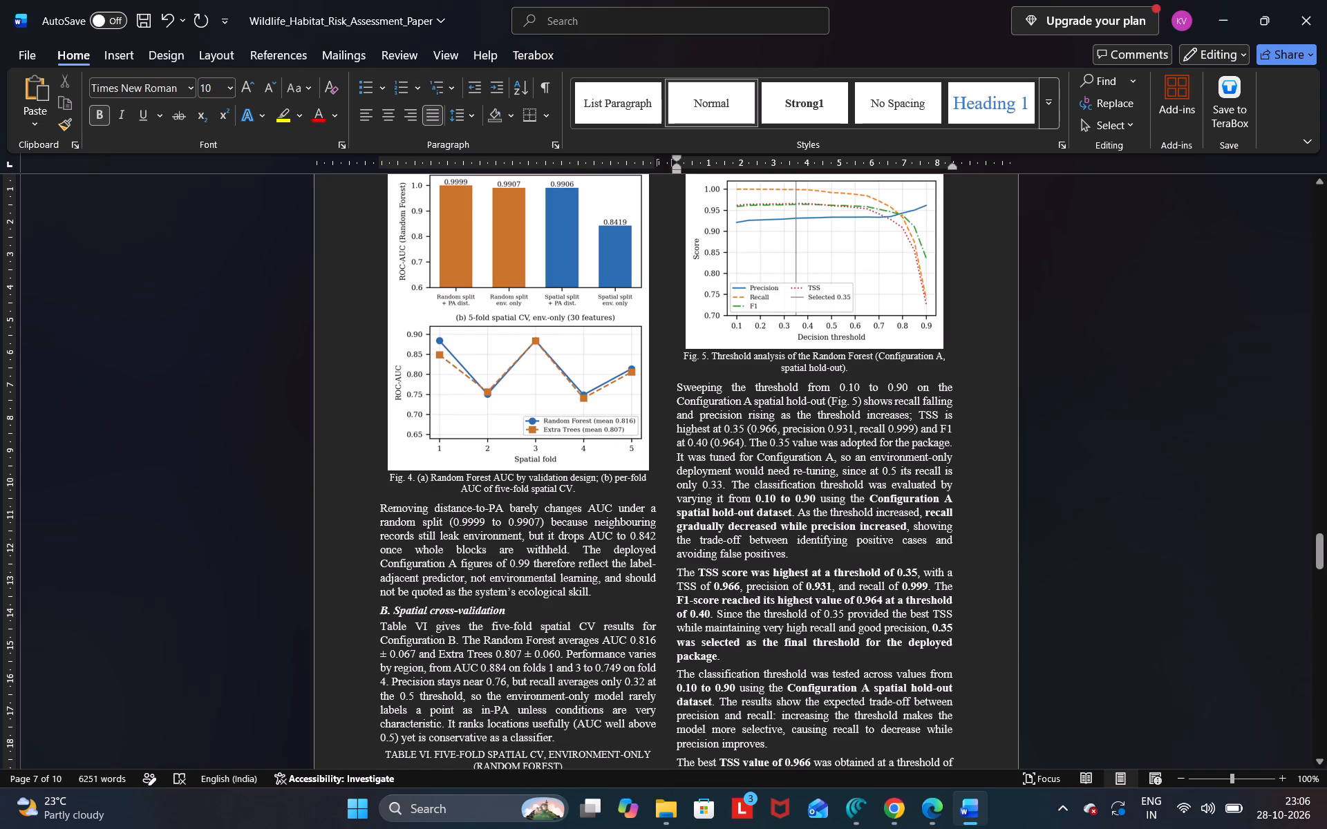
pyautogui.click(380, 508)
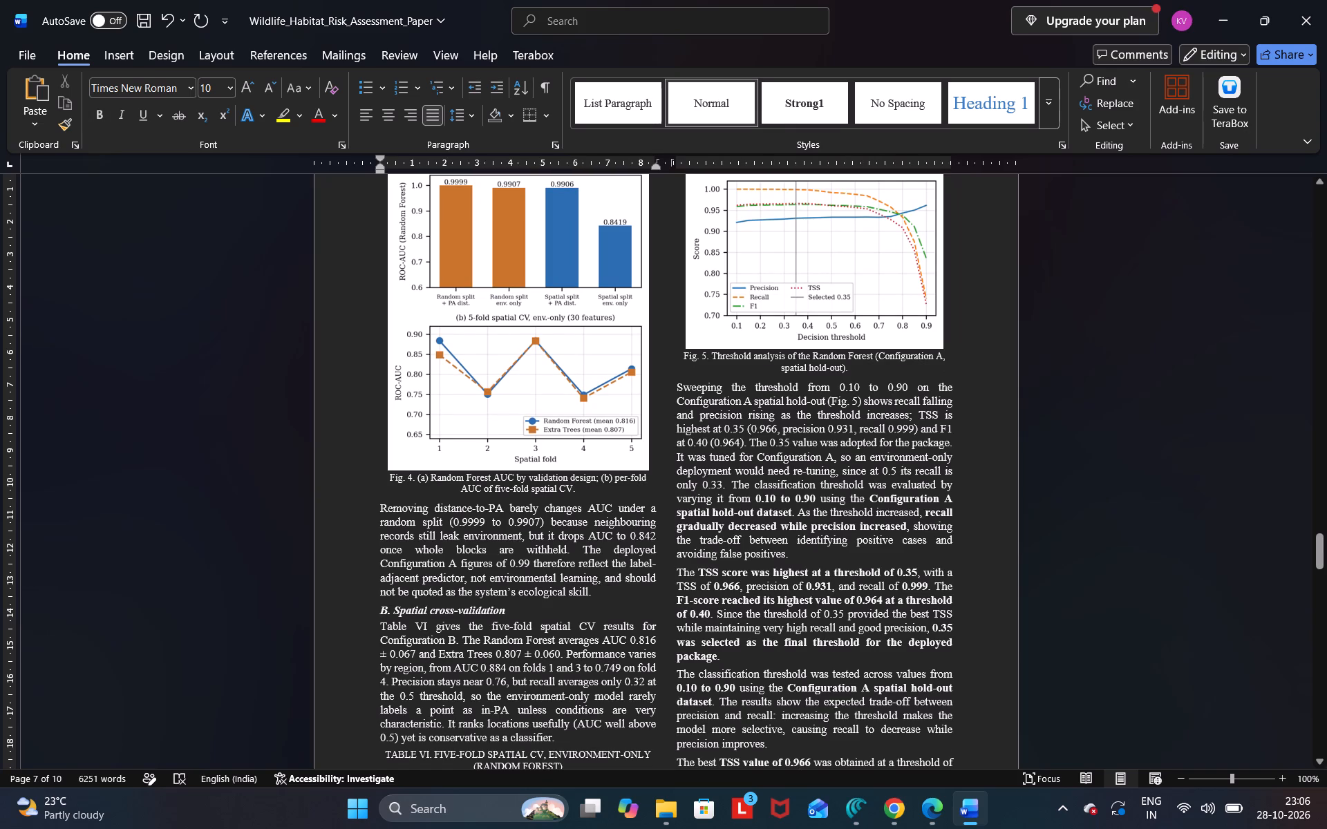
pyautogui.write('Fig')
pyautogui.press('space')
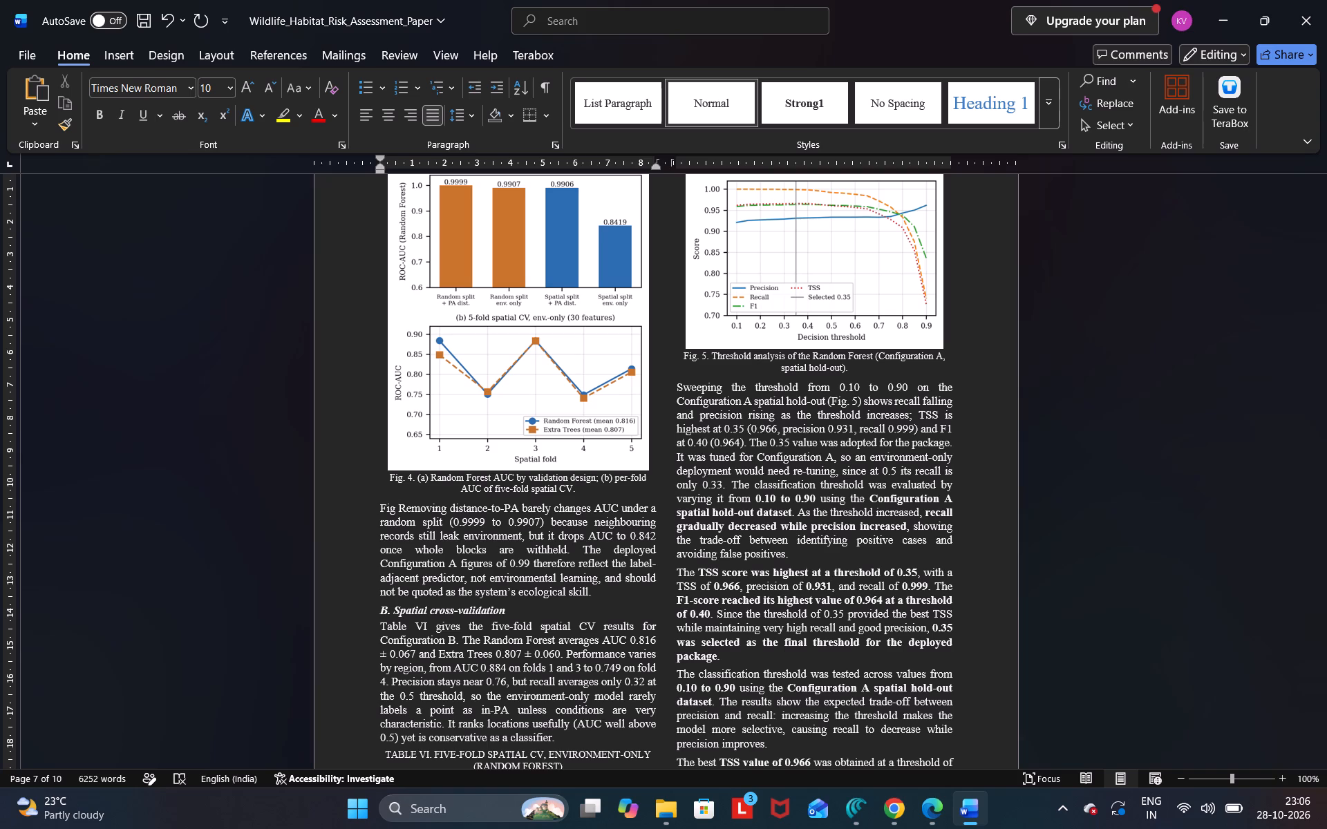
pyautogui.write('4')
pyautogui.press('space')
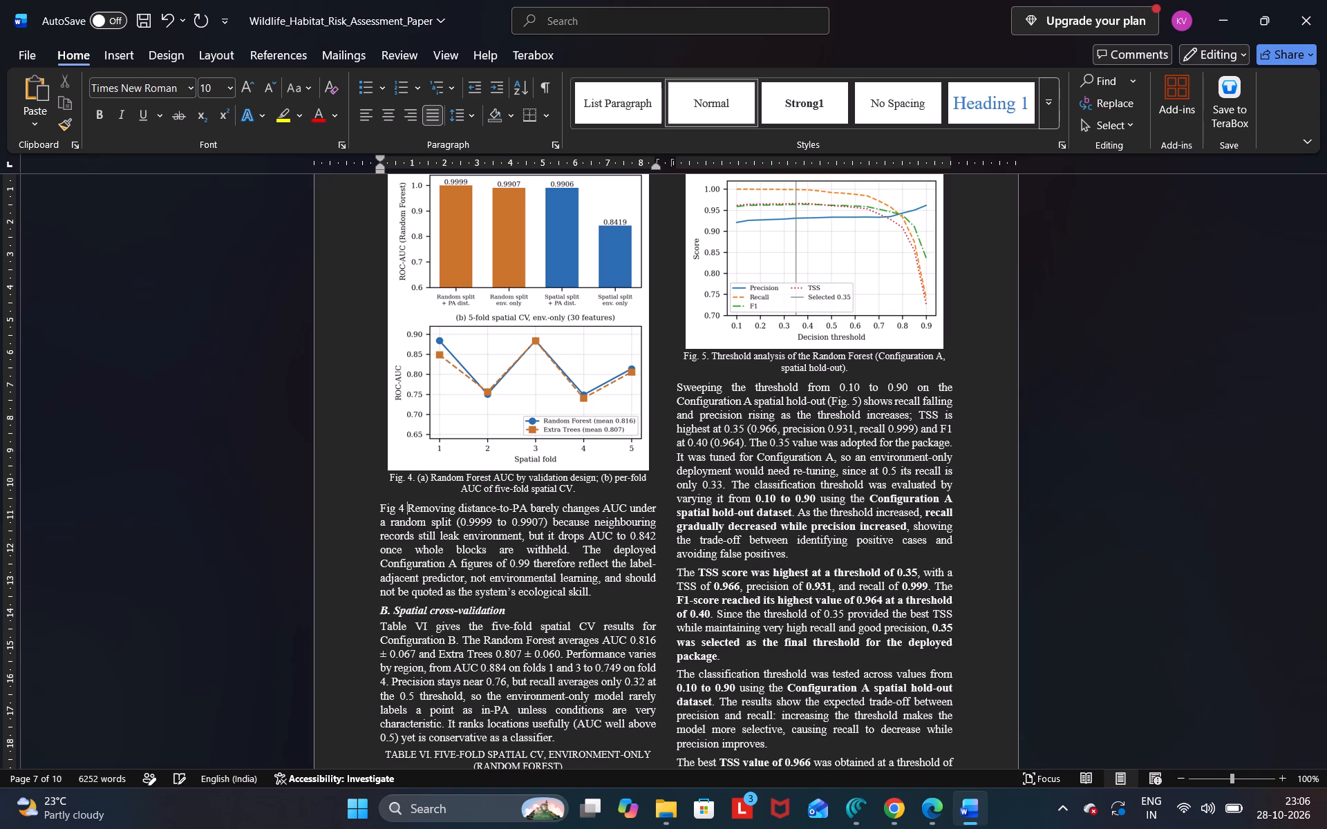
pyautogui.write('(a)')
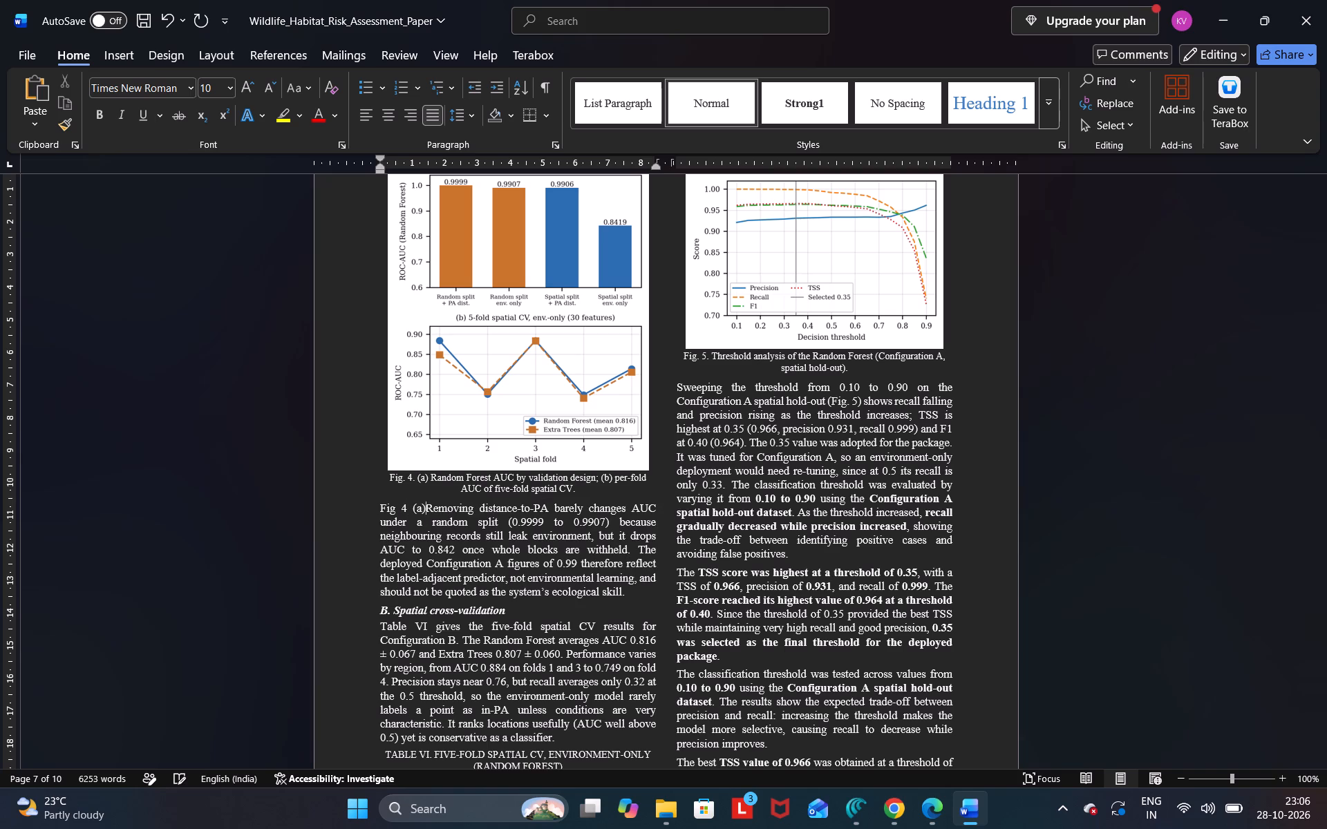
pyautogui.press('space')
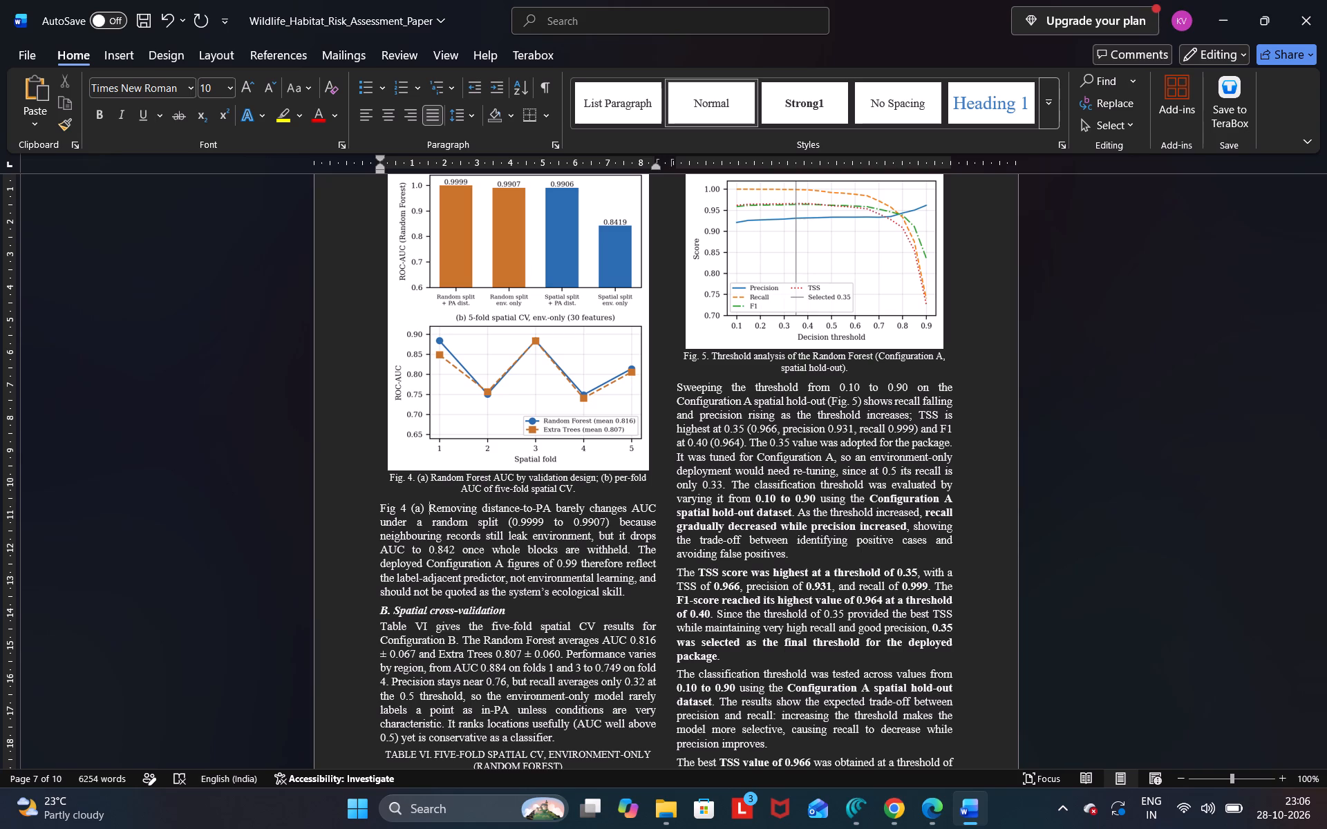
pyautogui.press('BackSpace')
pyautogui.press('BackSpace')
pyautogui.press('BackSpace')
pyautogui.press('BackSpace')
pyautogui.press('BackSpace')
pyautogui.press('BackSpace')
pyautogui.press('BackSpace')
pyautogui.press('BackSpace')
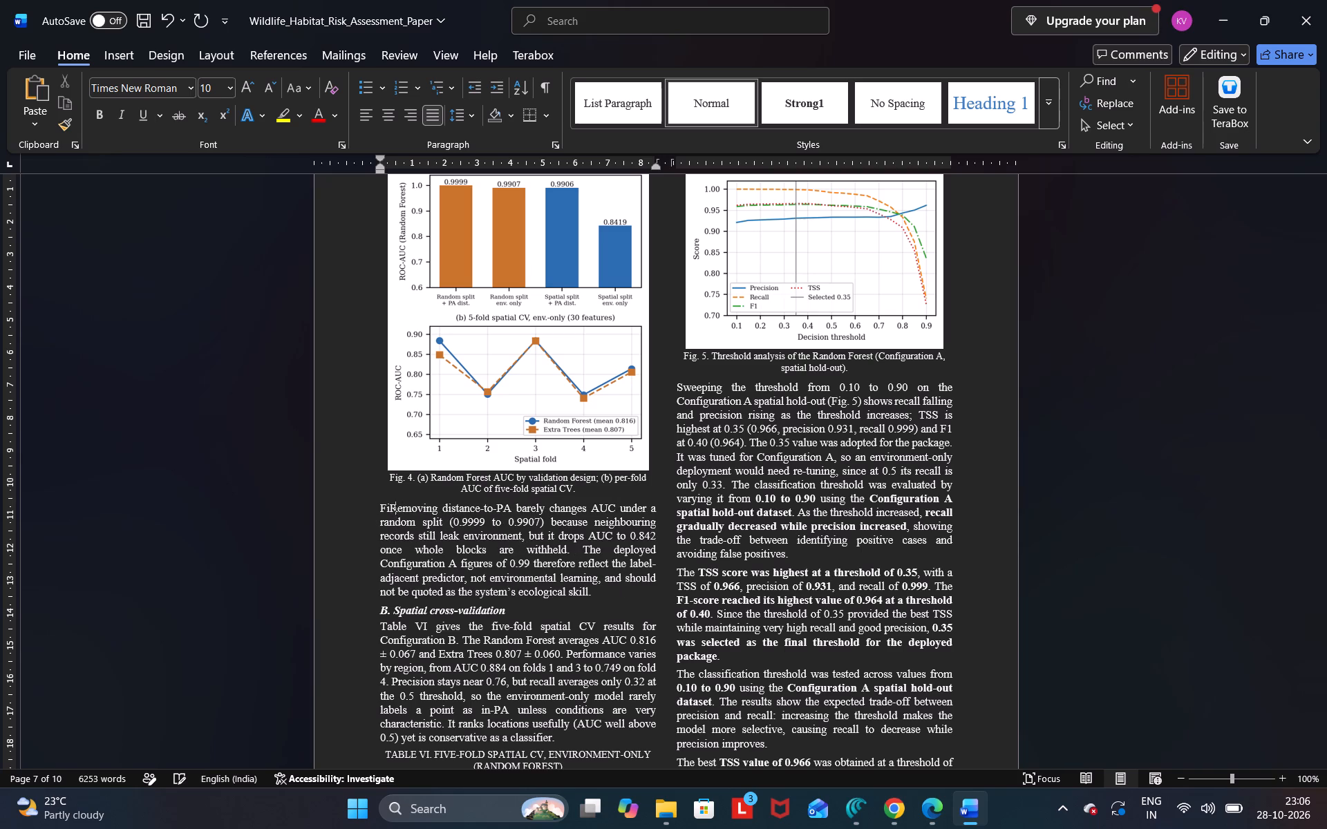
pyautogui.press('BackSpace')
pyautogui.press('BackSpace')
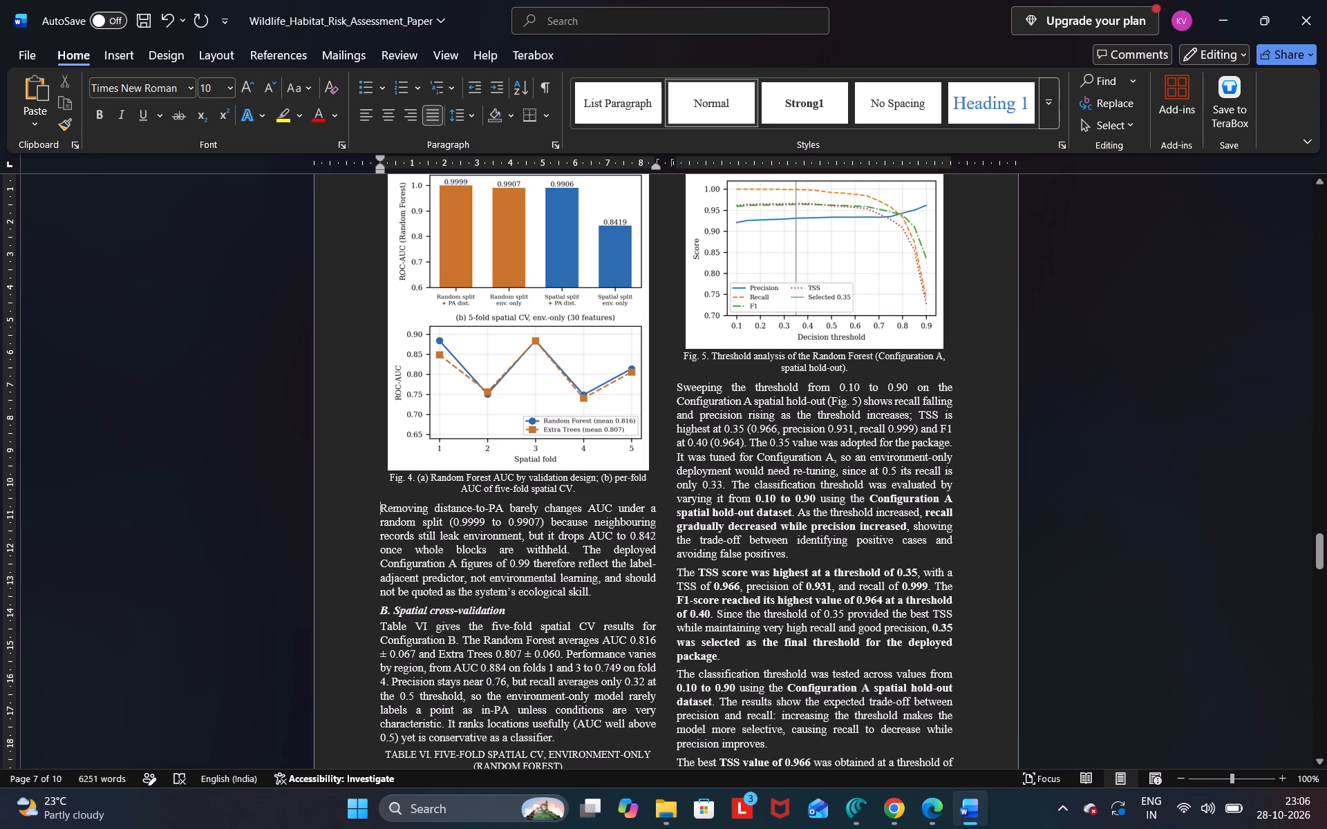
pyautogui.doubleClick(1319, 187)
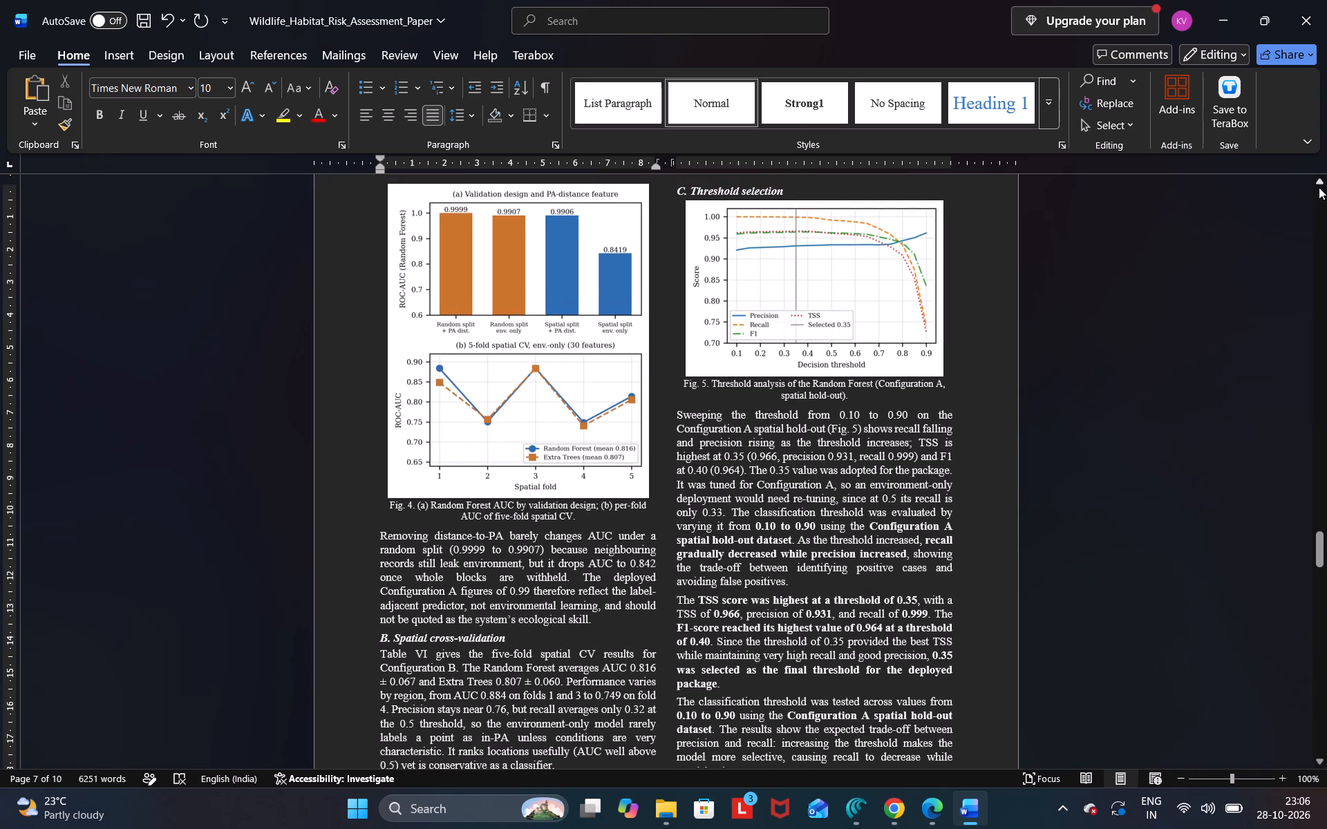
pyautogui.click(1319, 187)
pyautogui.tripleClick(1319, 187)
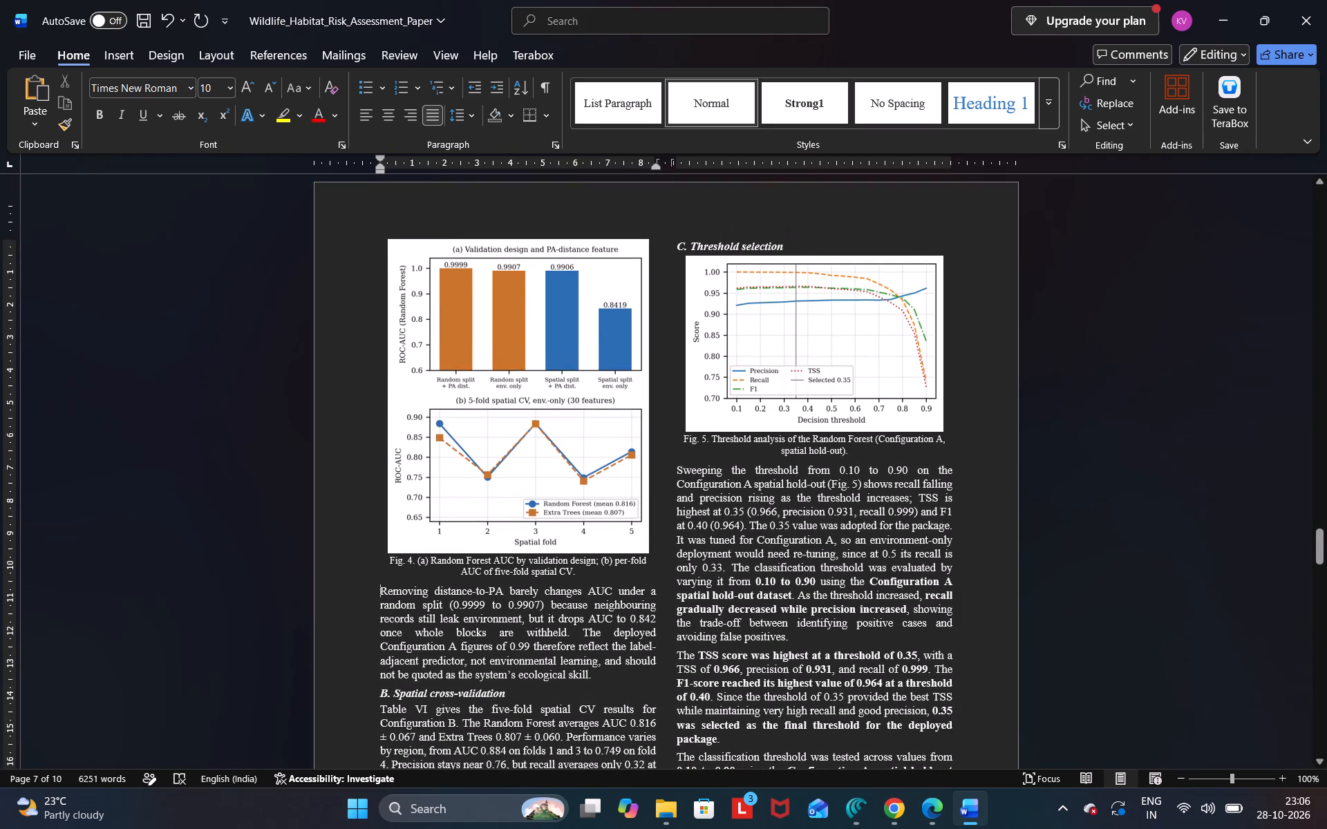
pyautogui.press('shift+super+s')
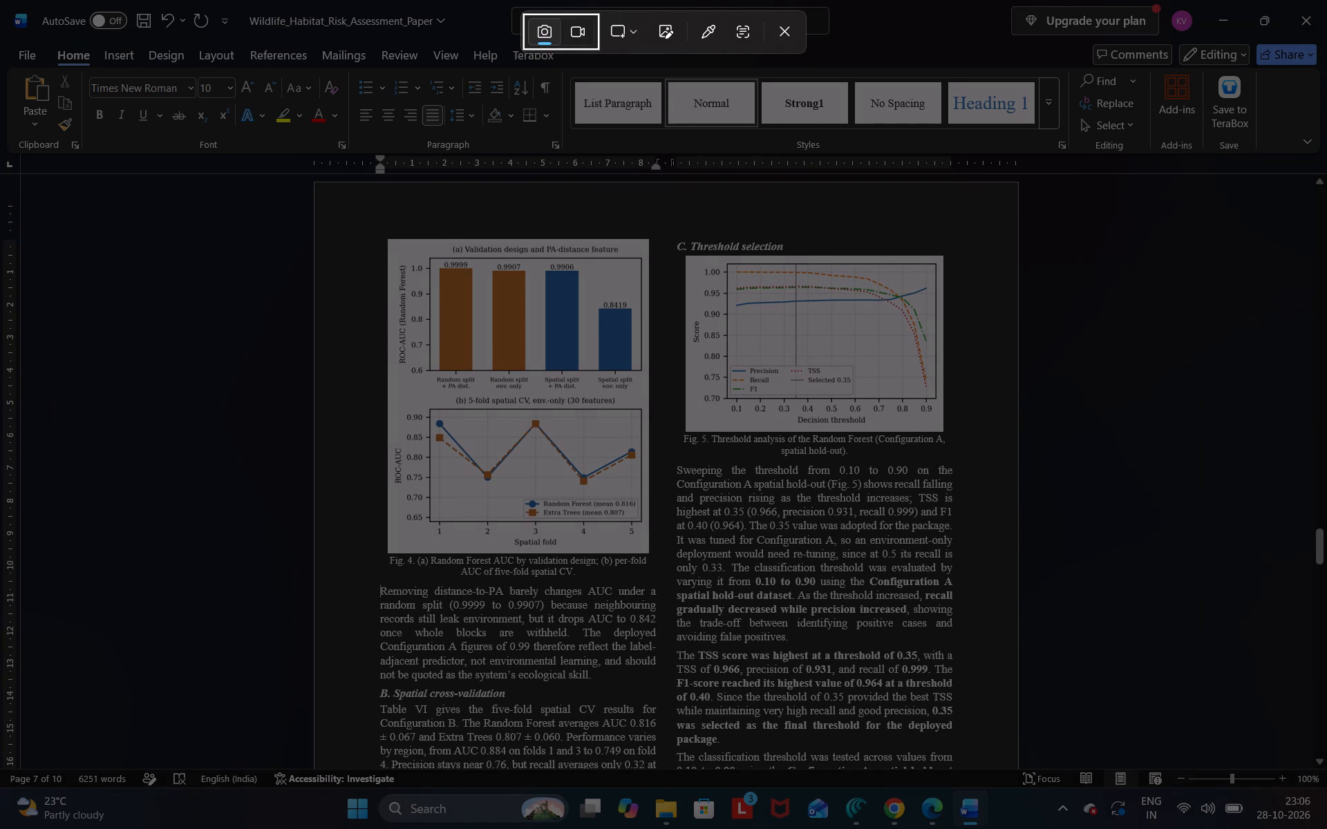
pyautogui.moveTo(377, 235); pyautogui.dragTo(658, 583)
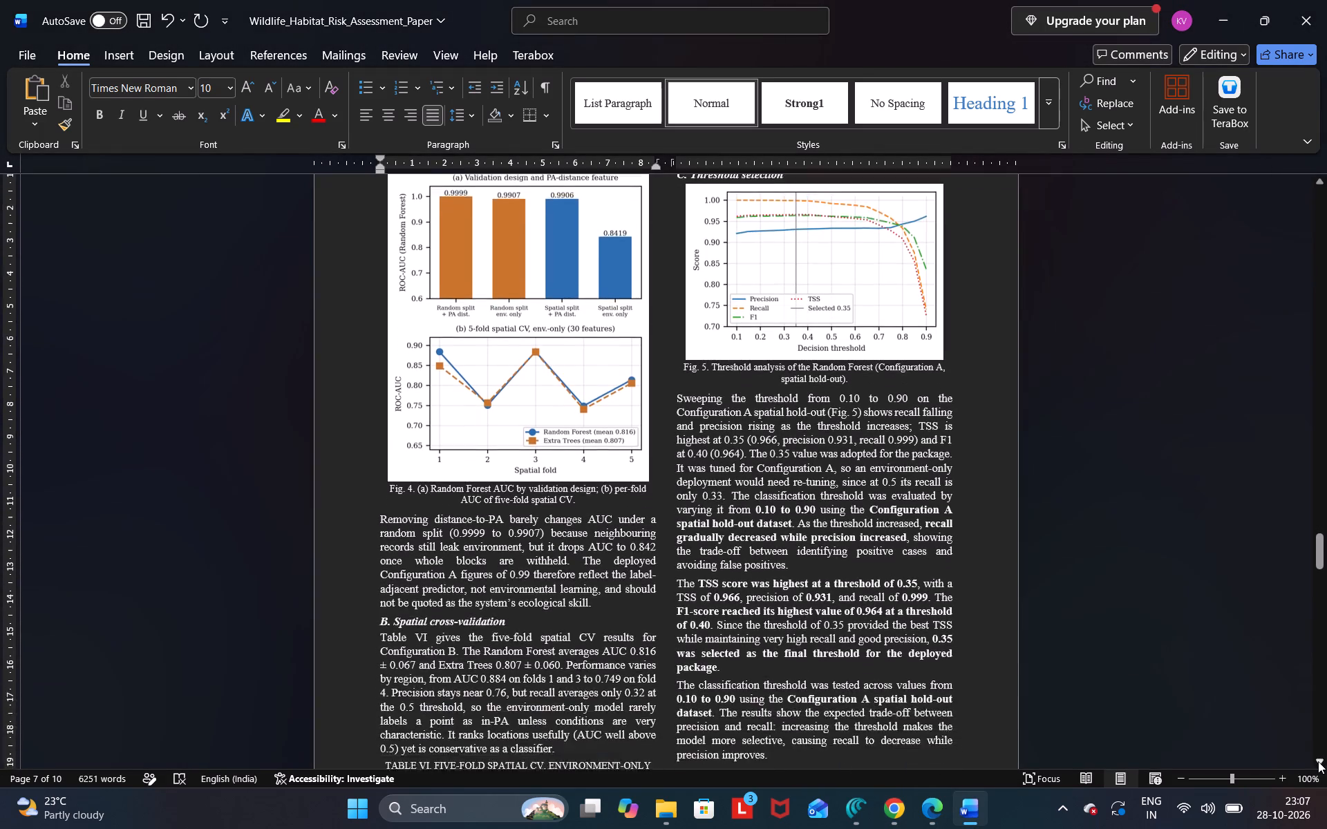
pyautogui.click(1318, 761)
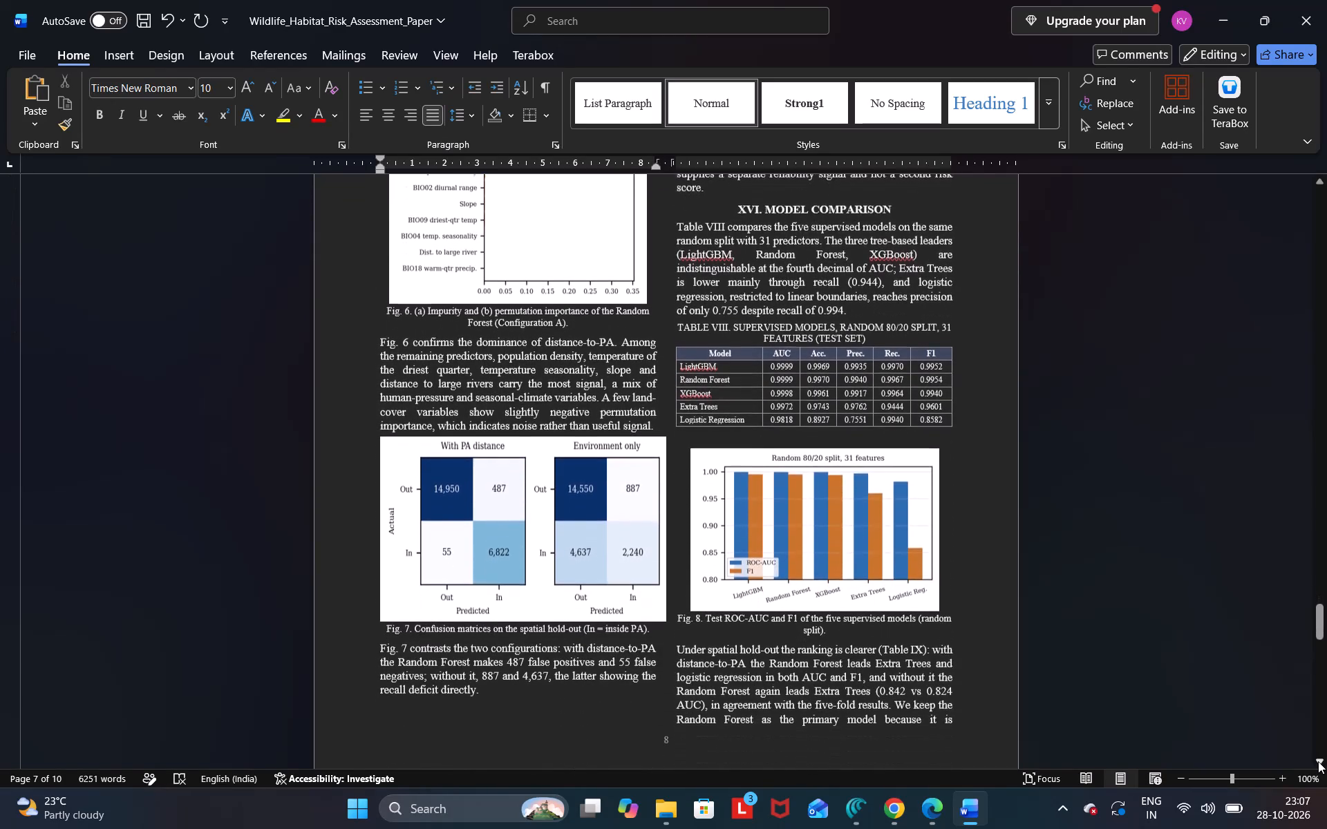
pyautogui.click(1318, 761)
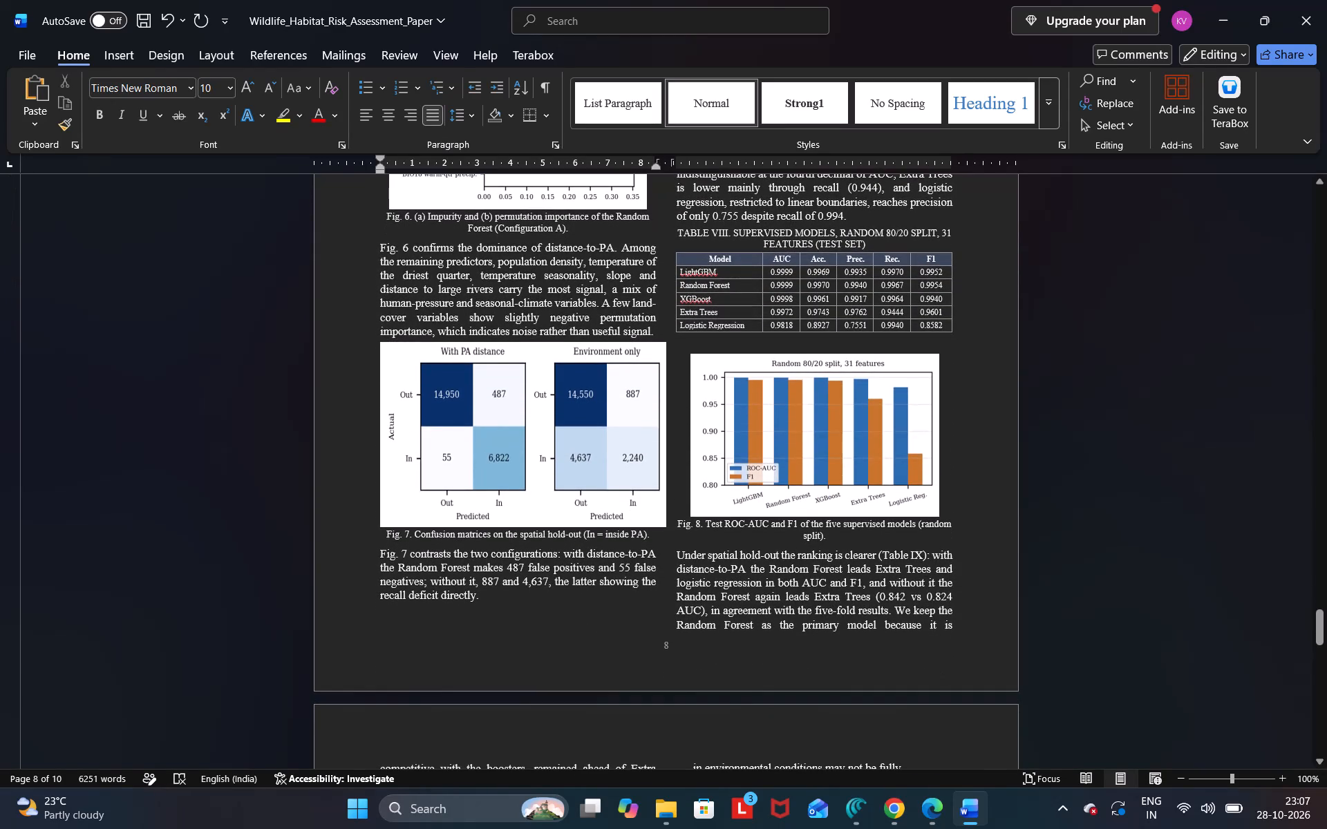
pyautogui.click(679, 555)
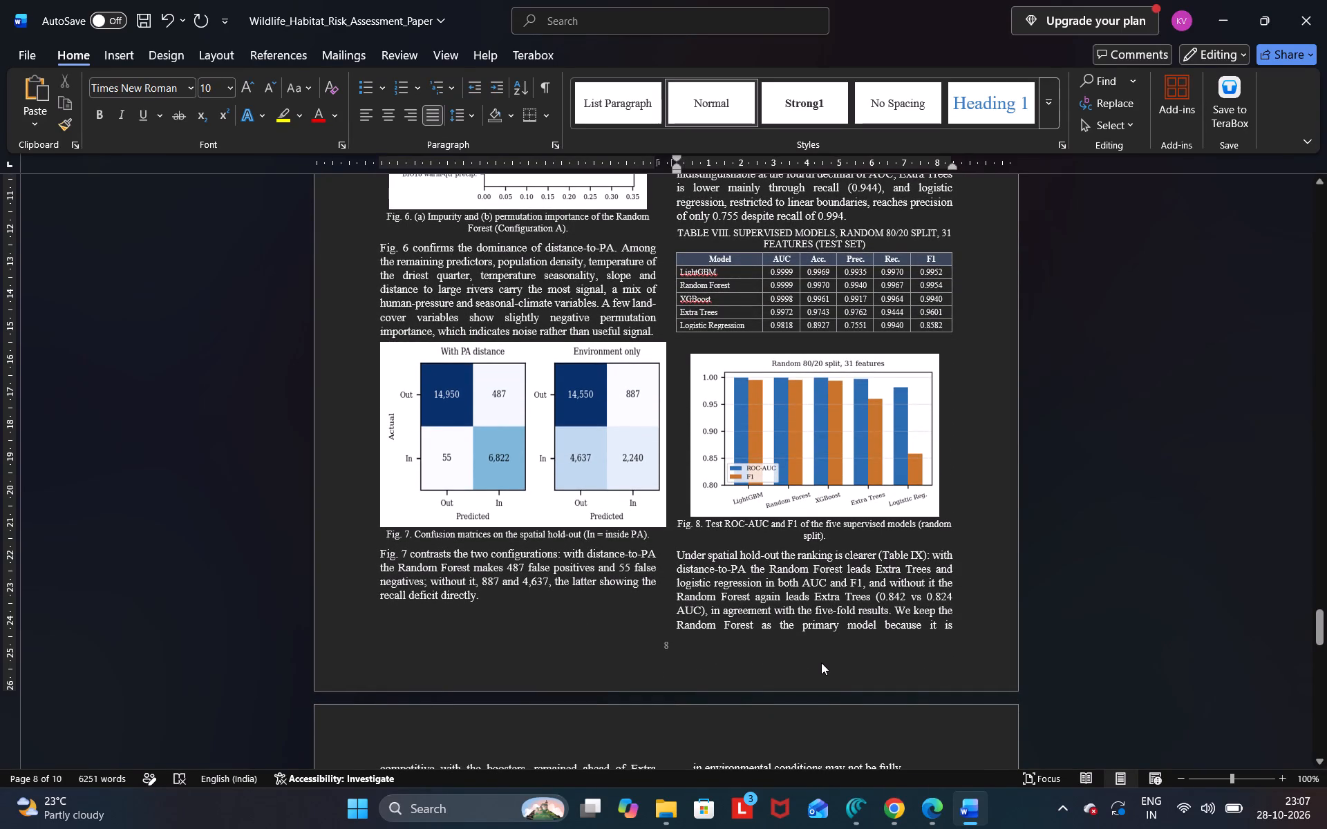
pyautogui.write('Fig')
pyautogui.press('space')
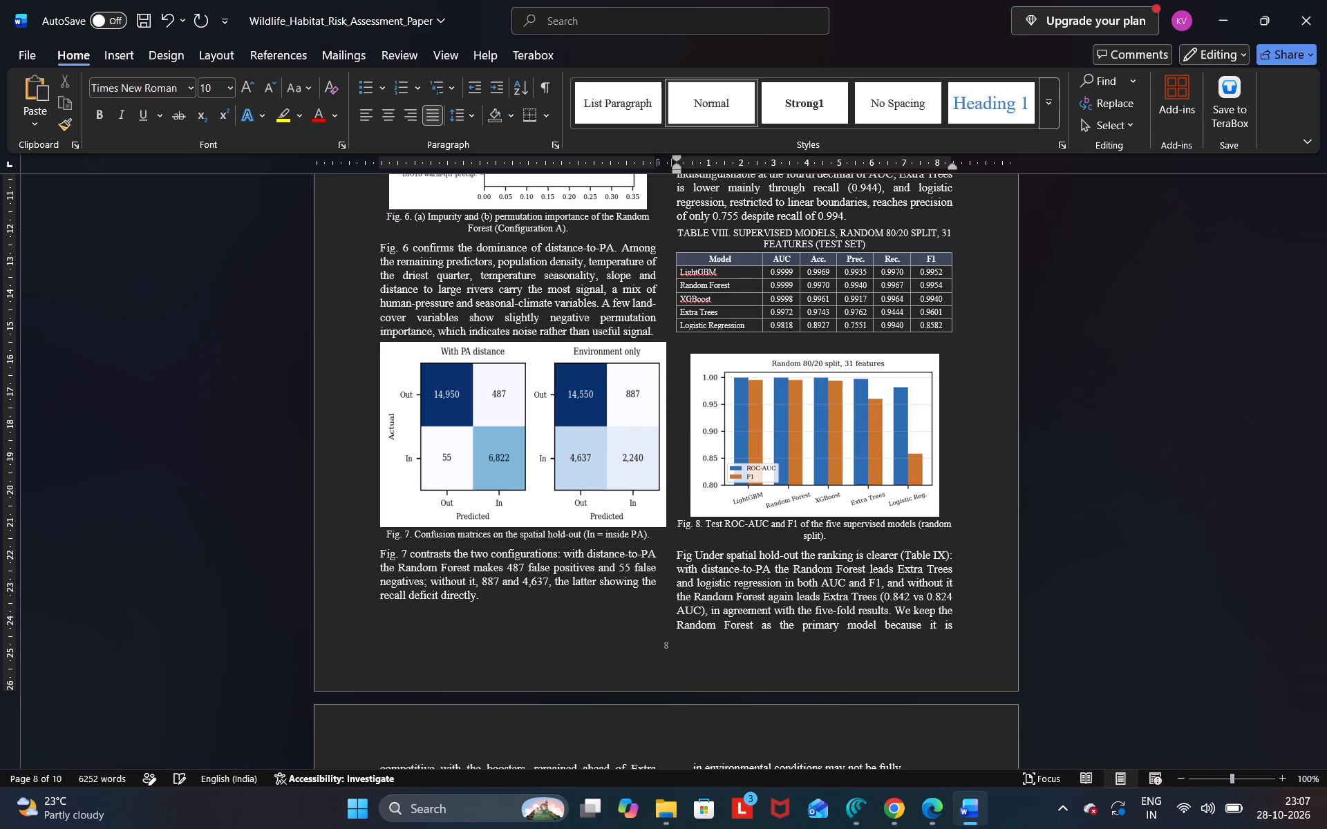
pyautogui.write('8')
pyautogui.press('space')
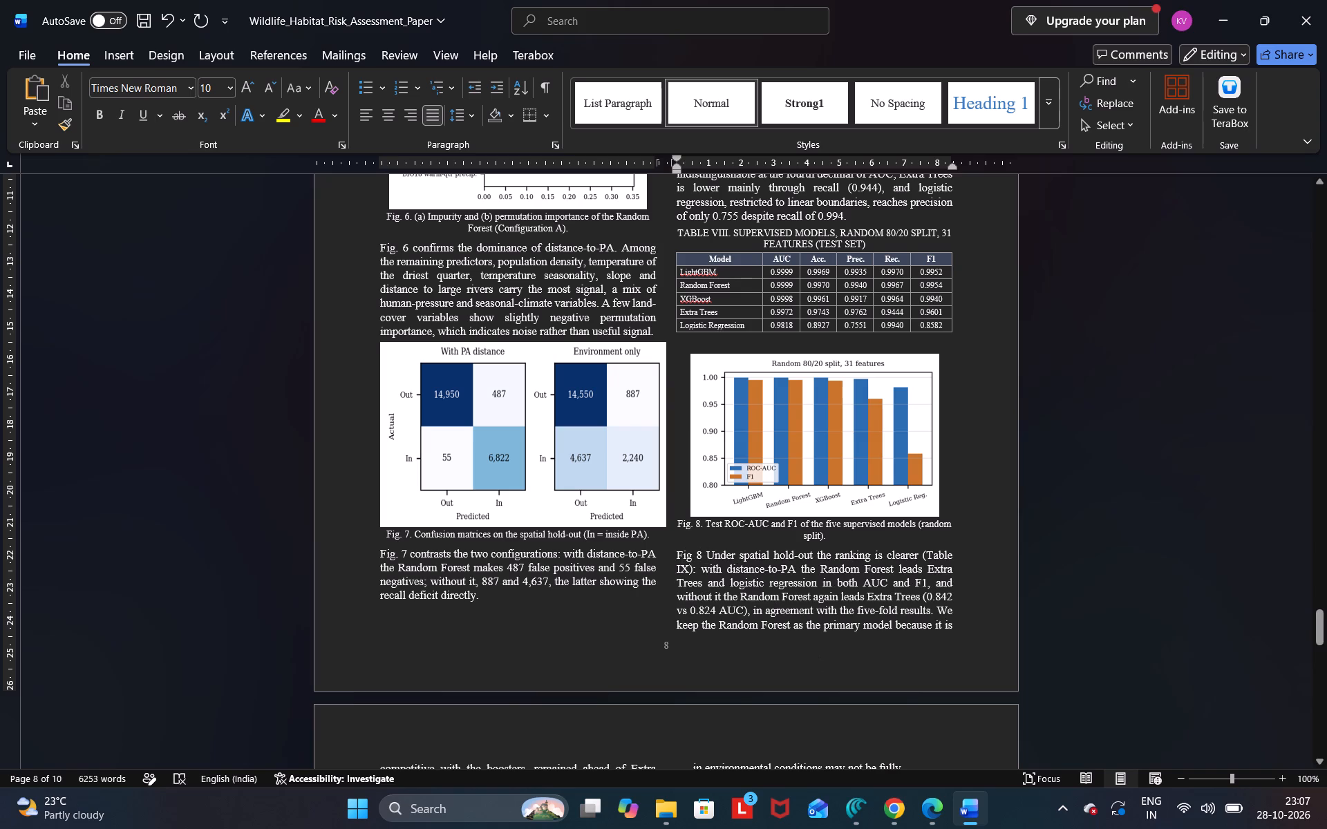
# Copy the Fig. 8 caption text "Test ROC-AUC and F1 of the five supervised models (random split)." after "Fig 8", joined to the paragraph.
pyautogui.moveTo(704, 524); pyautogui.dragTo(843, 537)
pyautogui.hotkey('ctrl', 'c')
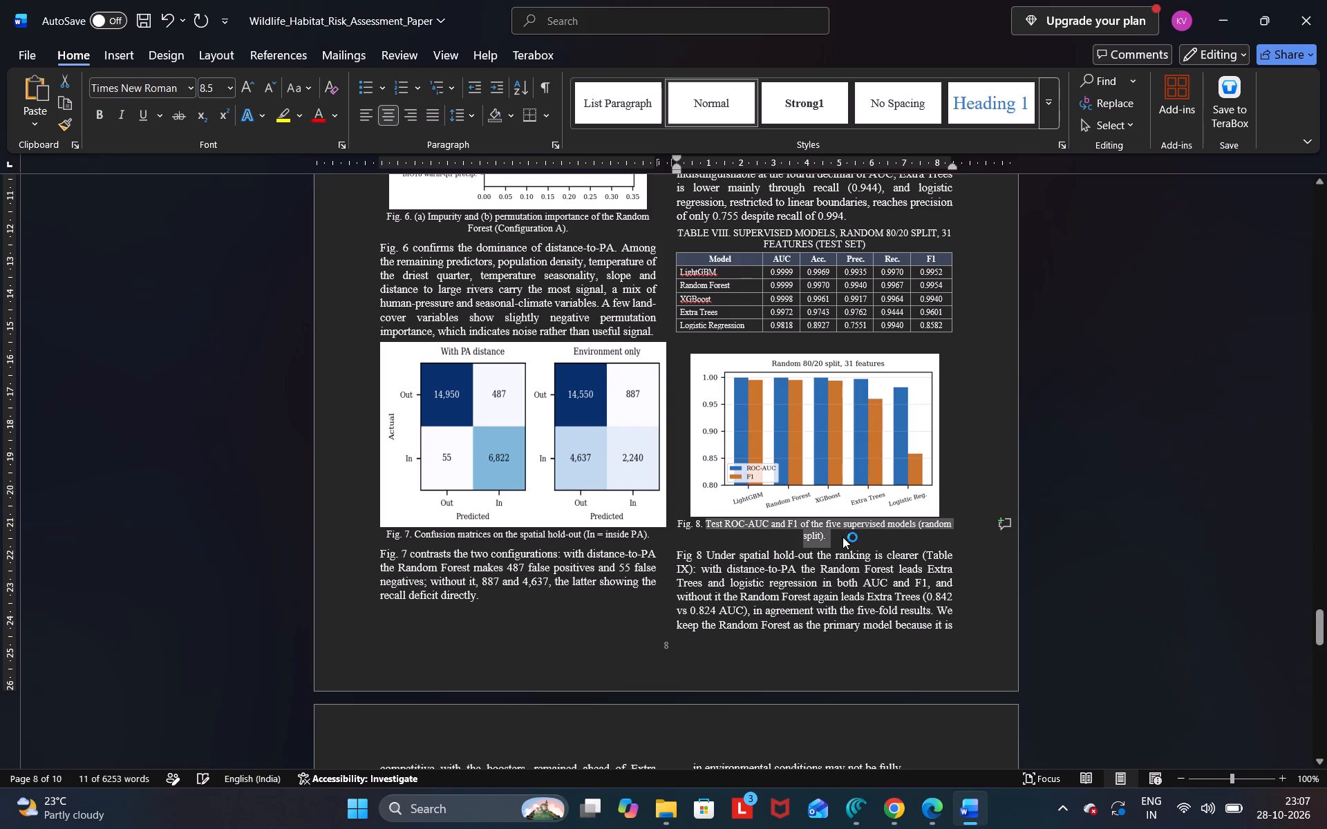
pyautogui.click(704, 555)
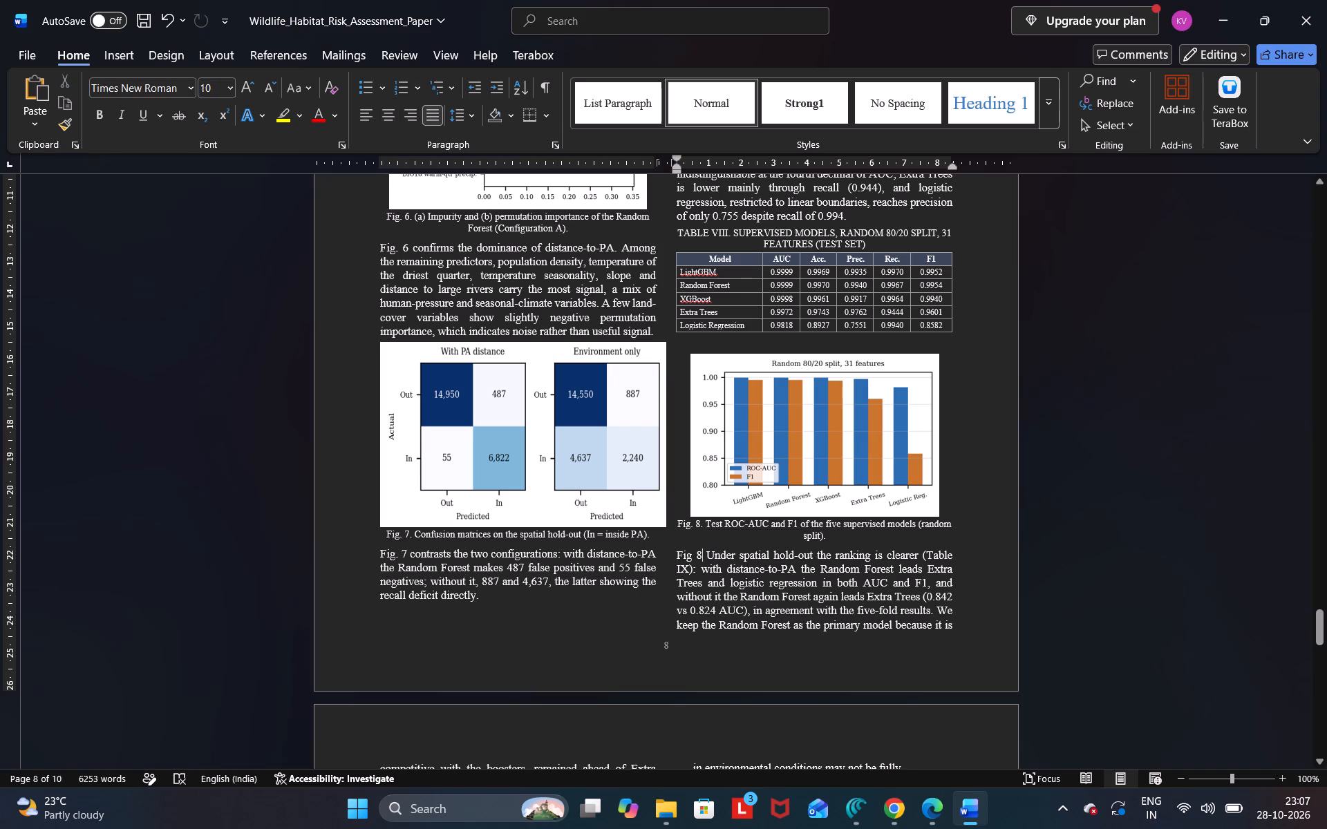
pyautogui.press('space')
pyautogui.hotkey('ctrl', 'v')
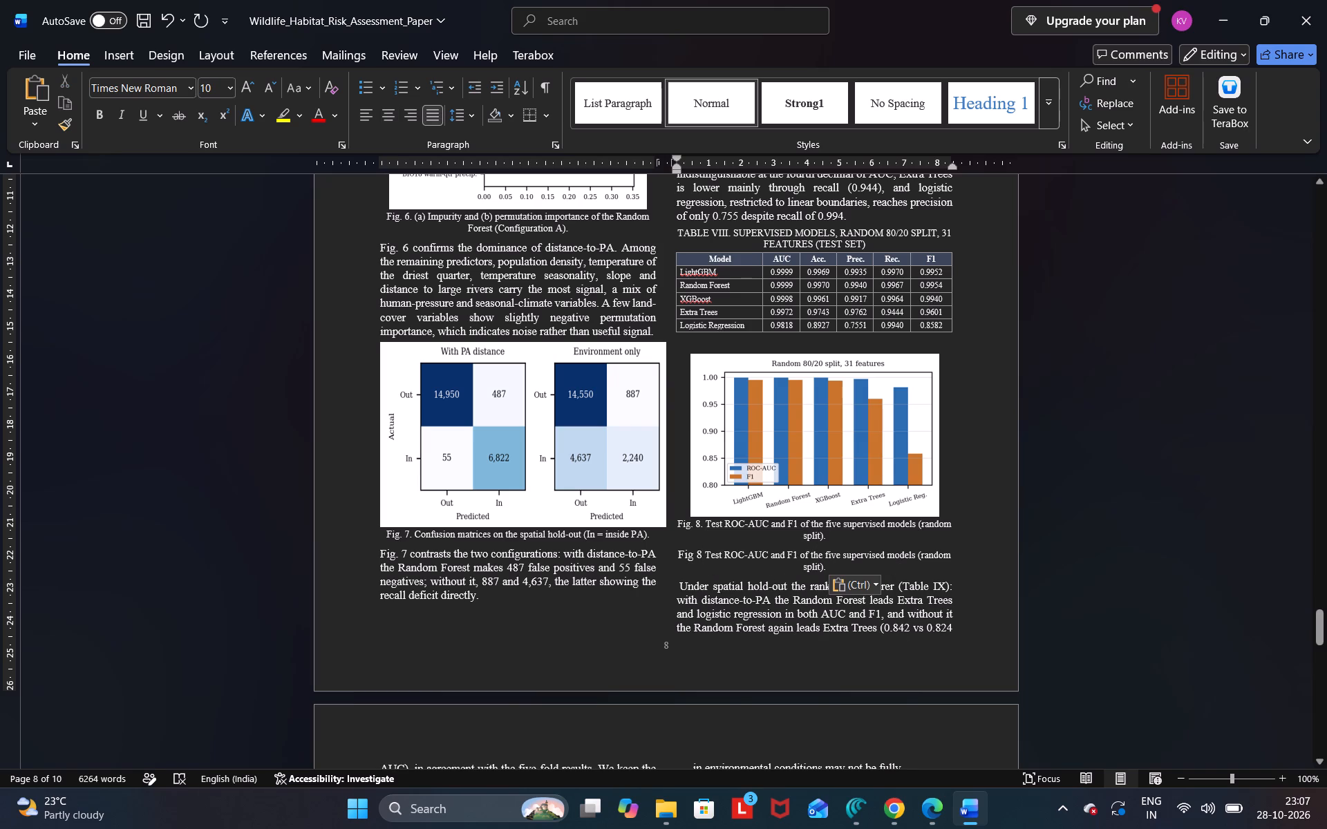
pyautogui.press('BackSpace')
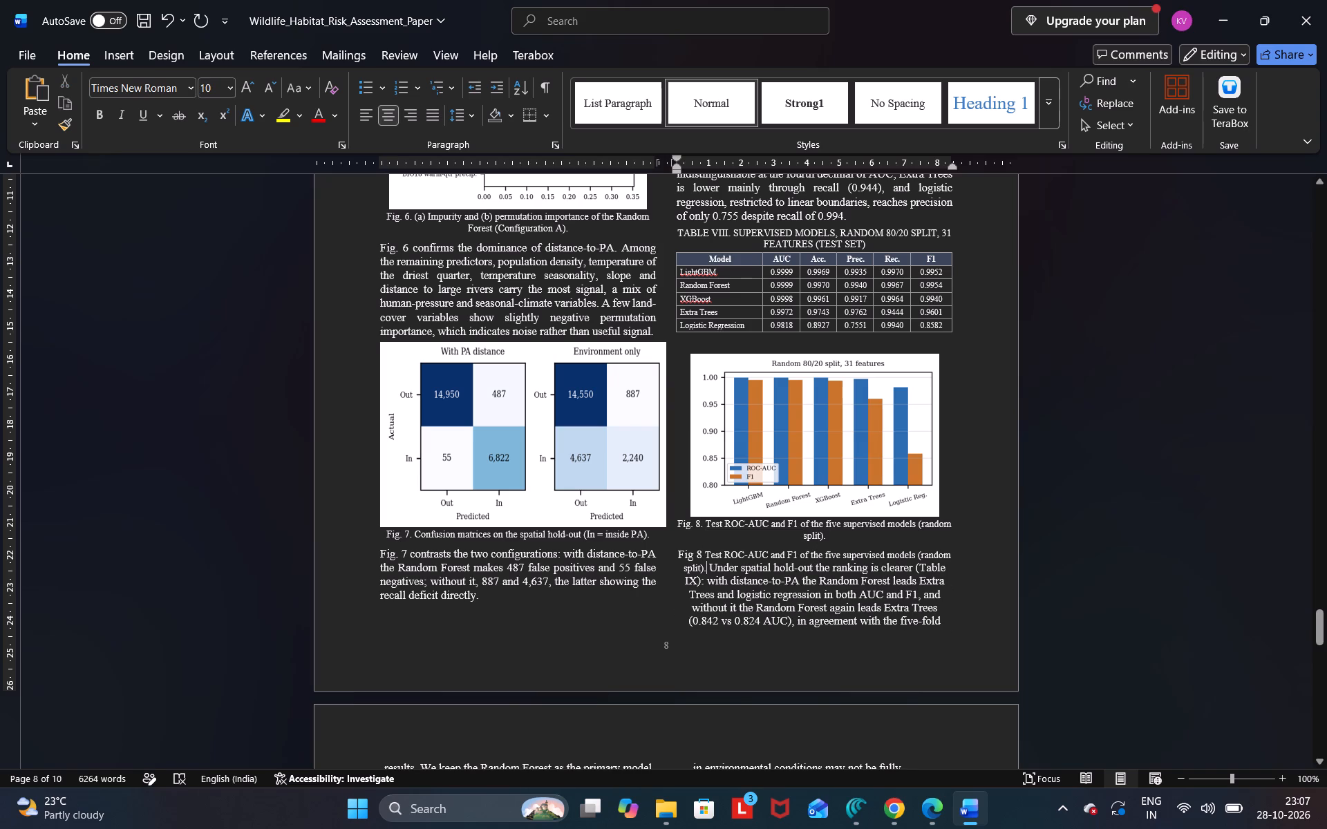
# Left-align the paragraph below the Fig. 8 caption.
pyautogui.moveTo(677, 551); pyautogui.dragTo(955, 638)
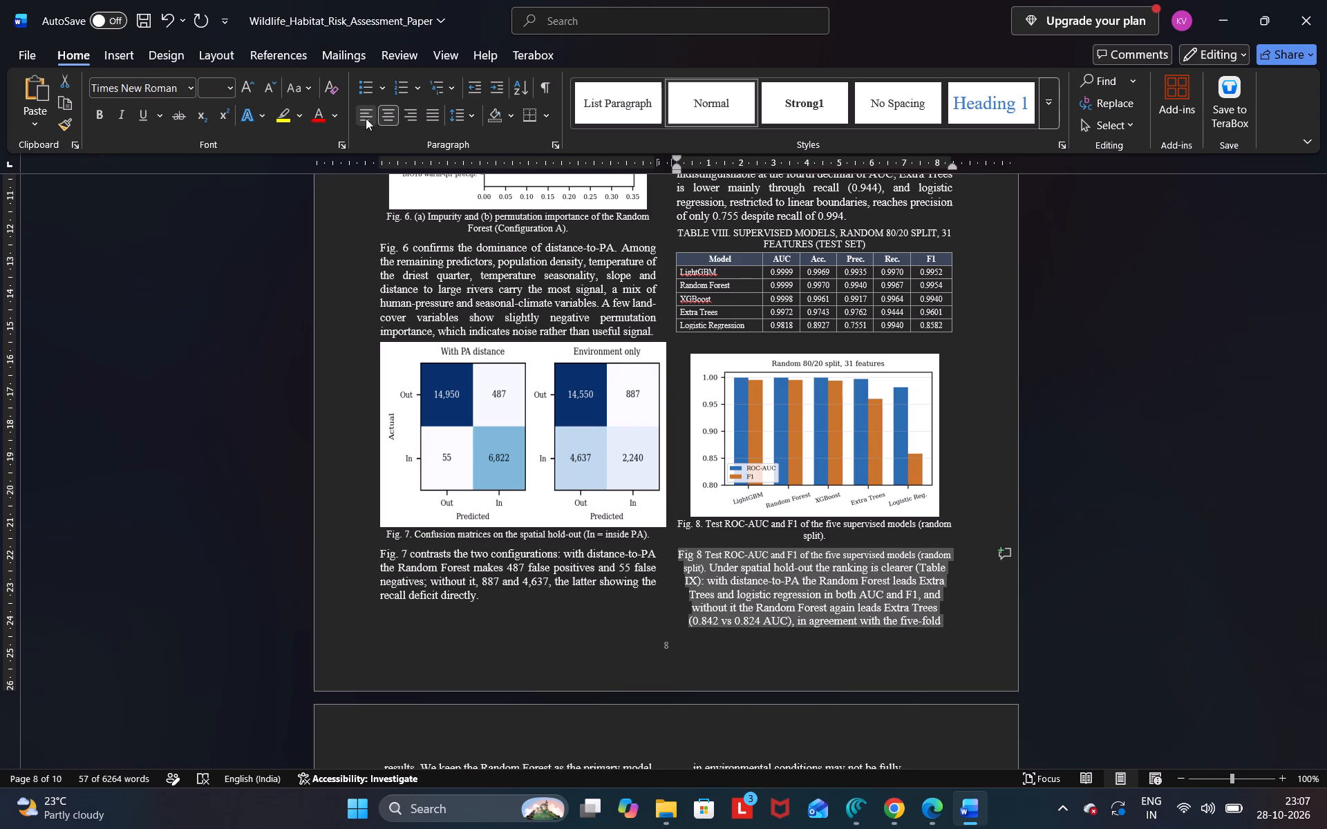
pyautogui.click(366, 118)
pyautogui.click(693, 575)
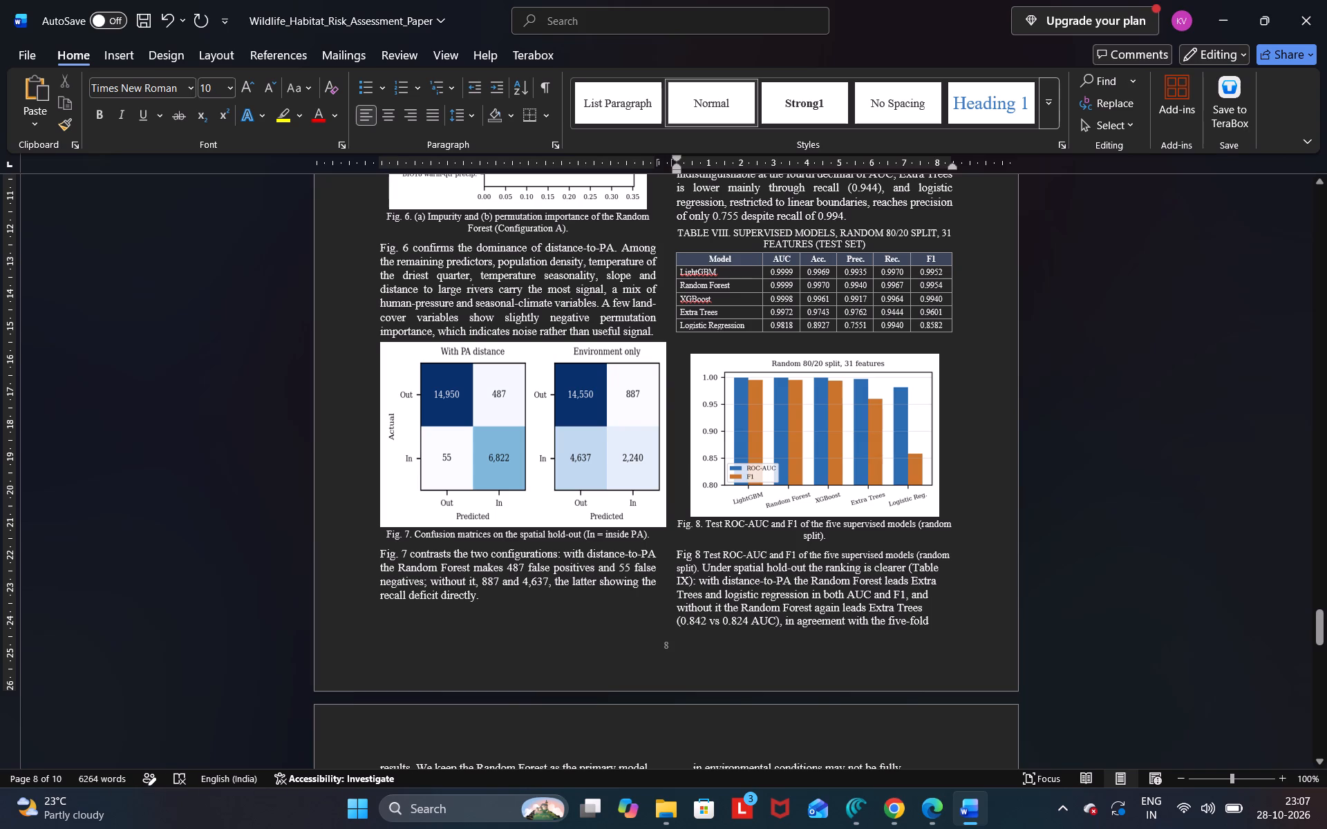
# Bold the title "Fig 8 Test ROC-AUC and F1 of the five supervised models (random split)." at the start of the paragraph.
pyautogui.moveTo(677, 555); pyautogui.dragTo(698, 566)
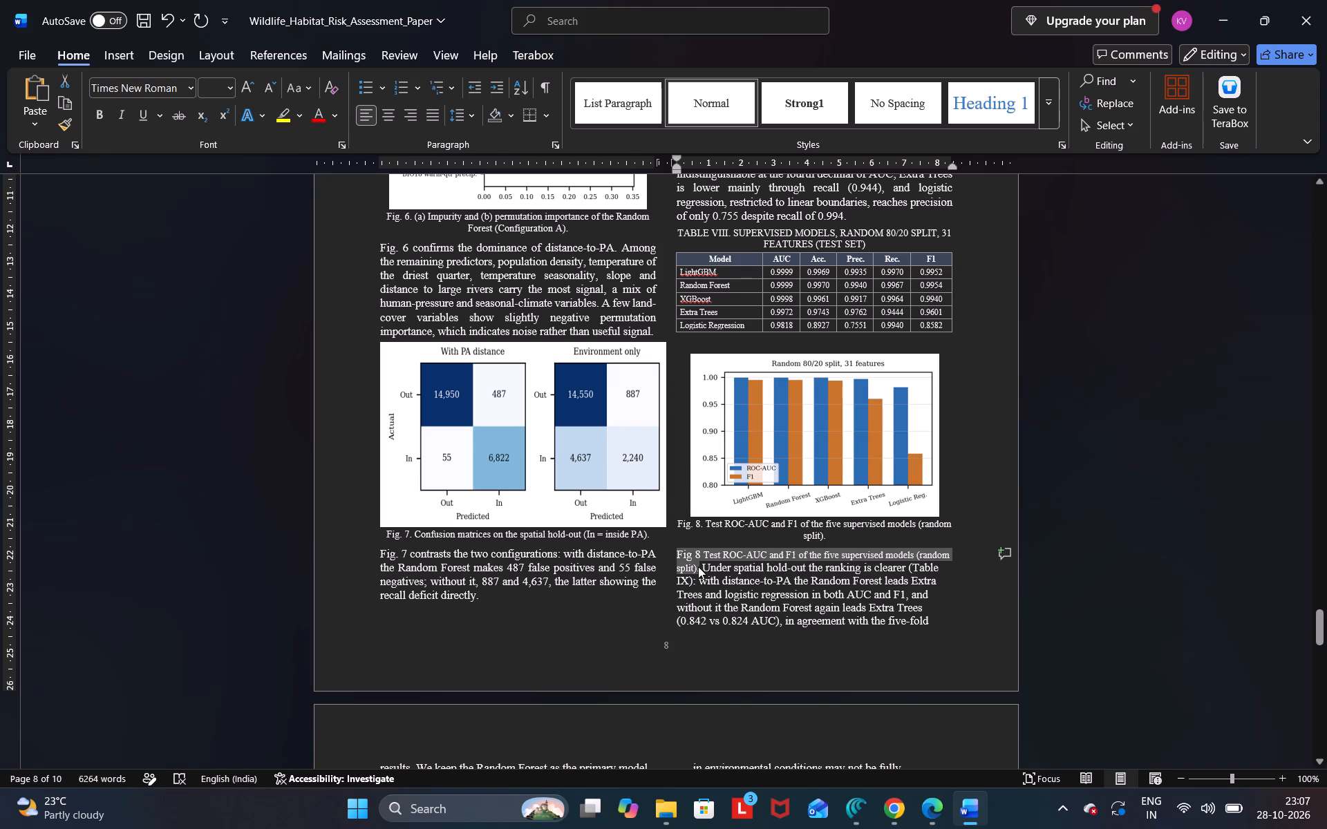
pyautogui.hotkey('ctrl', 'b')
# Replace the full stop after the bold Fig 8 title with the linking words "explains the".
pyautogui.click(742, 569)
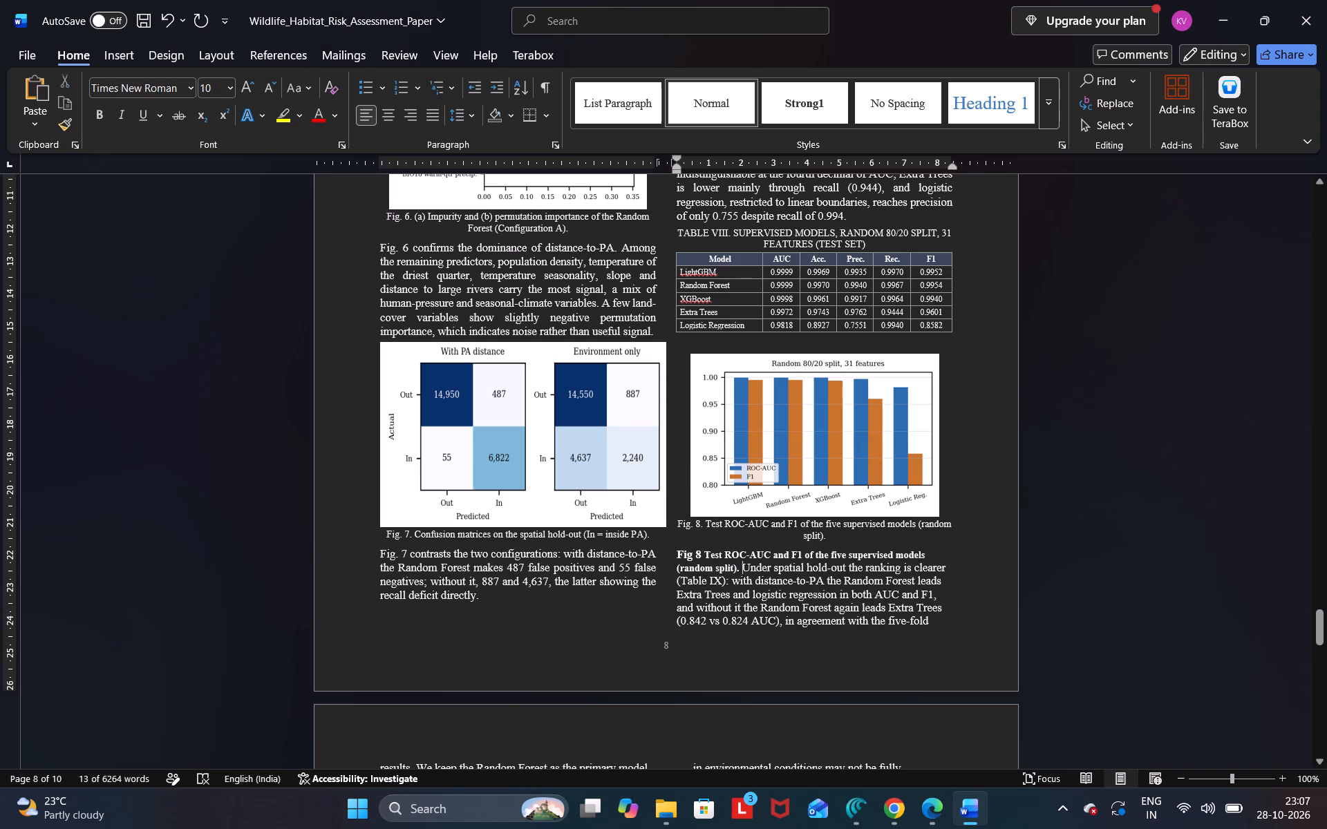
pyautogui.press('BackSpace')
pyautogui.press('BackSpace')
pyautogui.press('space')
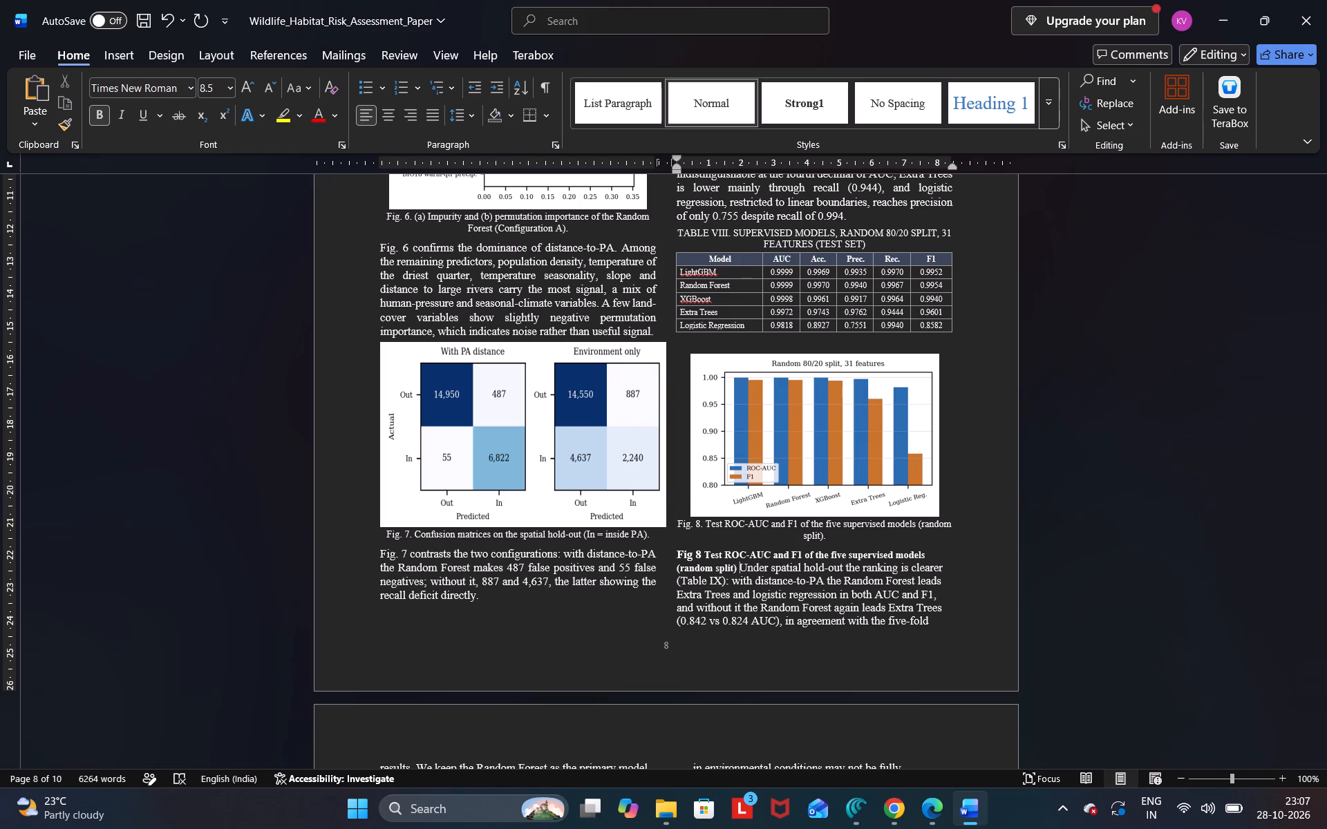
pyautogui.write('explains the')
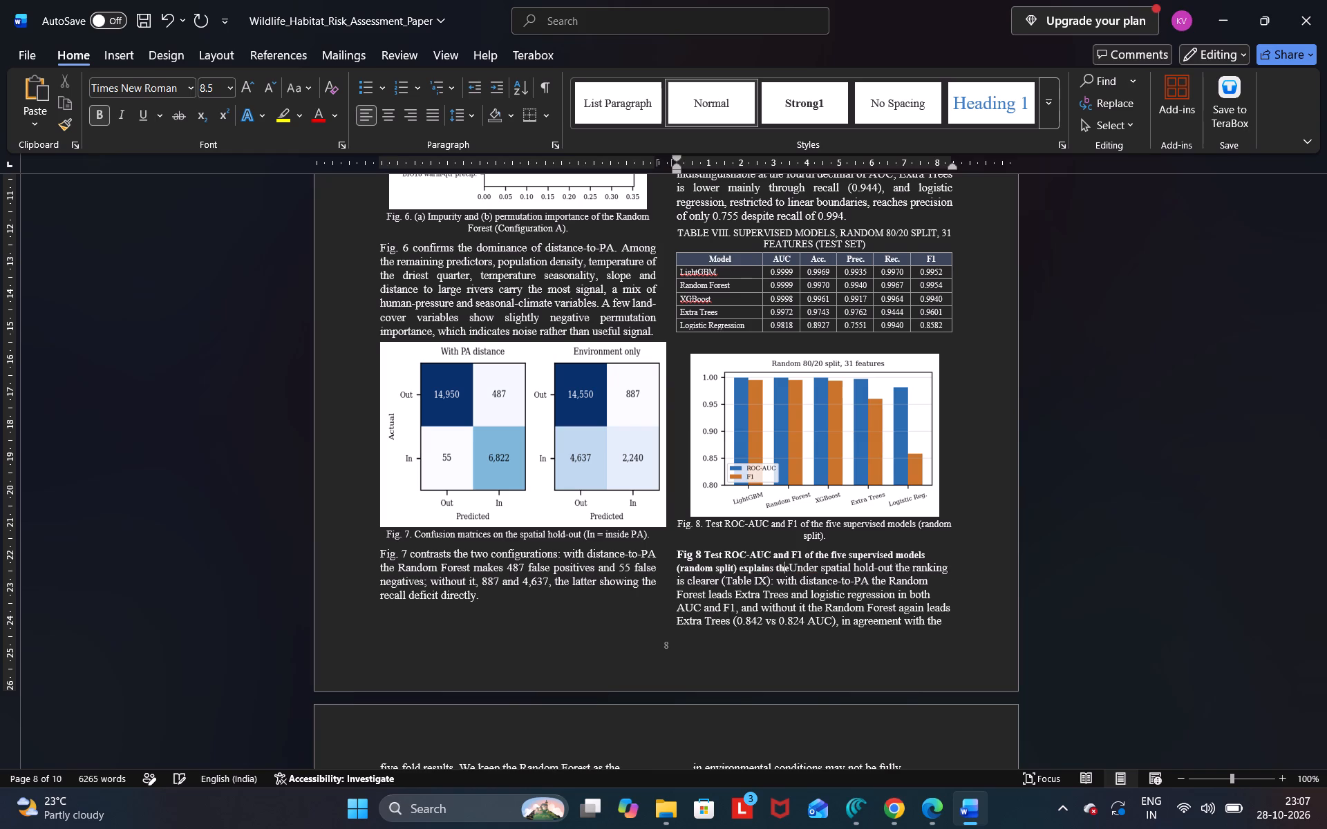
pyautogui.press('space')
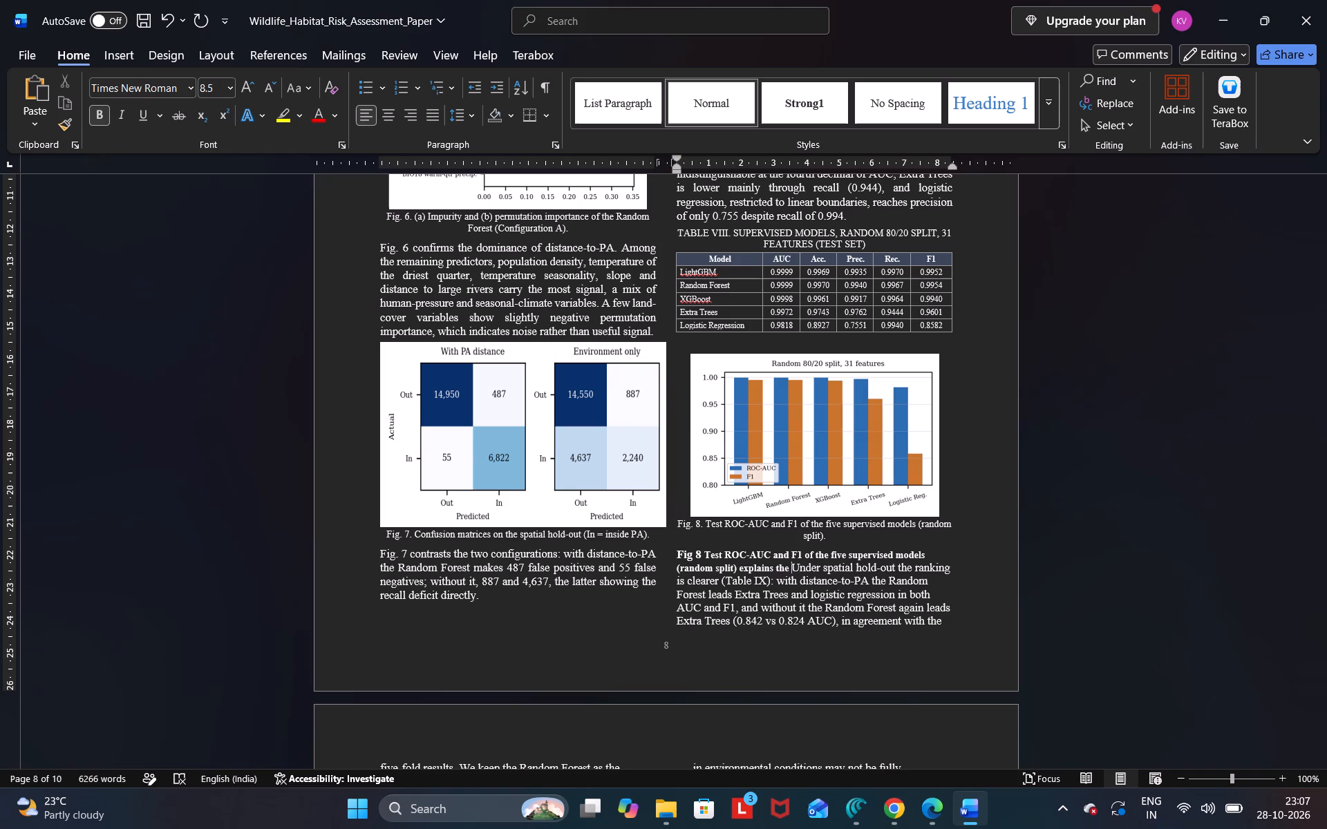
# Replace "explains" with "demonstrates" after the bold Fig 8 title.
pyautogui.press('Left')
pyautogui.press('Left')
pyautogui.press('Left')
pyautogui.press('Left')
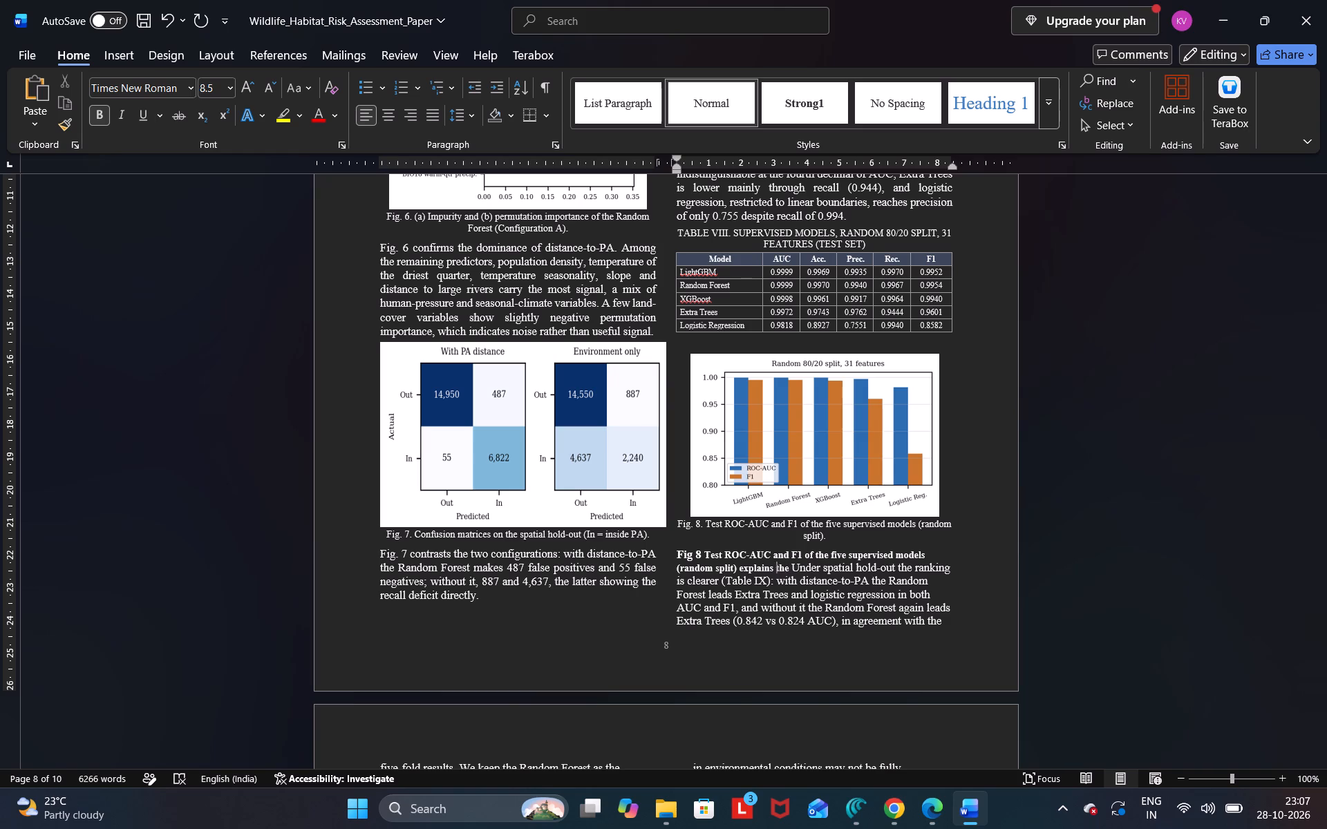
pyautogui.press('Left')
pyautogui.press('BackSpace')
pyautogui.press('BackSpace')
pyautogui.press('BackSpace')
pyautogui.press('BackSpace')
pyautogui.press('BackSpace')
pyautogui.press('BackSpace')
pyautogui.press('BackSpace')
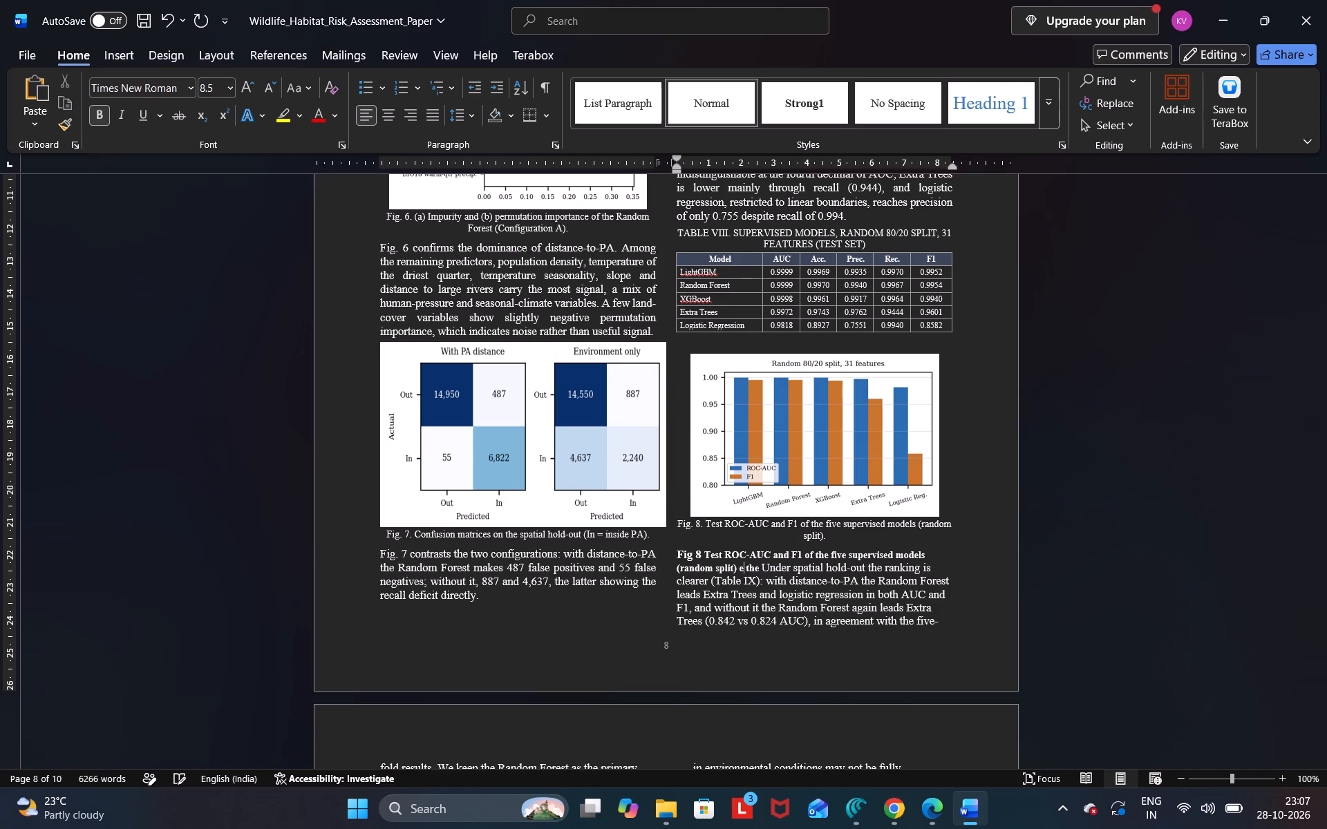
pyautogui.press('BackSpace')
pyautogui.write('demonst')
pyautogui.write('rates')
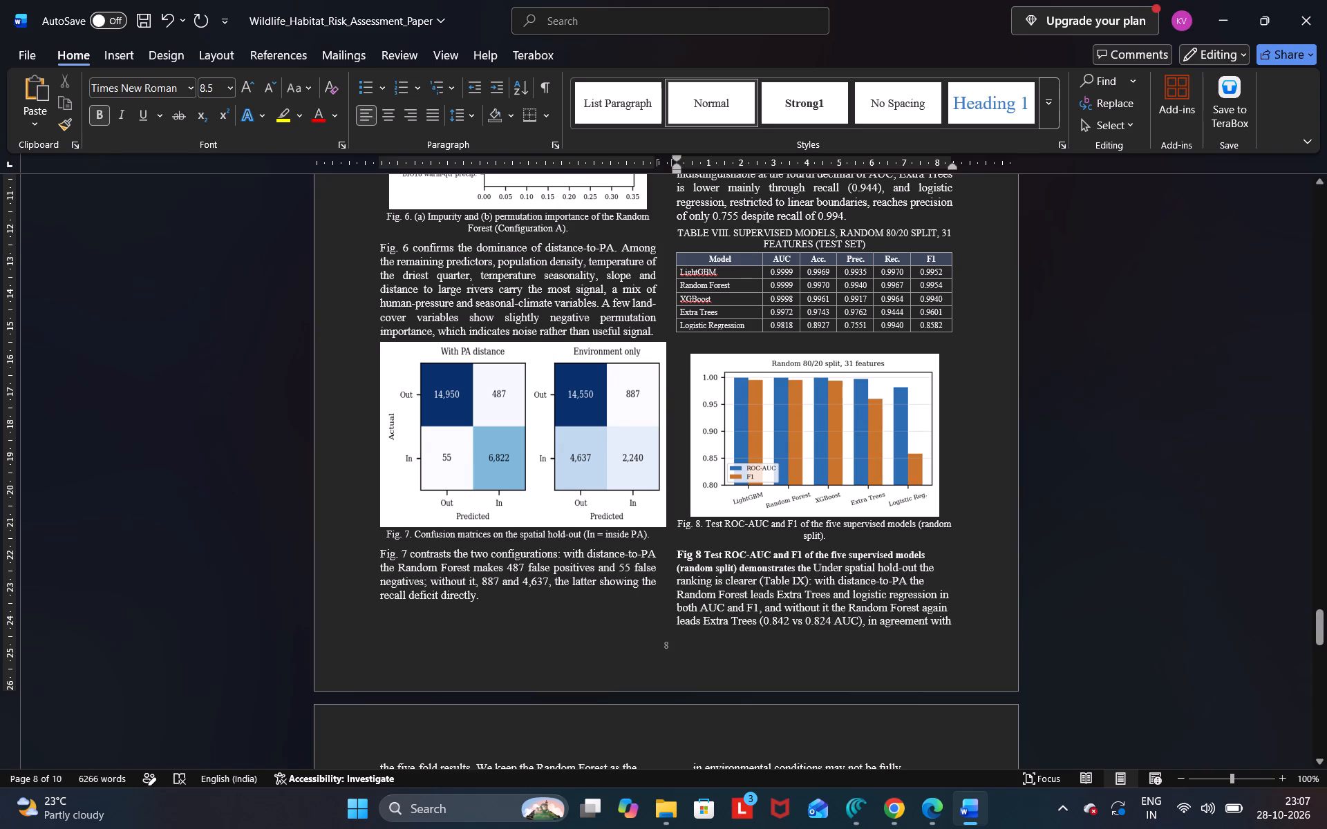
# Set the words "demonstrates the" after the bold Fig 8 title to 10 pt.
pyautogui.moveTo(739, 569); pyautogui.dragTo(807, 567)
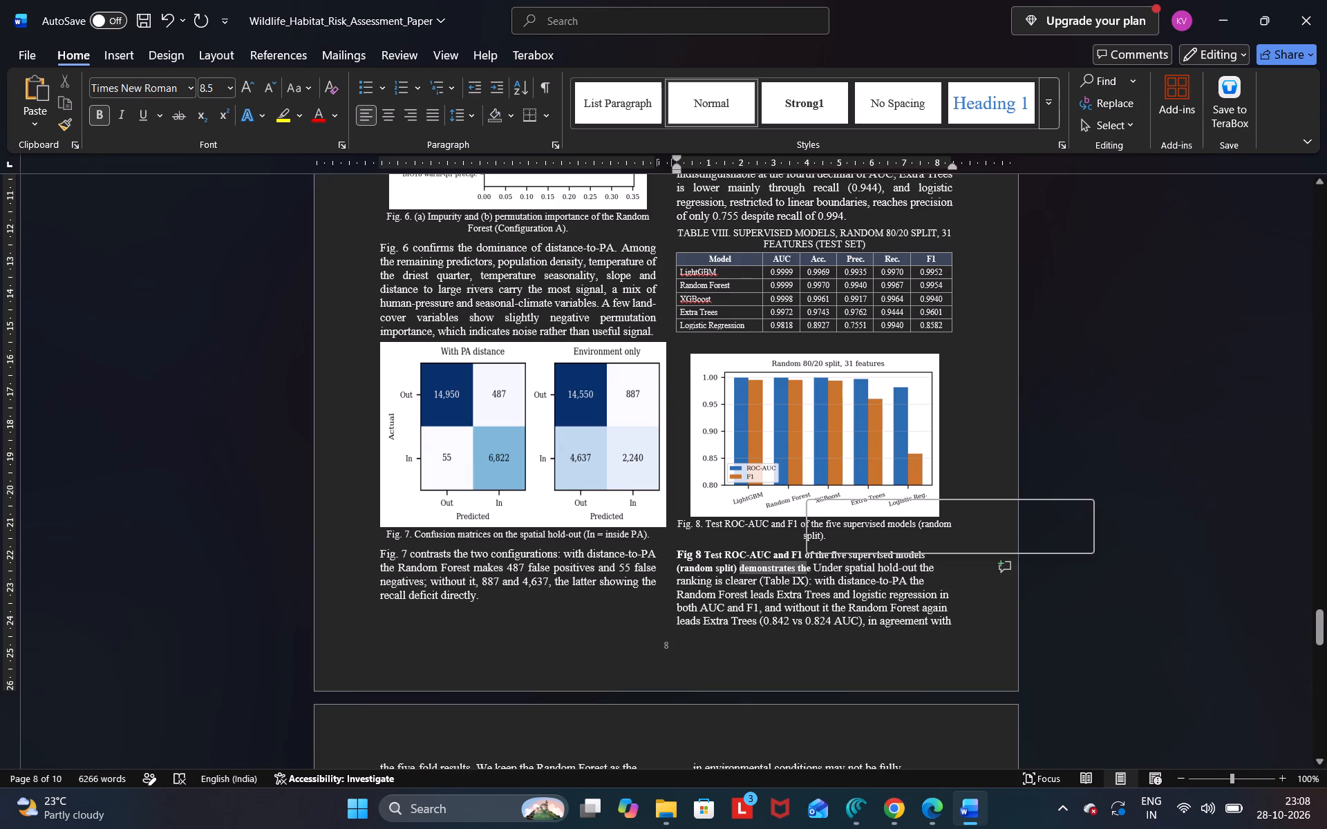
pyautogui.click(923, 512)
pyautogui.press('BackSpace')
pyautogui.write('10')
pyautogui.press('Return')
pyautogui.click(913, 570)
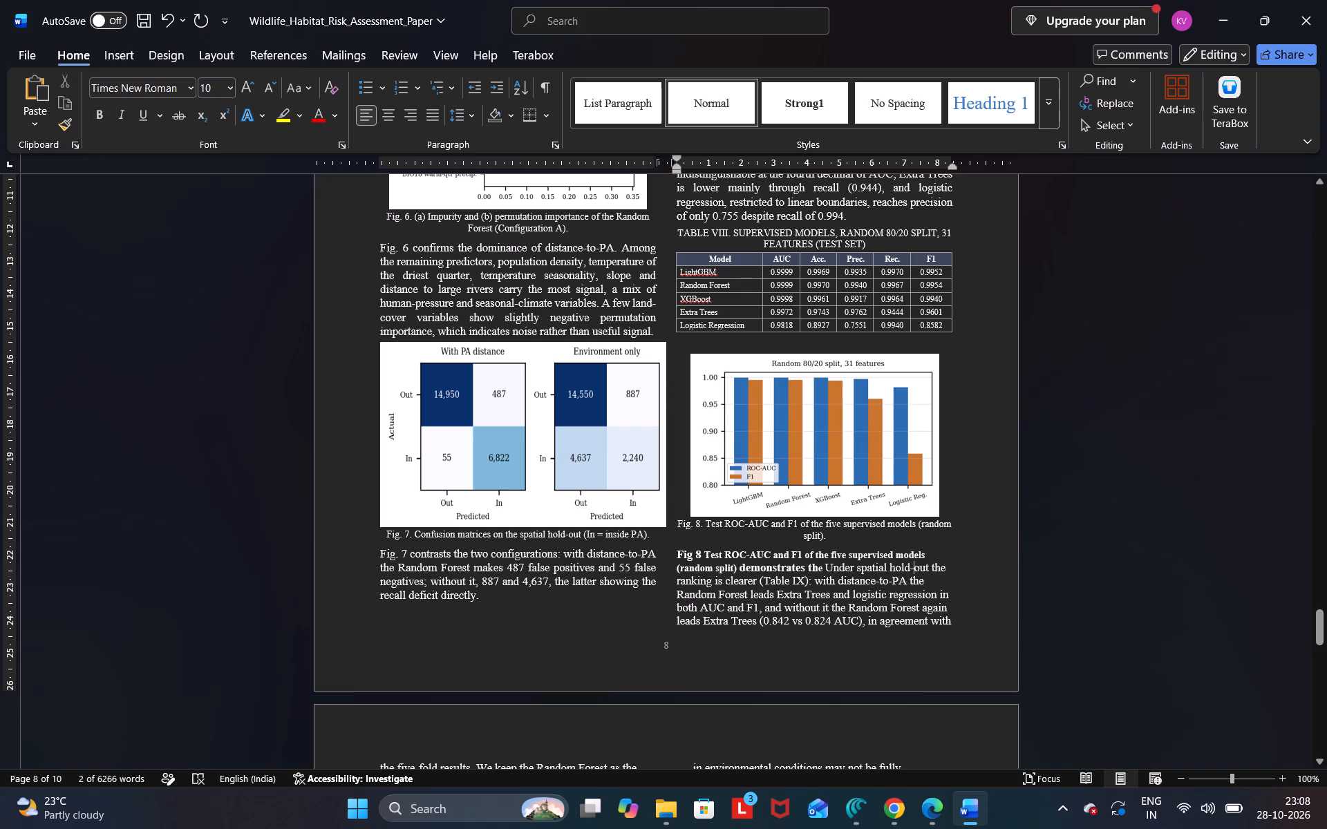
pyautogui.click(823, 570)
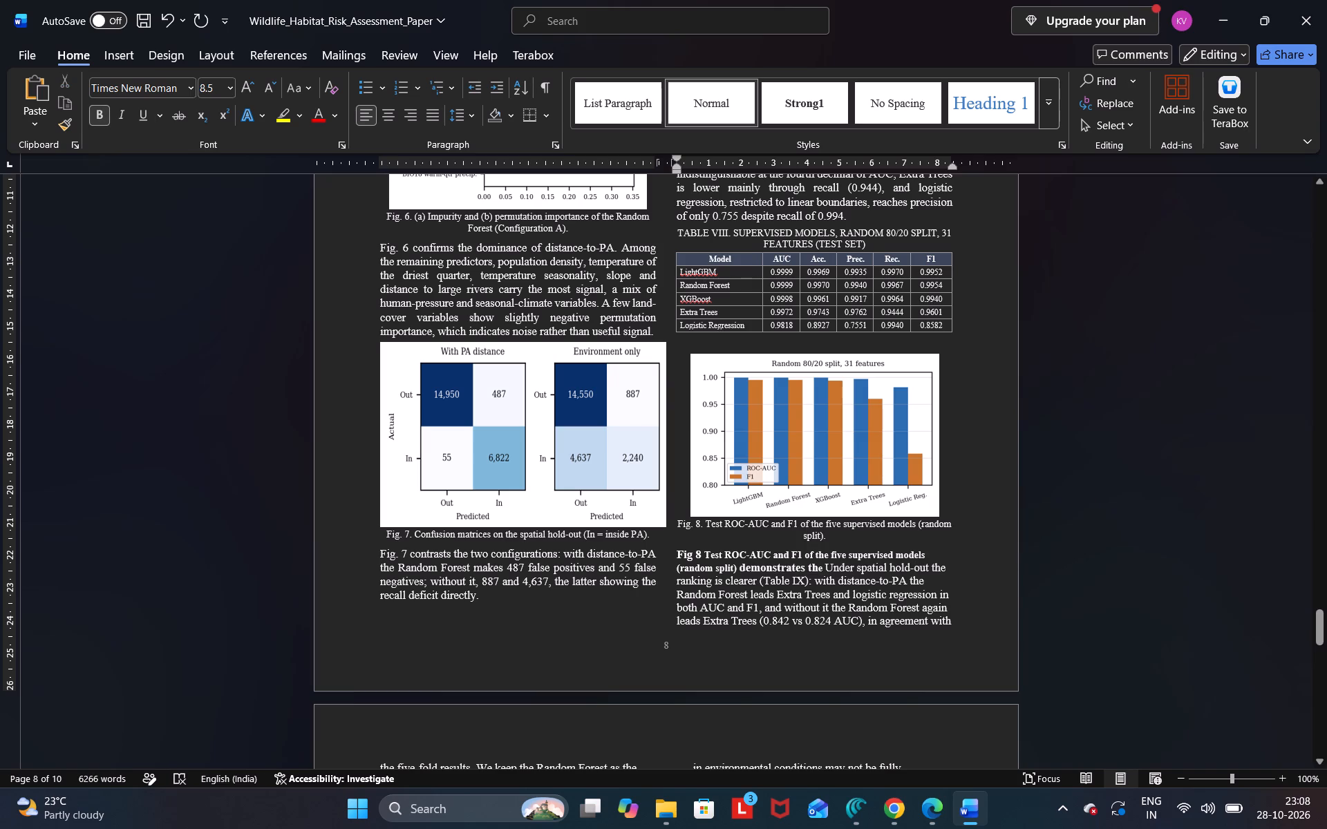
pyautogui.moveTo(823, 570); pyautogui.dragTo(815, 569)
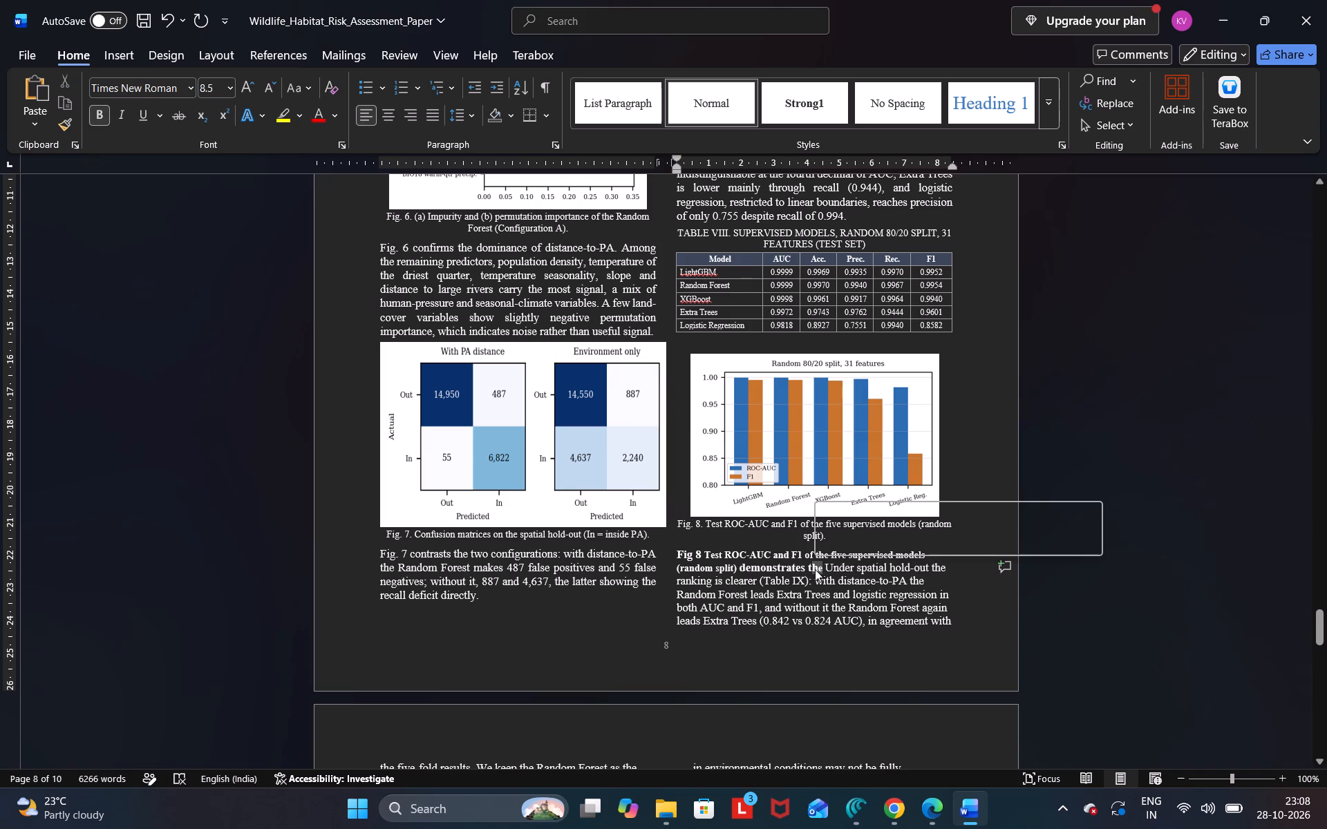
pyautogui.click(932, 514)
pyautogui.write('10')
pyautogui.press('Return')
pyautogui.click(925, 561)
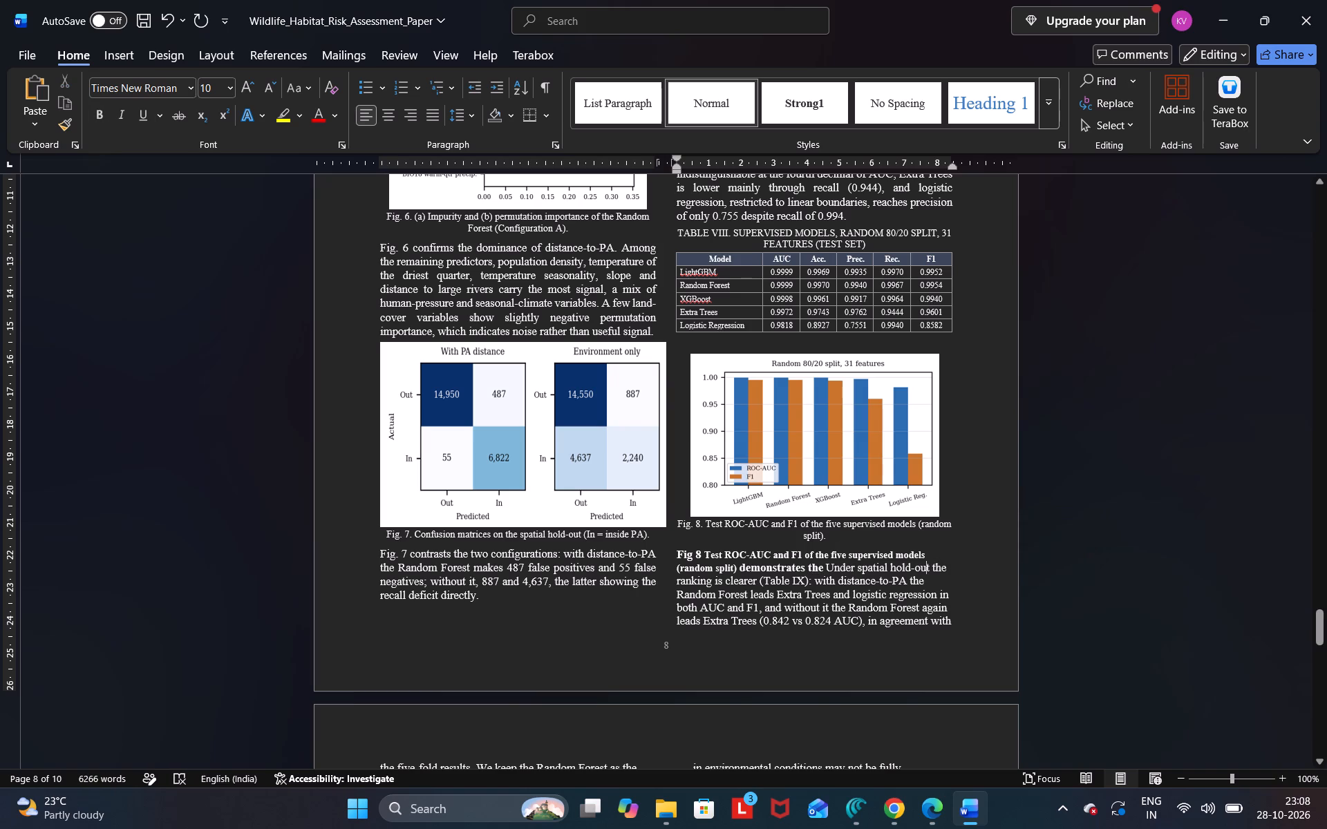
# Move the paragraph starting "Table VIII compares the five supervised models" from above the Table VIII caption to directly below the table.
pyautogui.click(1323, 187)
pyautogui.click(1323, 187)
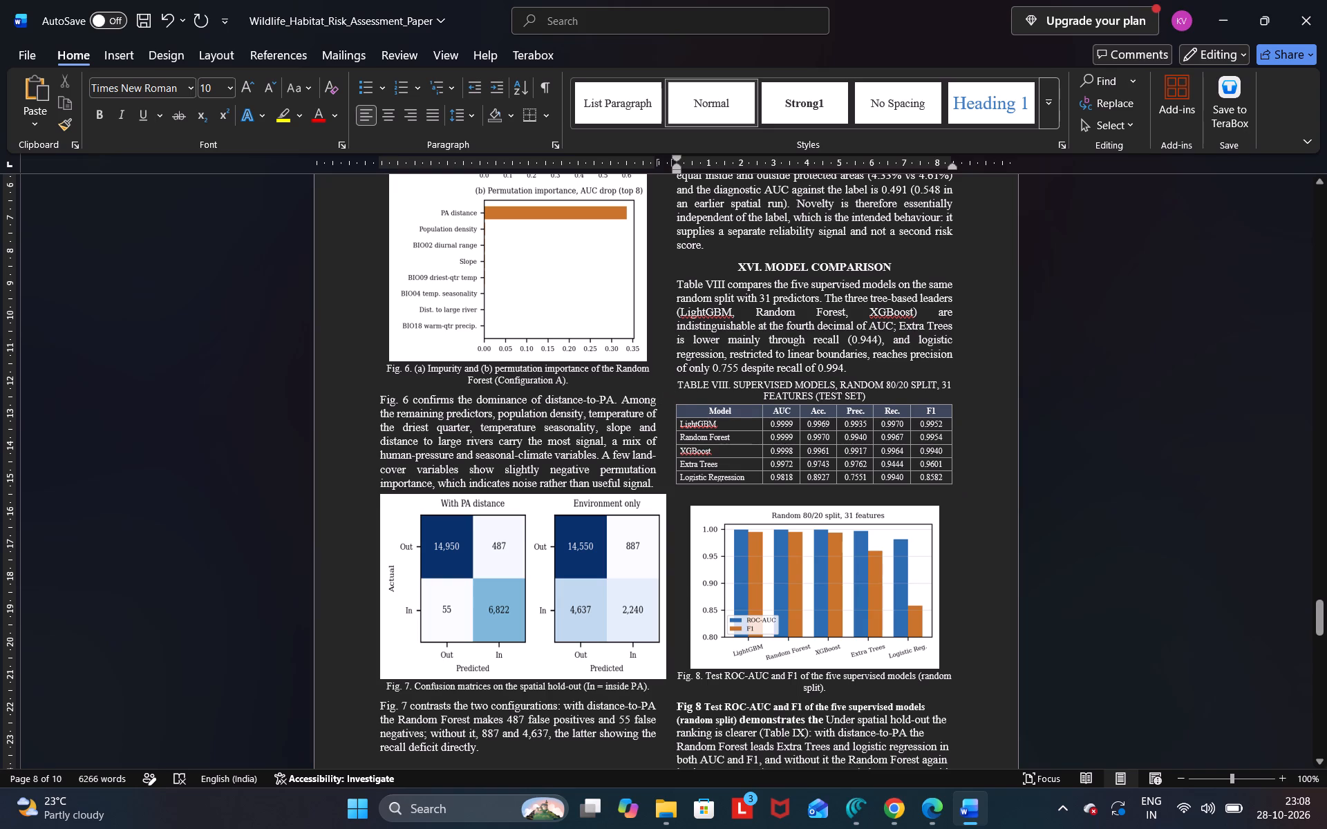
pyautogui.moveTo(676, 281); pyautogui.dragTo(880, 383)
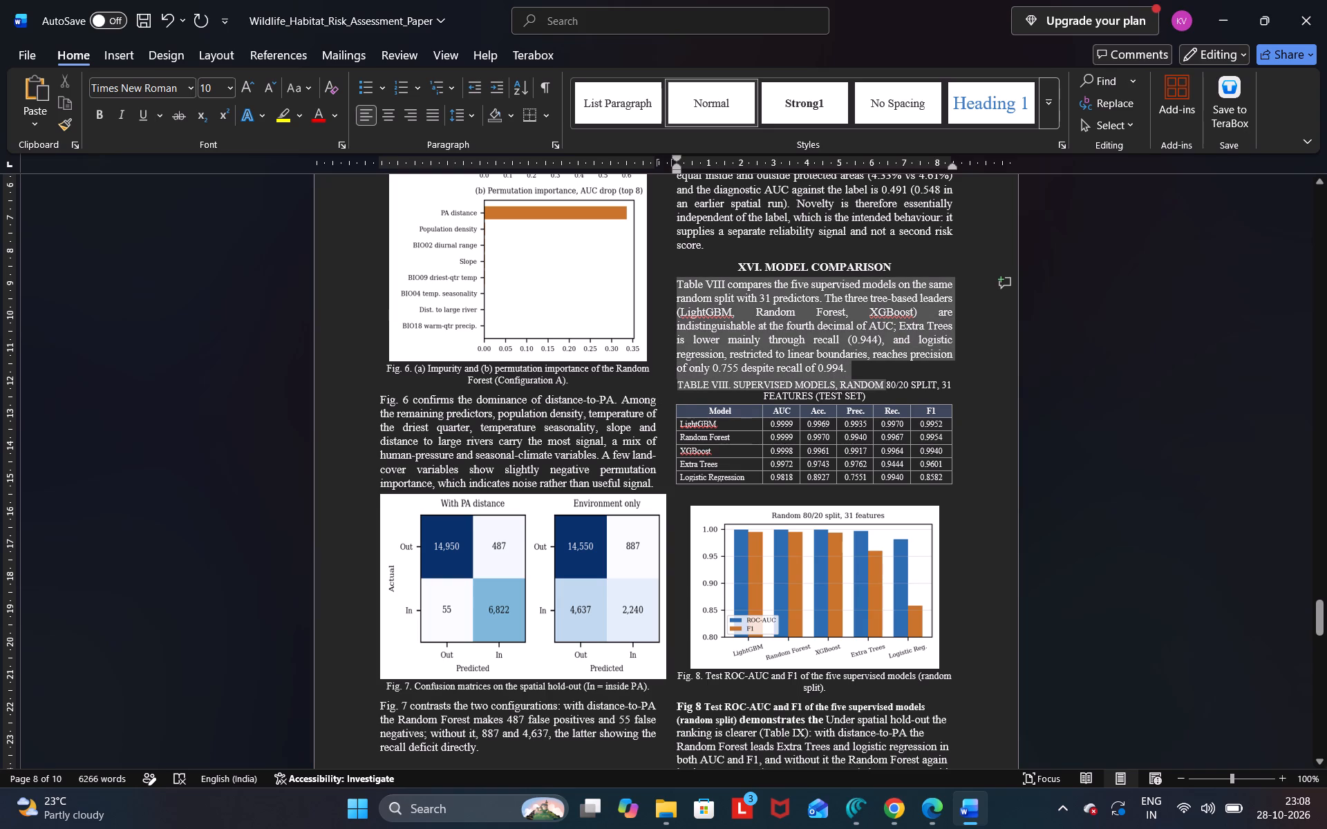
pyautogui.moveTo(880, 383); pyautogui.dragTo(864, 370)
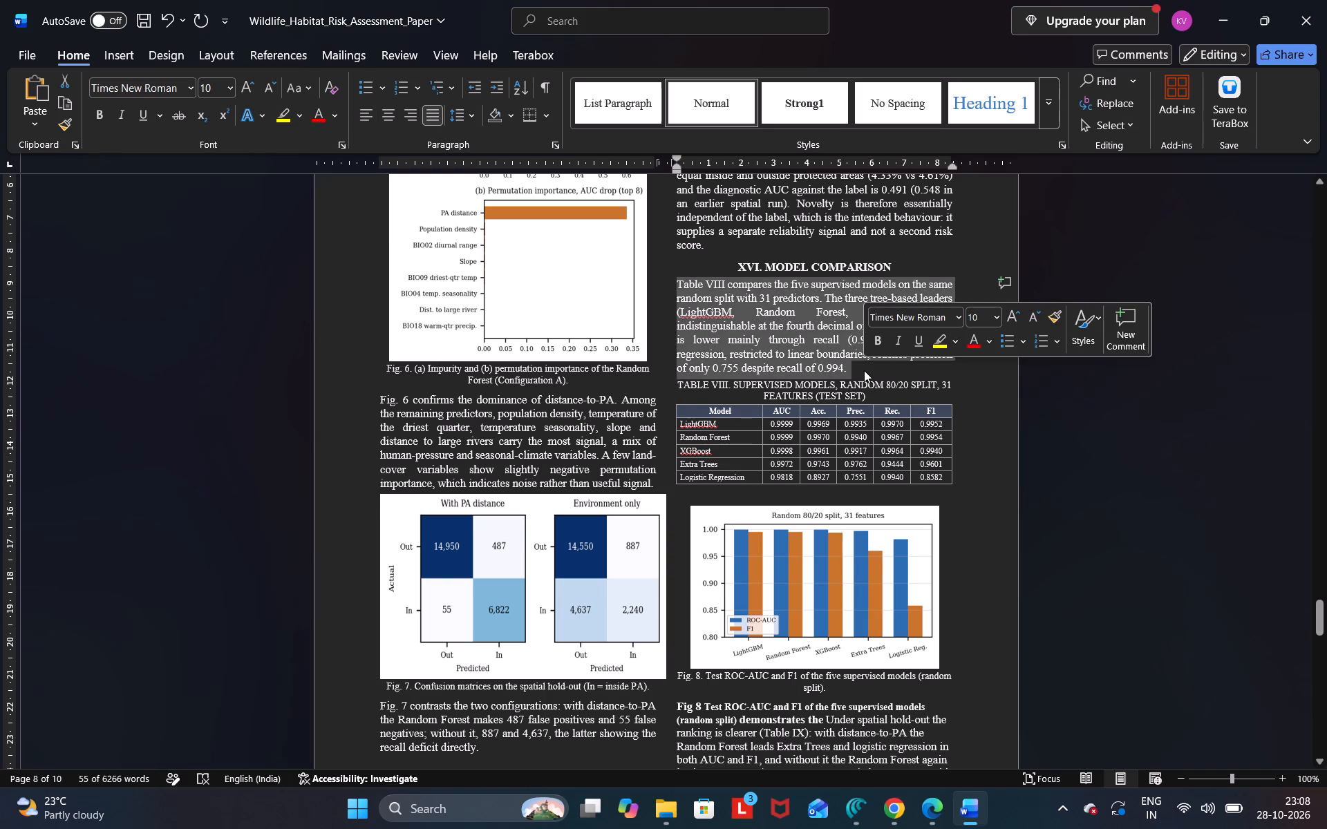
pyautogui.hotkey('ctrl', 'x')
pyautogui.click(966, 379)
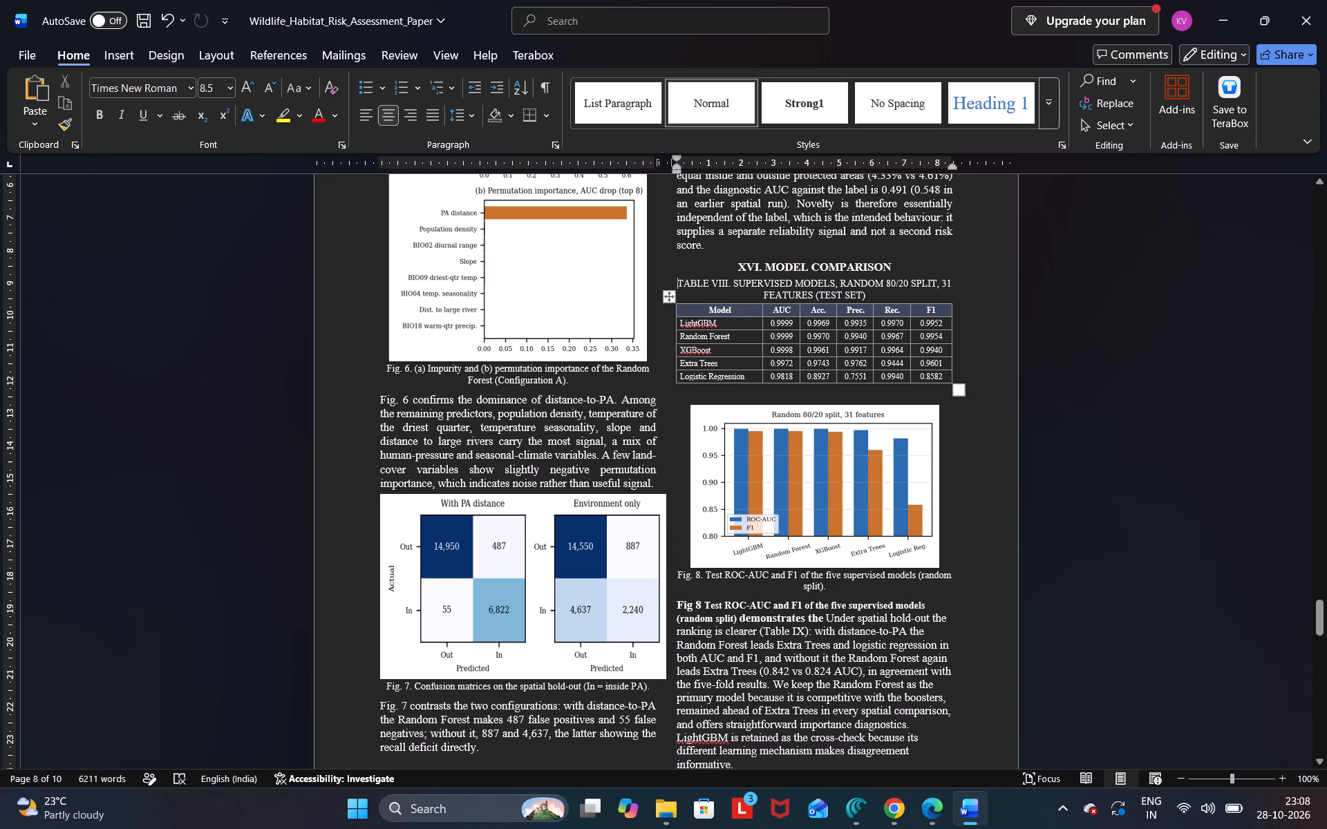
pyautogui.press('Return')
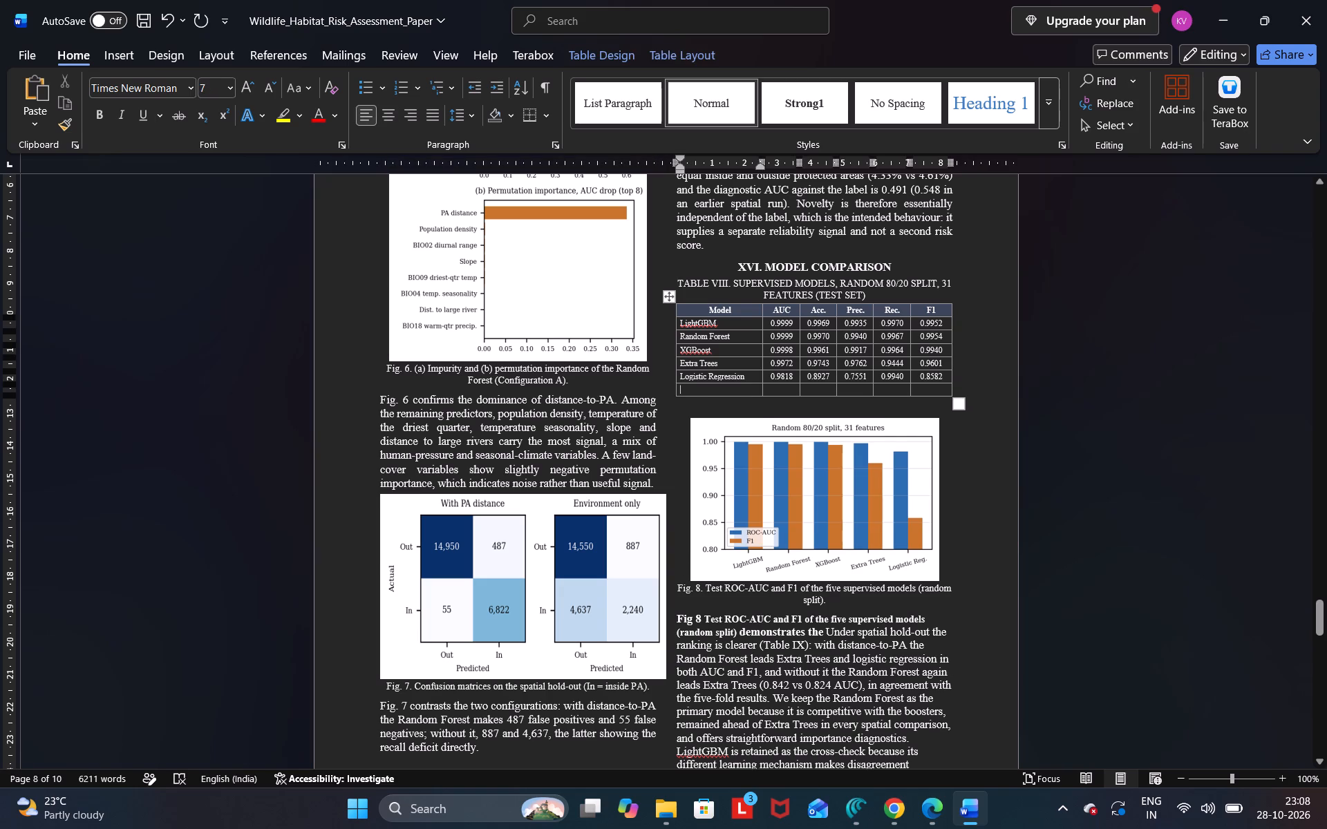
pyautogui.press('BackSpace')
pyautogui.hotkey('ctrl', 'z')
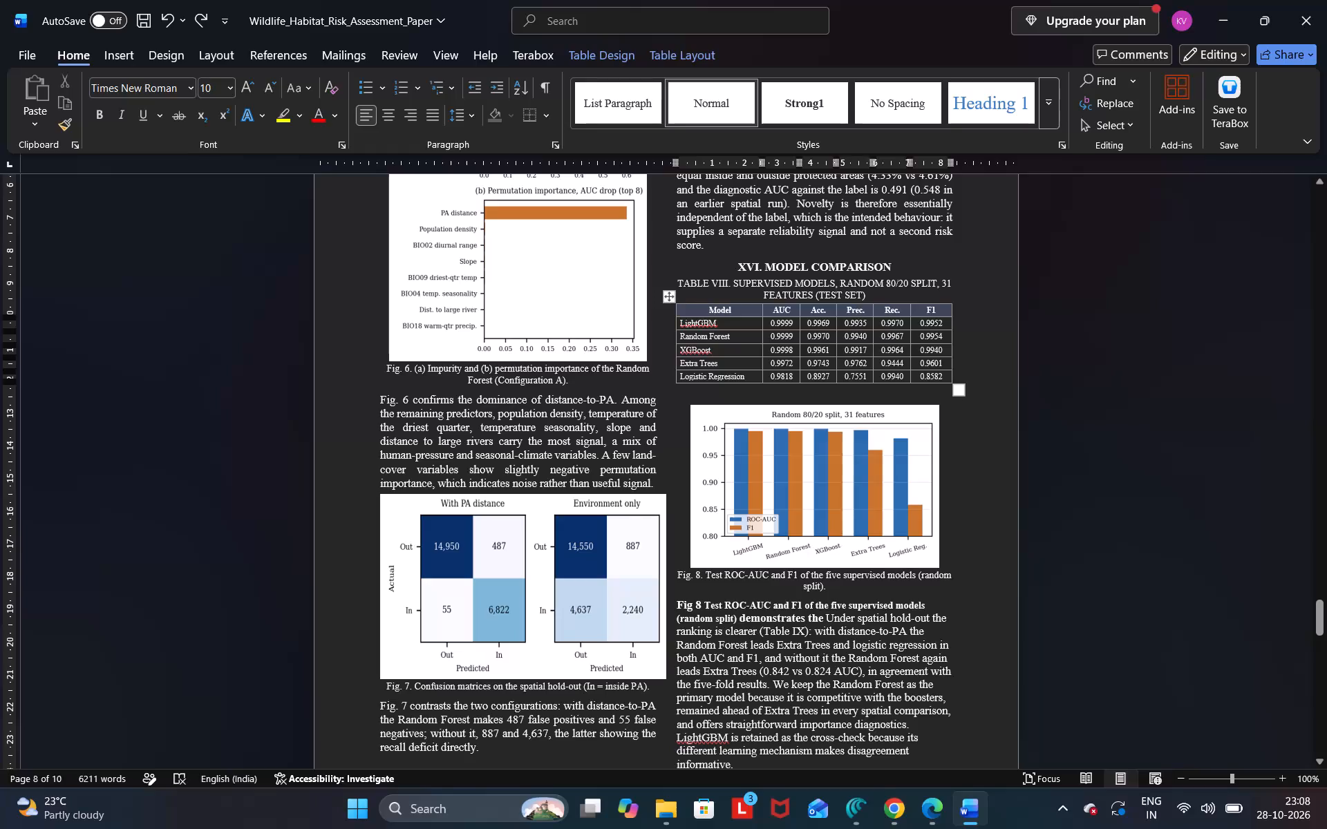
pyautogui.press('Down')
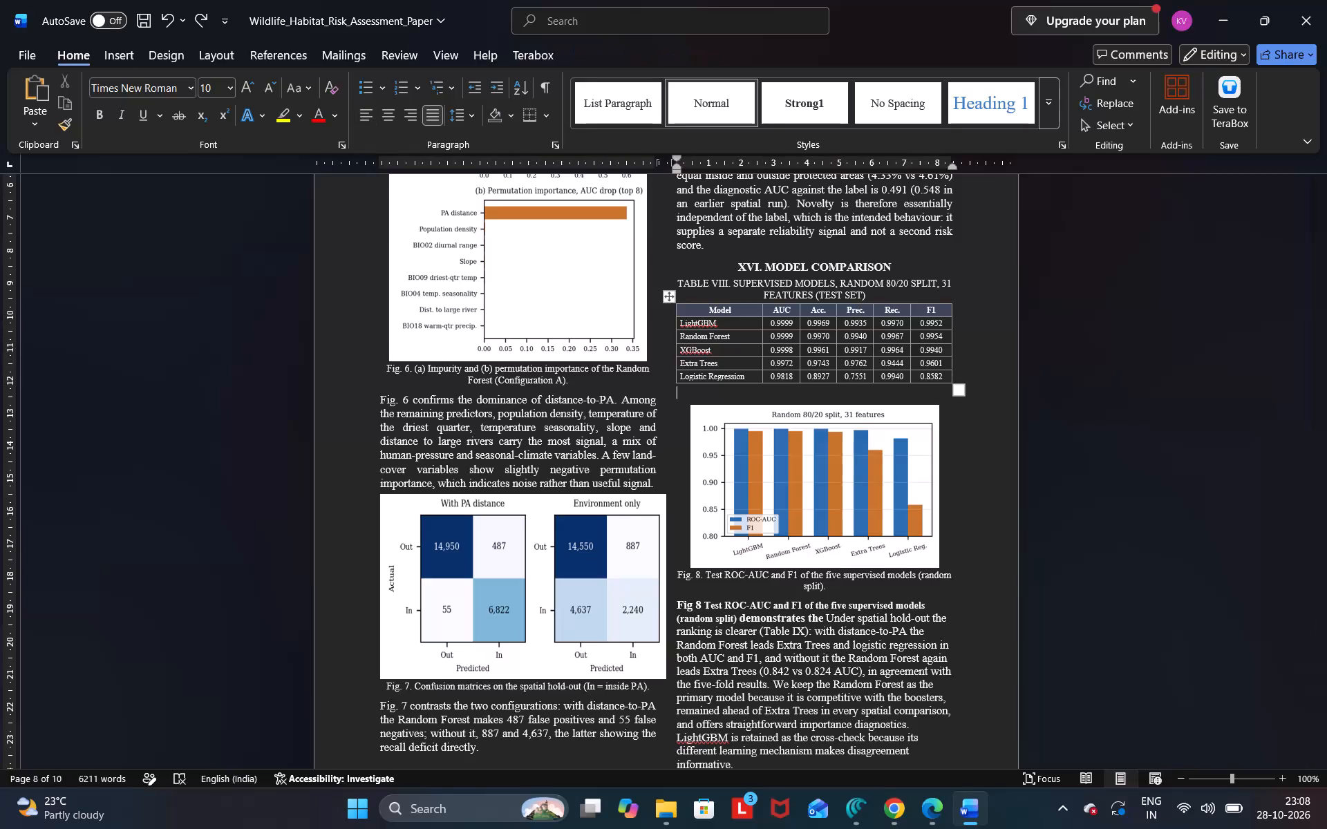
pyautogui.hotkey('ctrl', 'v')
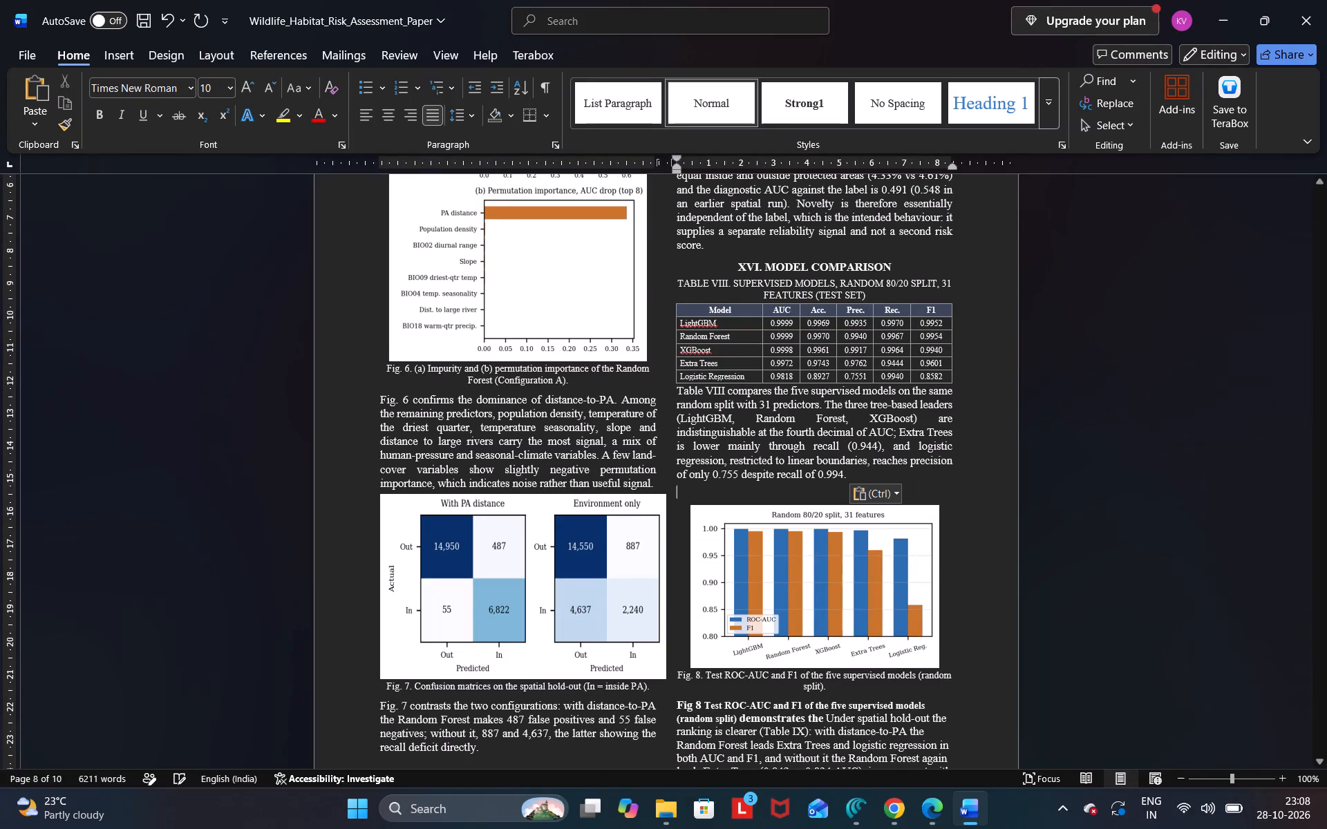
pyautogui.press('BackSpace')
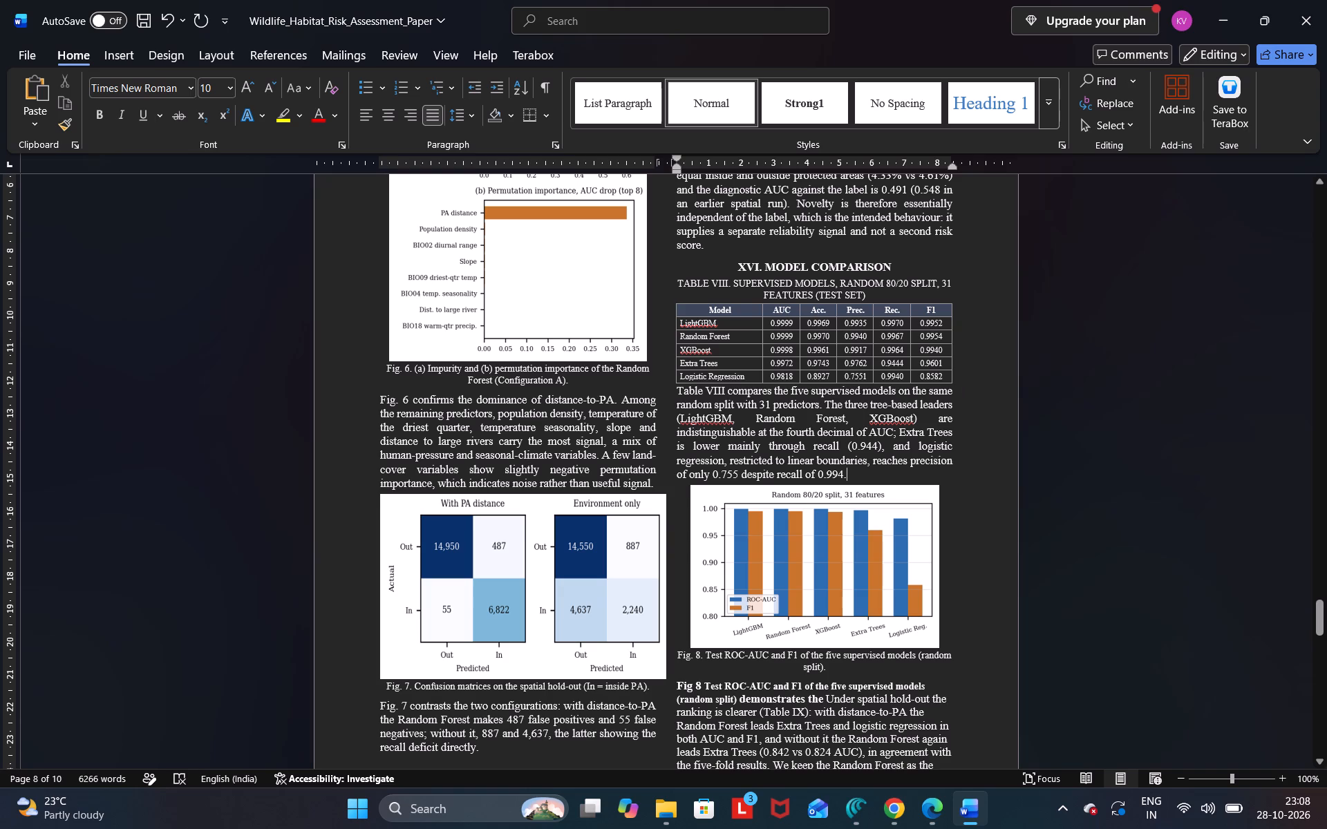
# Review the layout and spacing of the tables, figure and text in the Isolation Forest and Model Comparison sections.
pyautogui.click(1318, 182)
pyautogui.click(1318, 182)
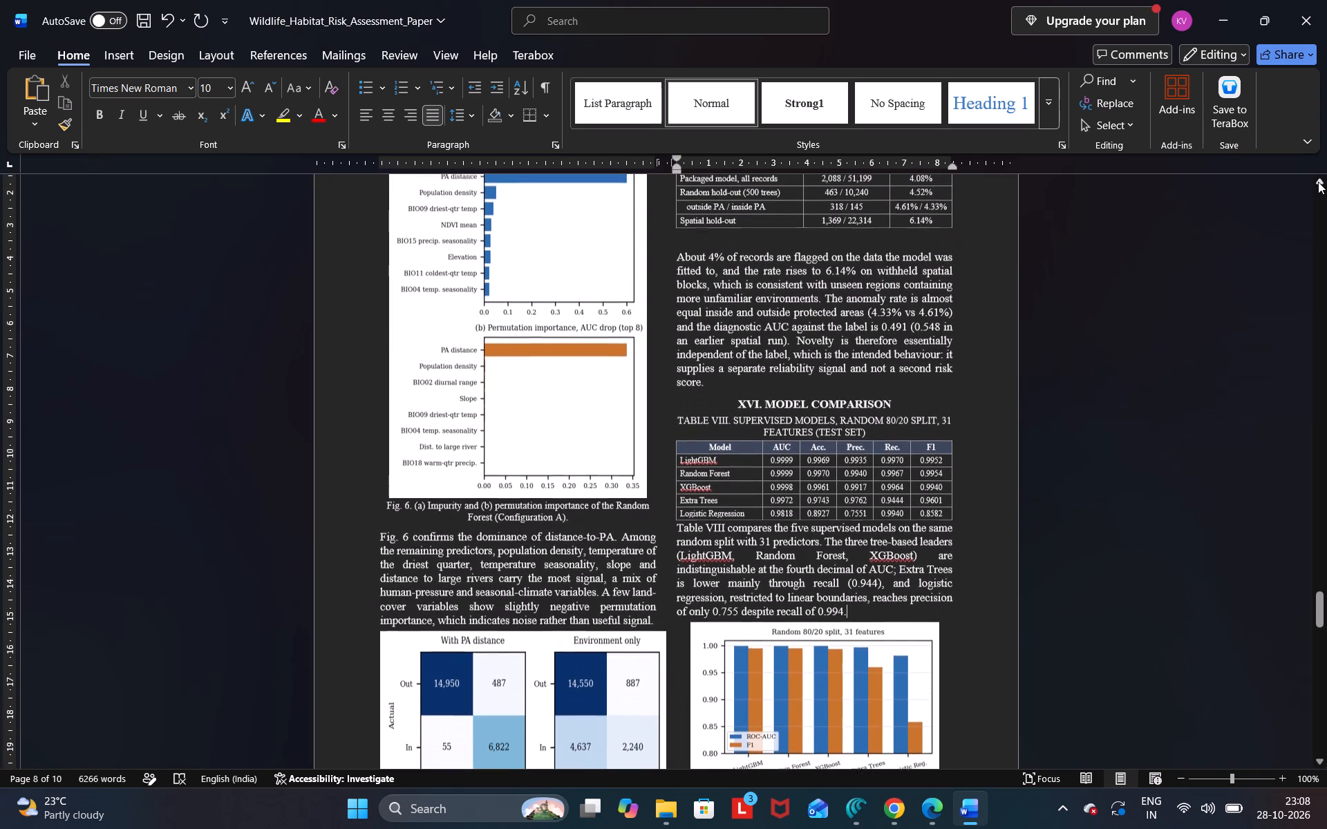
pyautogui.click(1318, 182)
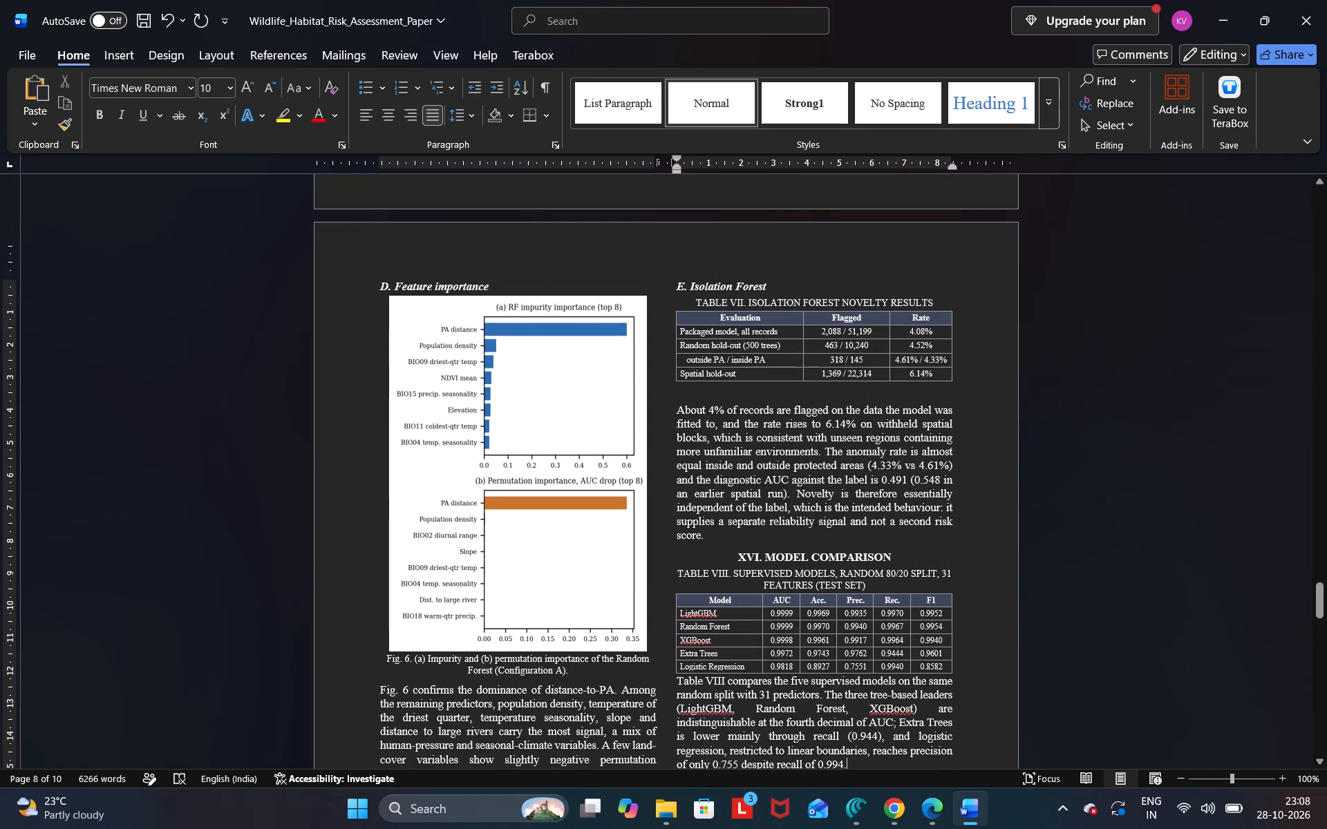
pyautogui.click(750, 398)
pyautogui.click(947, 553)
pyautogui.press('Down')
pyautogui.press('Down')
pyautogui.press('Down')
pyautogui.press('Down')
pyautogui.press('Down')
pyautogui.press('Down')
pyautogui.press('Down')
pyautogui.press('Down')
pyautogui.press('Down')
pyautogui.press('Down')
pyautogui.press('Down')
pyautogui.press('Down')
pyautogui.press('Down')
pyautogui.press('Down')
pyautogui.press('Down')
pyautogui.press('Down')
pyautogui.press('Down')
pyautogui.press('Down')
pyautogui.press('Down')
pyautogui.press('Down')
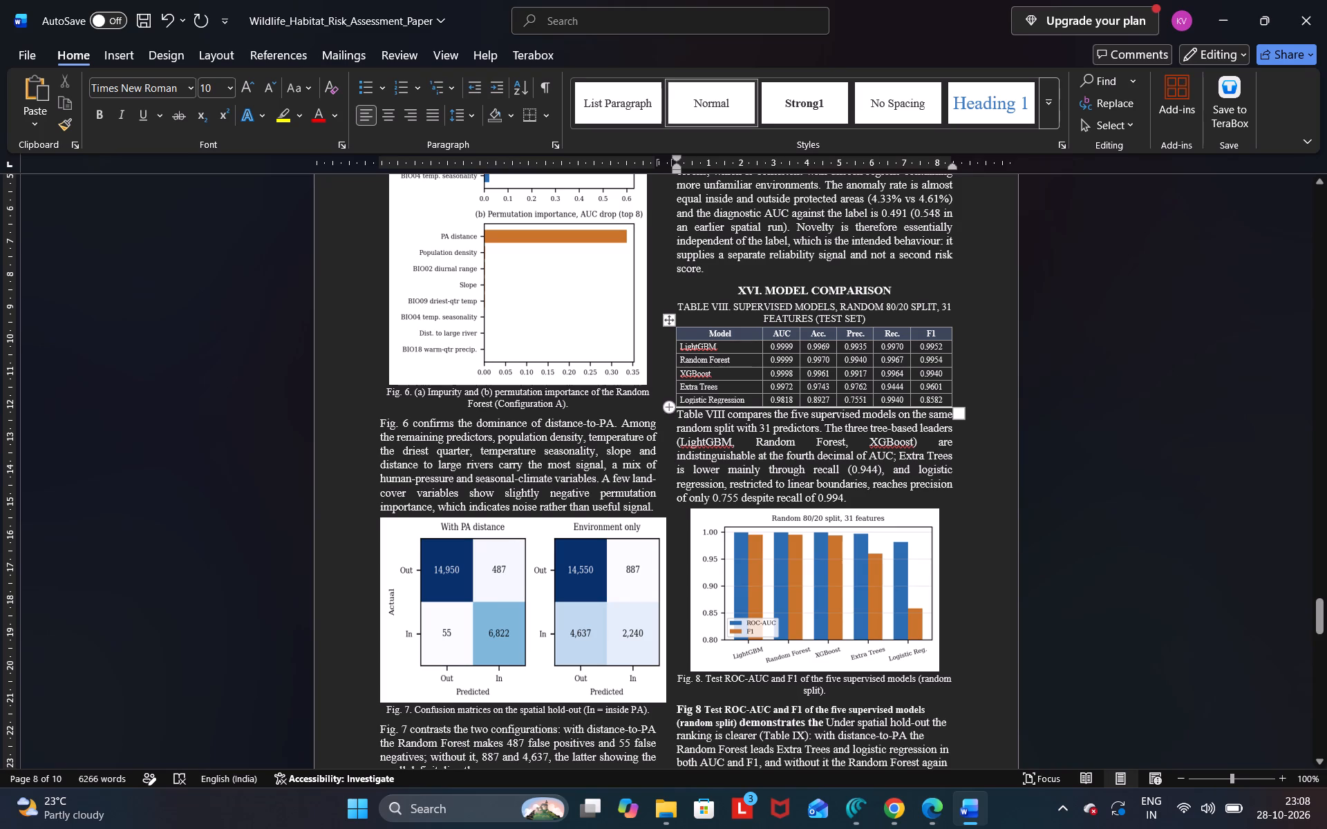
# Insert a blank line above and below the explanatory paragraph under Table VIII.
pyautogui.click(1318, 183)
pyautogui.click(1318, 183)
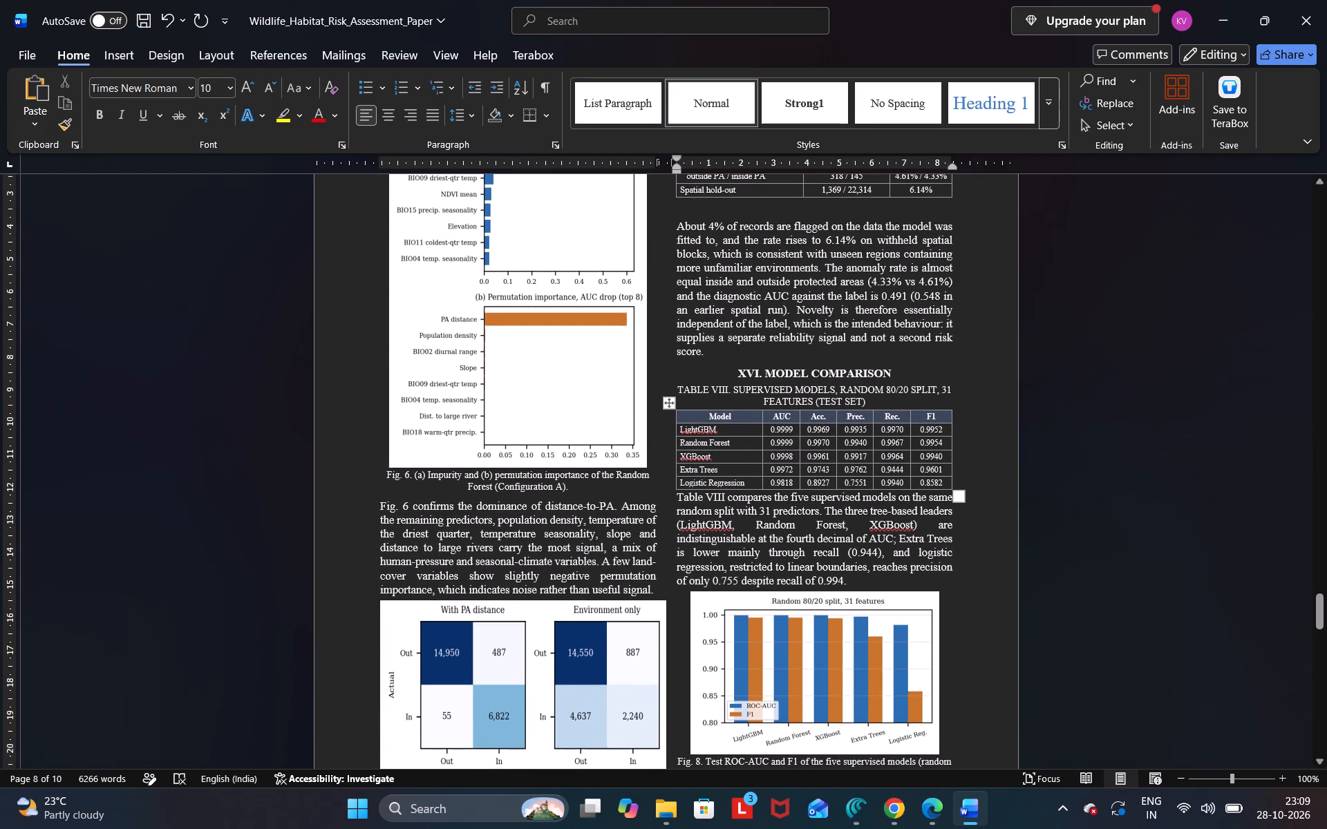
pyautogui.click(678, 495)
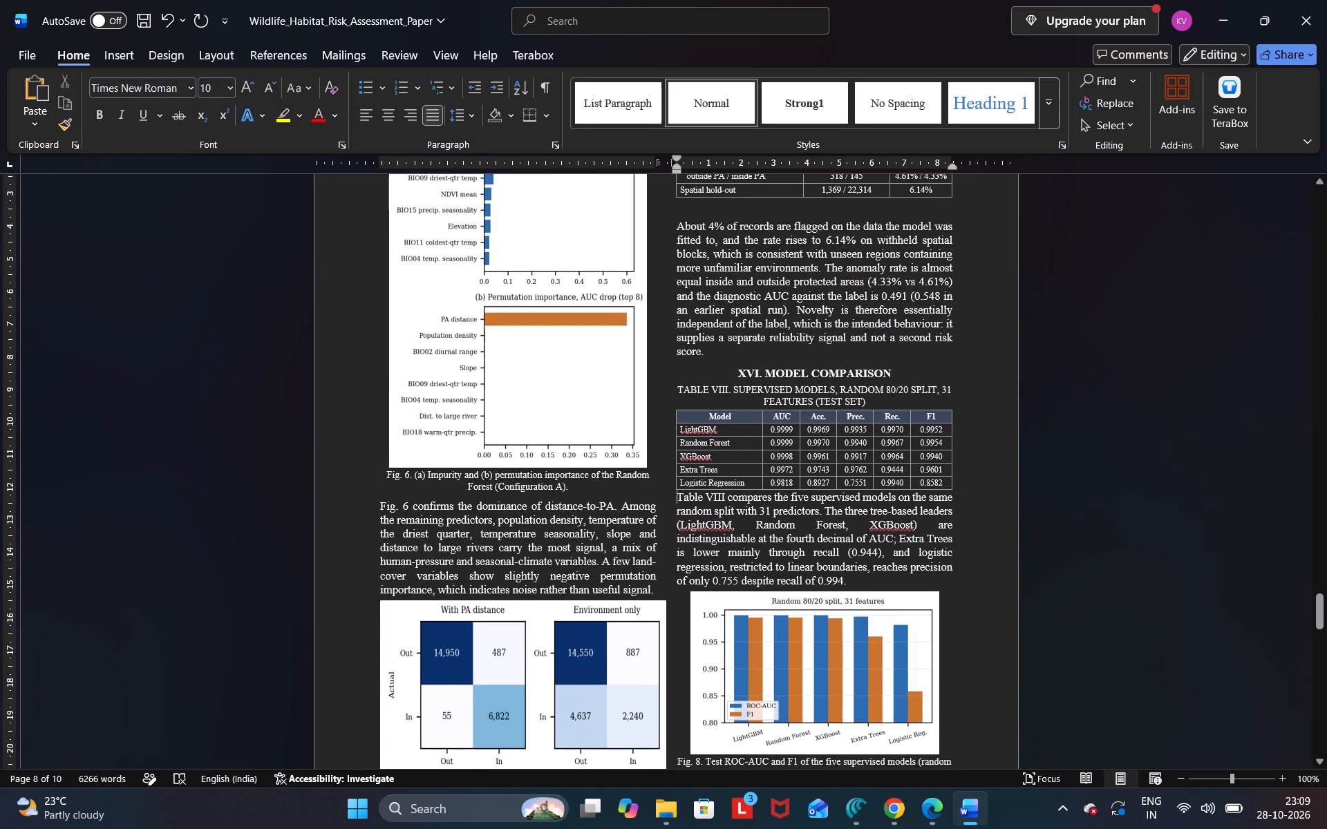
pyautogui.press('Return')
pyautogui.click(858, 602)
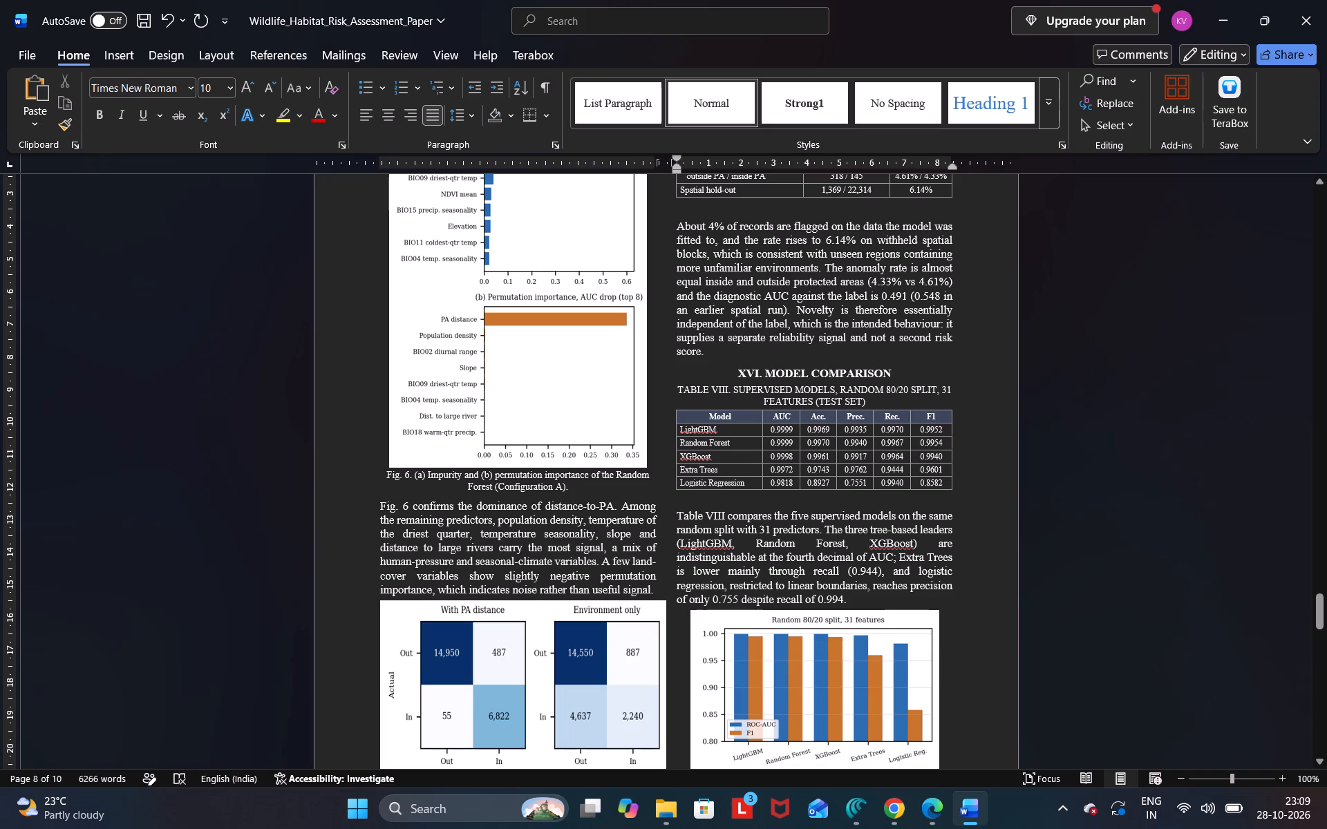
pyautogui.press('Return')
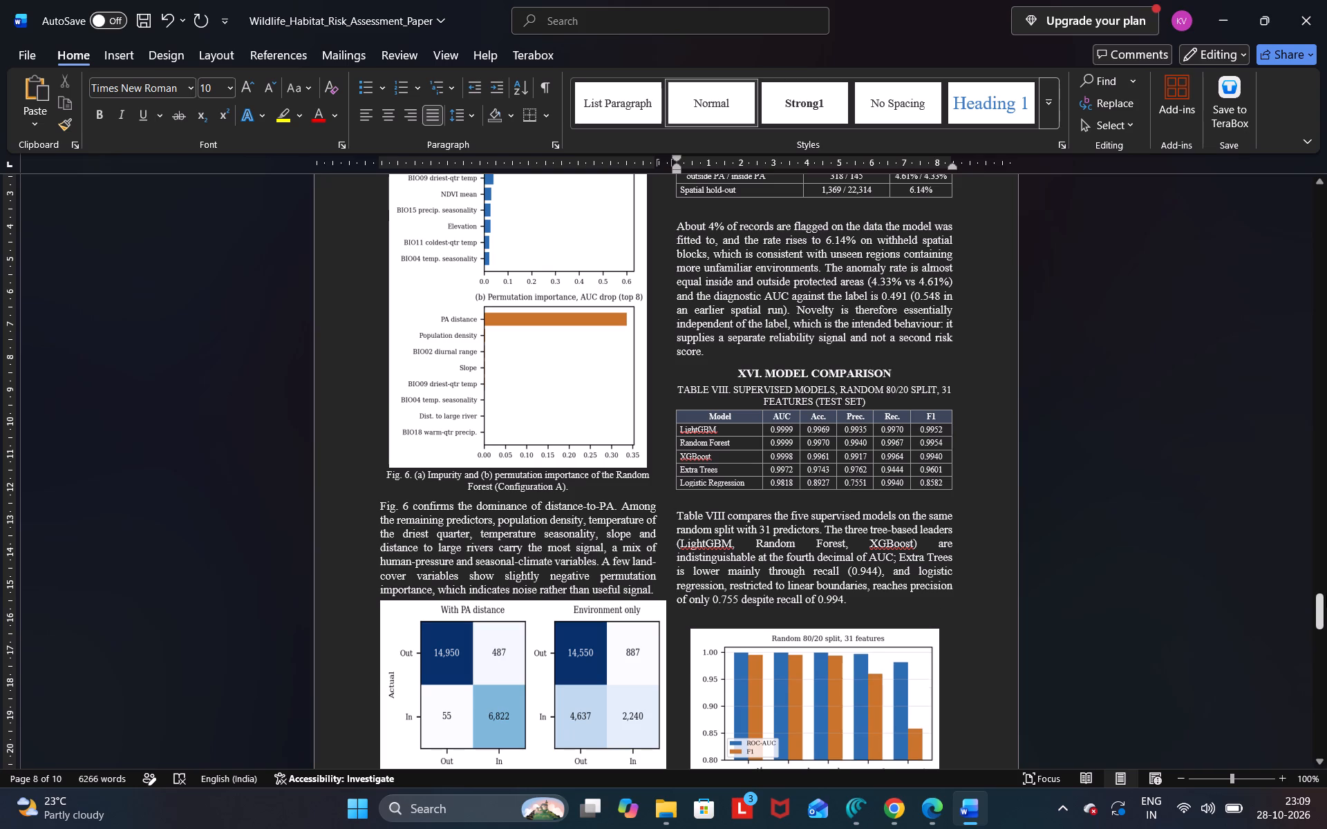
# Begin the paragraph below Table IX with the copied table title "Table IX. SPATIAL HOLD-OUT COMPARISON (AUC / F1)".
pyautogui.moveTo(1321, 608); pyautogui.dragTo(1321, 646)
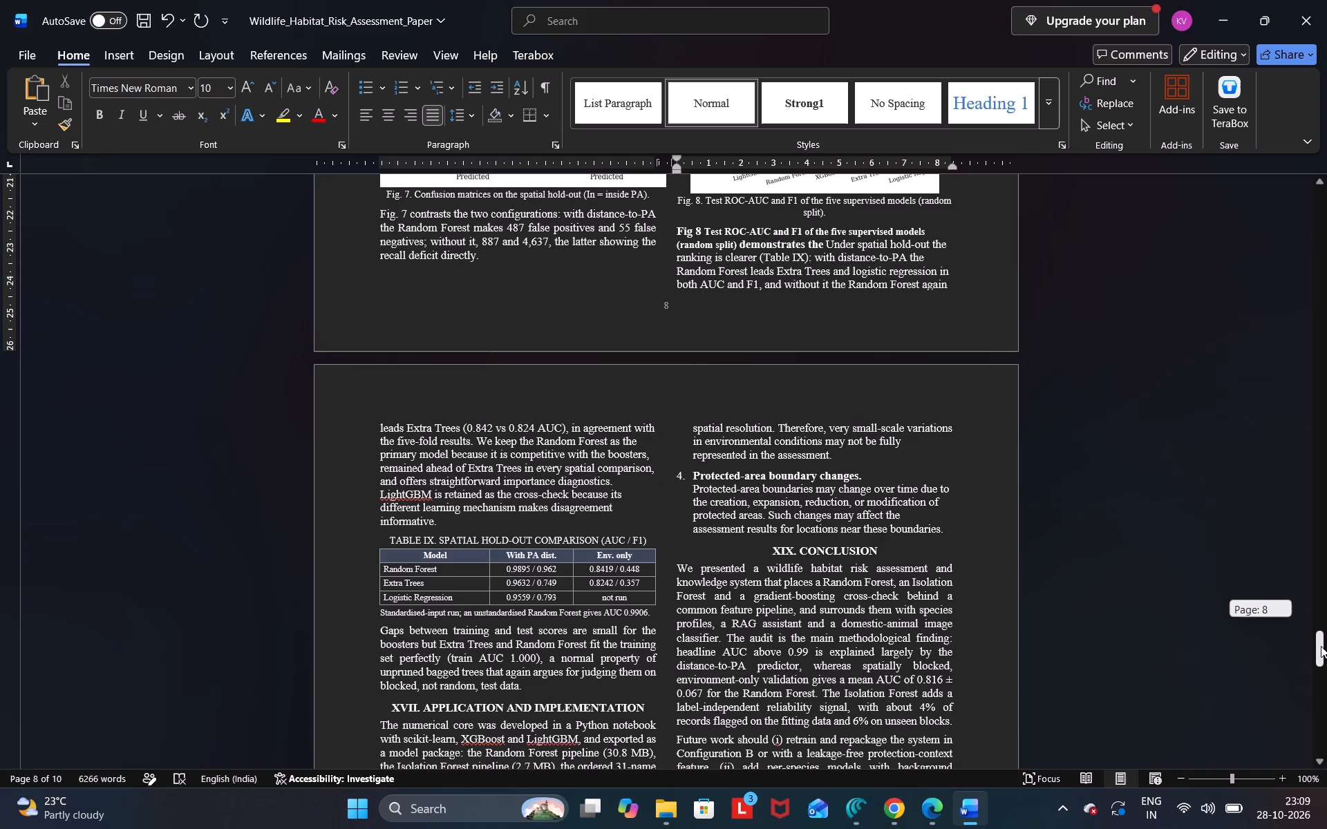
pyautogui.moveTo(1321, 646); pyautogui.dragTo(1321, 653)
pyautogui.click(383, 494)
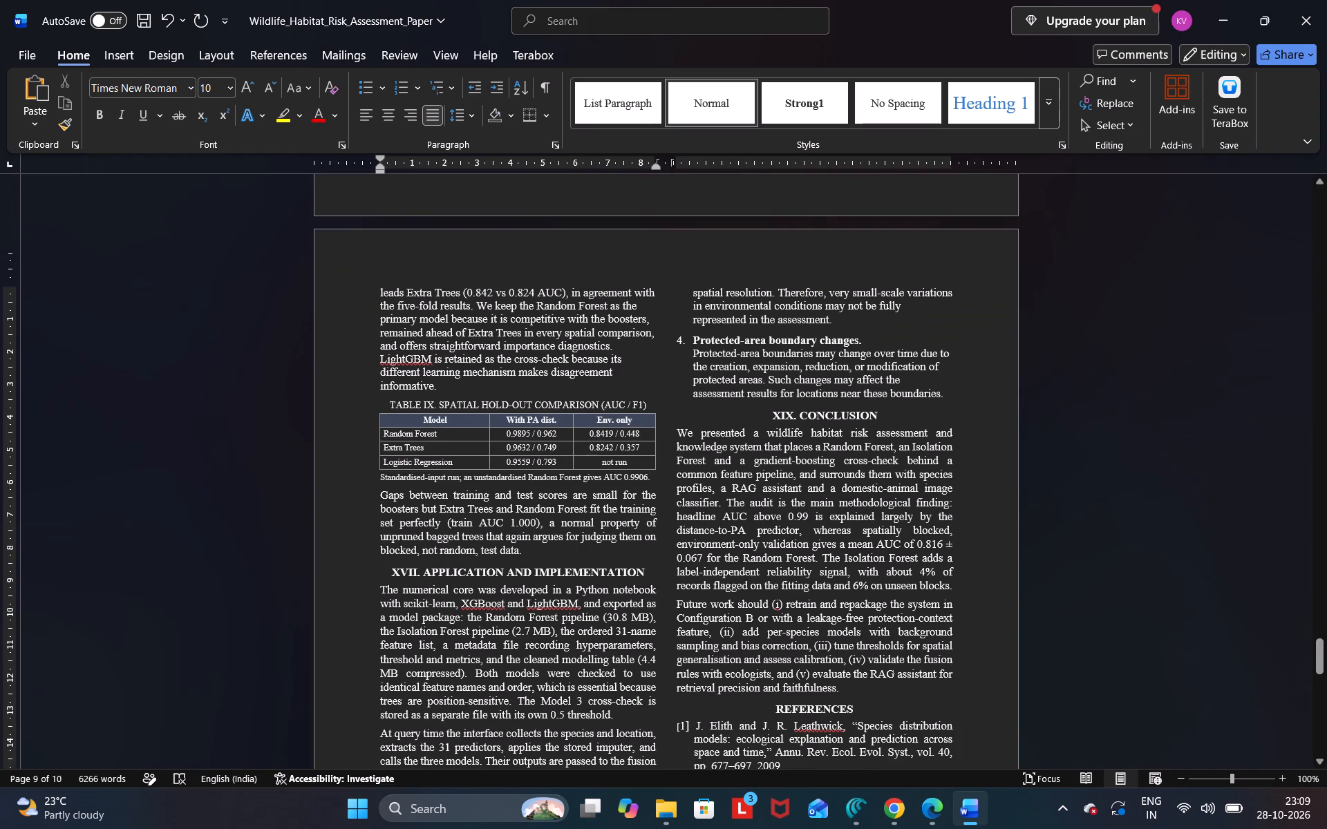
pyautogui.write('Tav')
pyautogui.press('BackSpace')
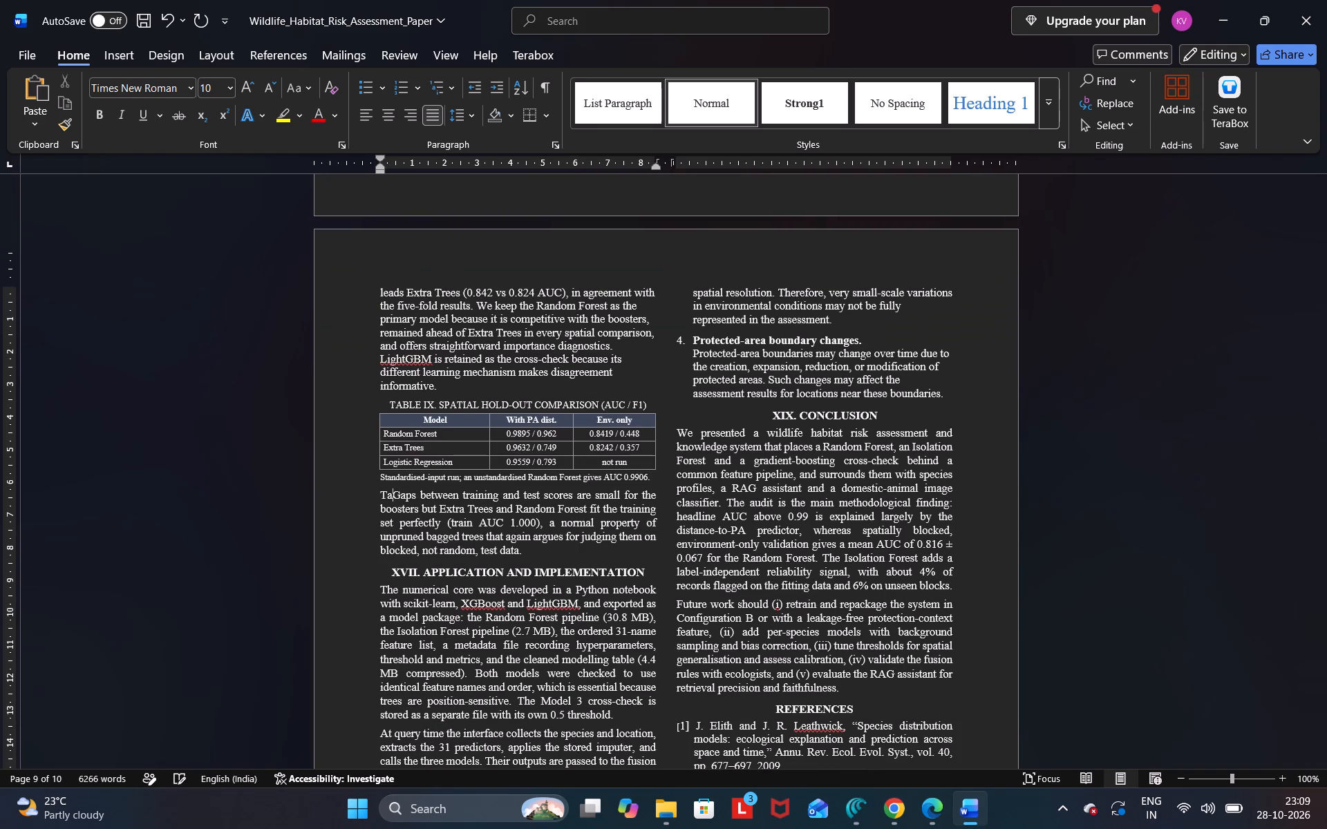
pyautogui.write('ble')
pyautogui.press('space')
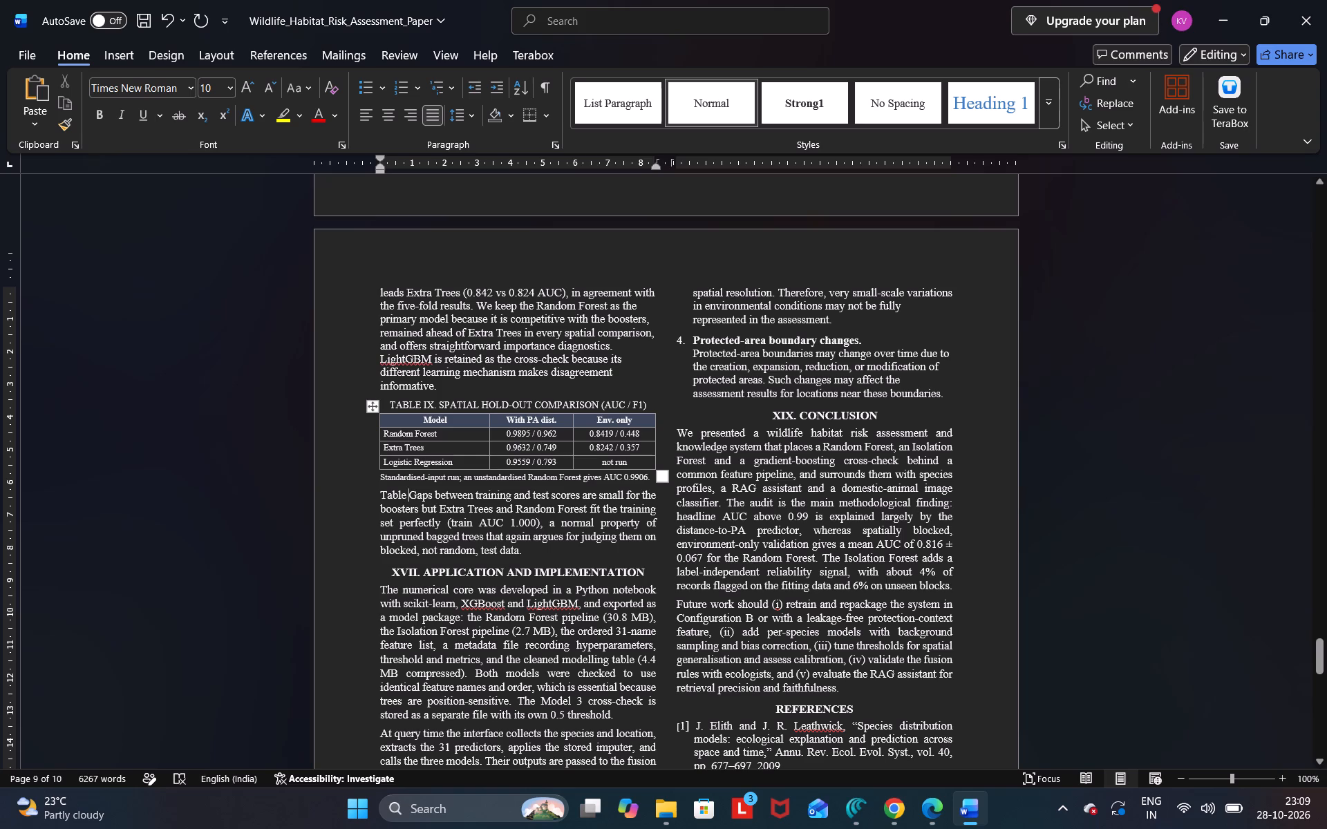
pyautogui.moveTo(421, 405); pyautogui.dragTo(504, 399)
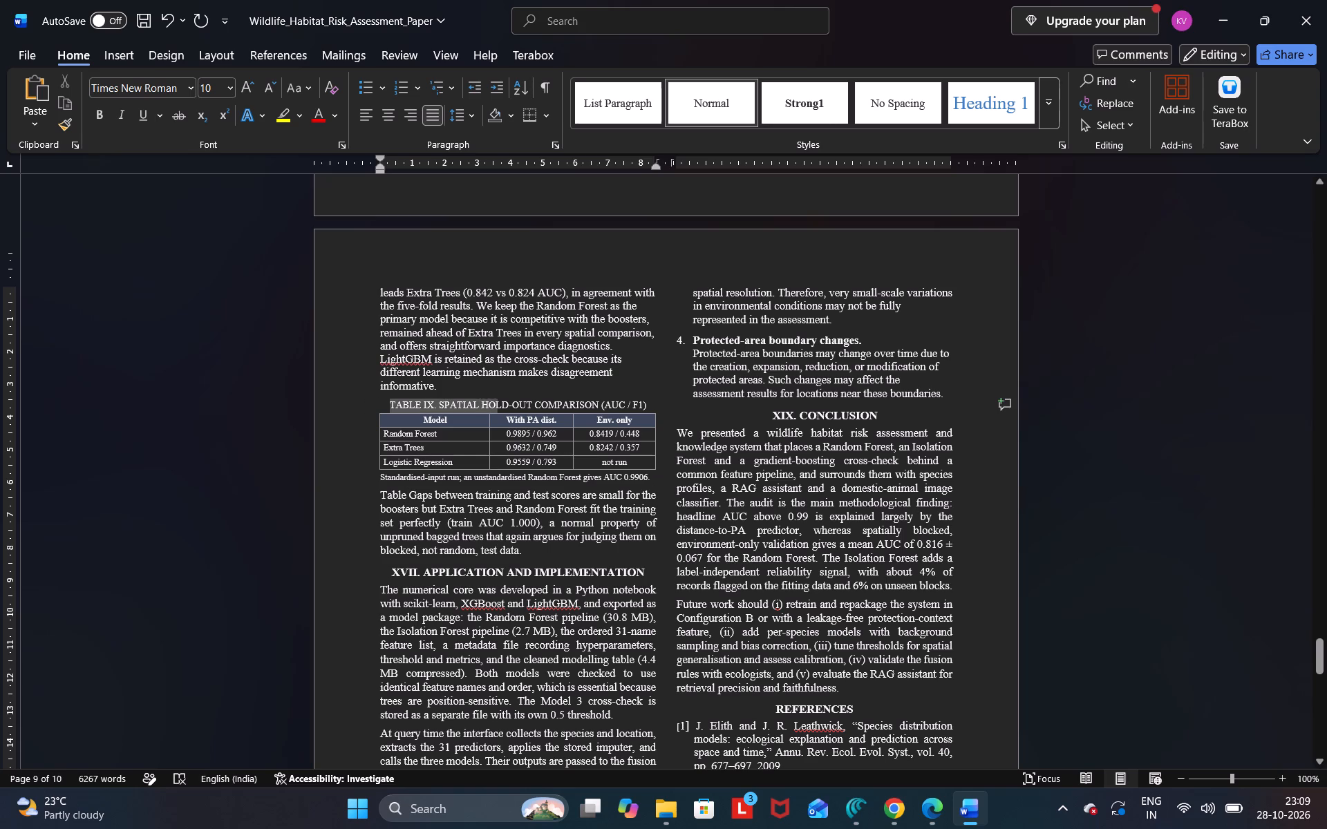
pyautogui.moveTo(504, 399); pyautogui.dragTo(652, 405)
pyautogui.hotkey('ctrl', 'c')
pyautogui.keyDown('ctrl'); pyautogui.click(652, 405); pyautogui.keyUp('ctrl')
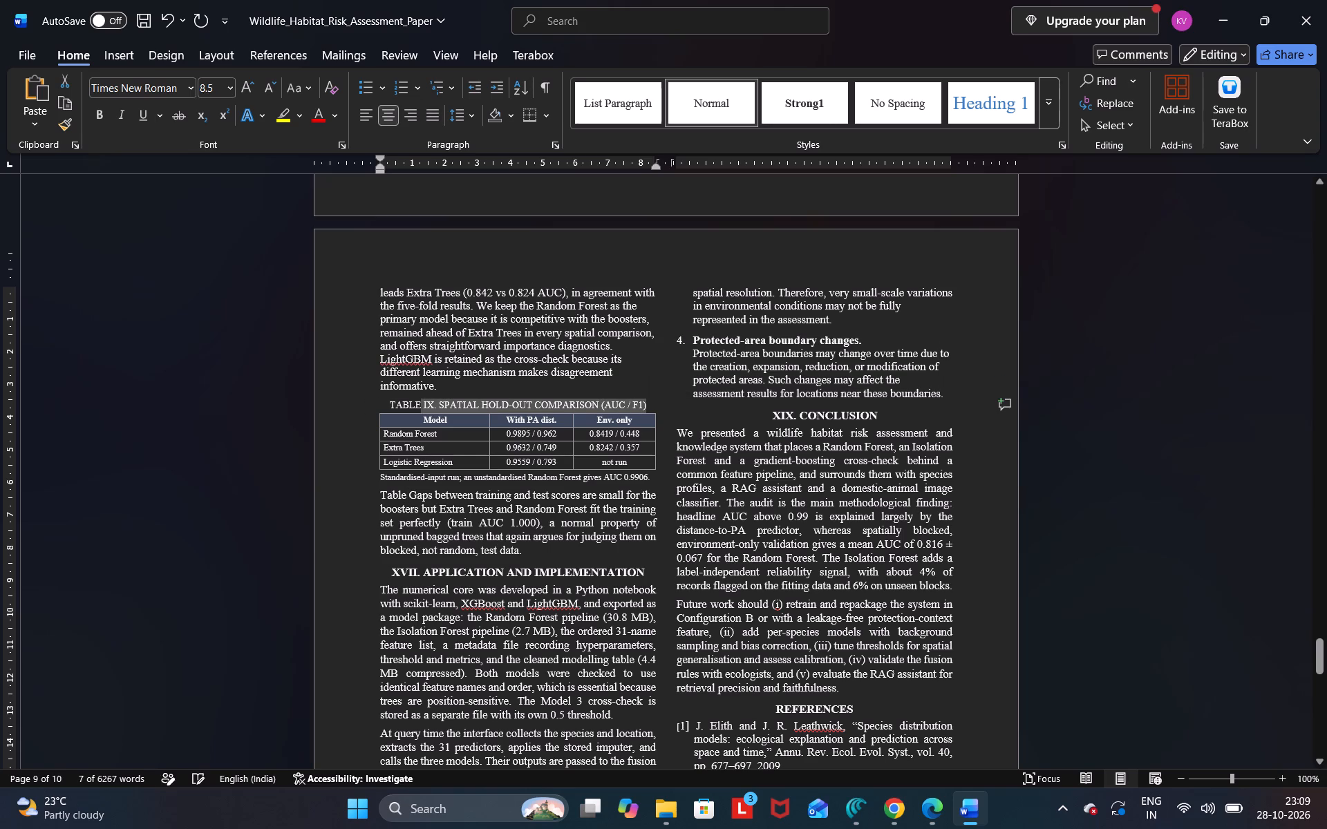
pyautogui.click(410, 493)
pyautogui.hotkey('ctrl', 'v')
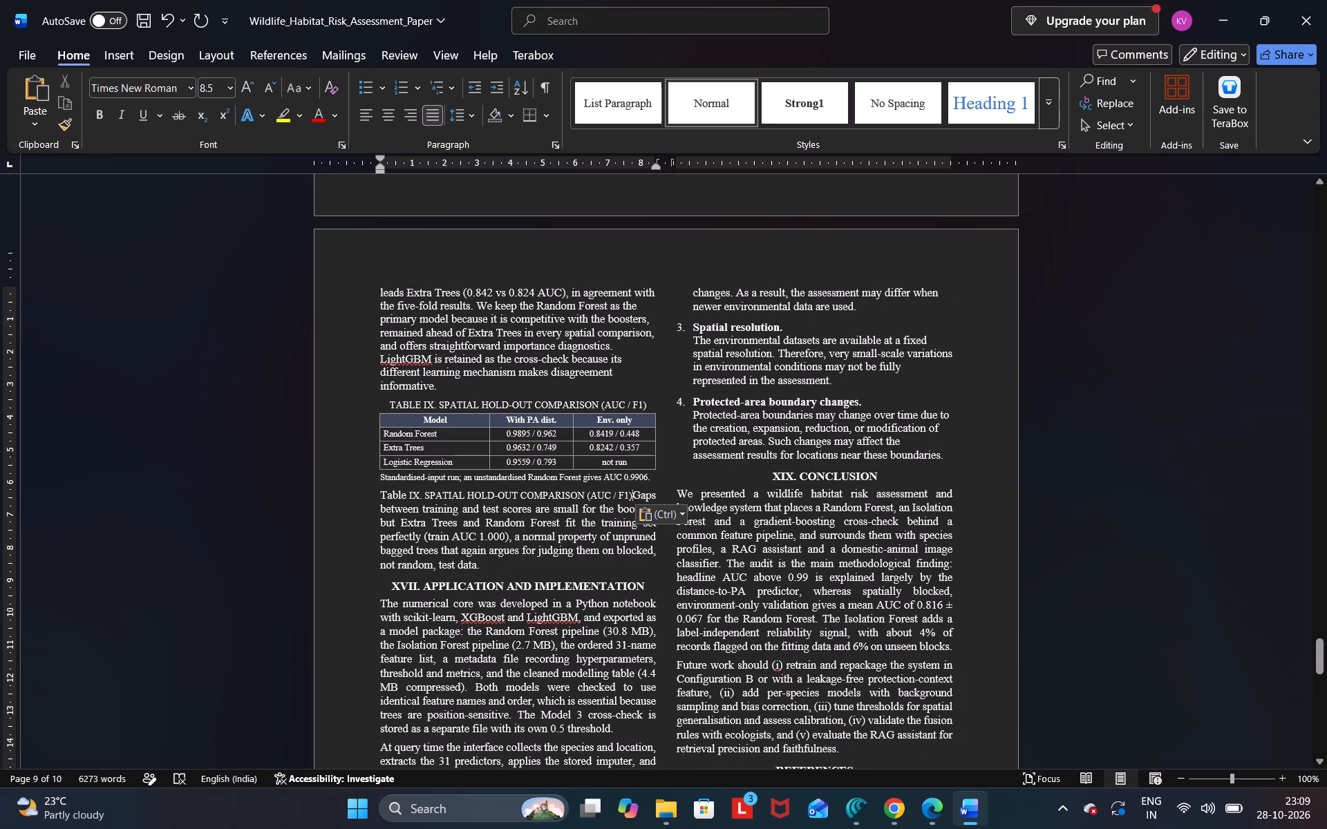
pyautogui.press('space')
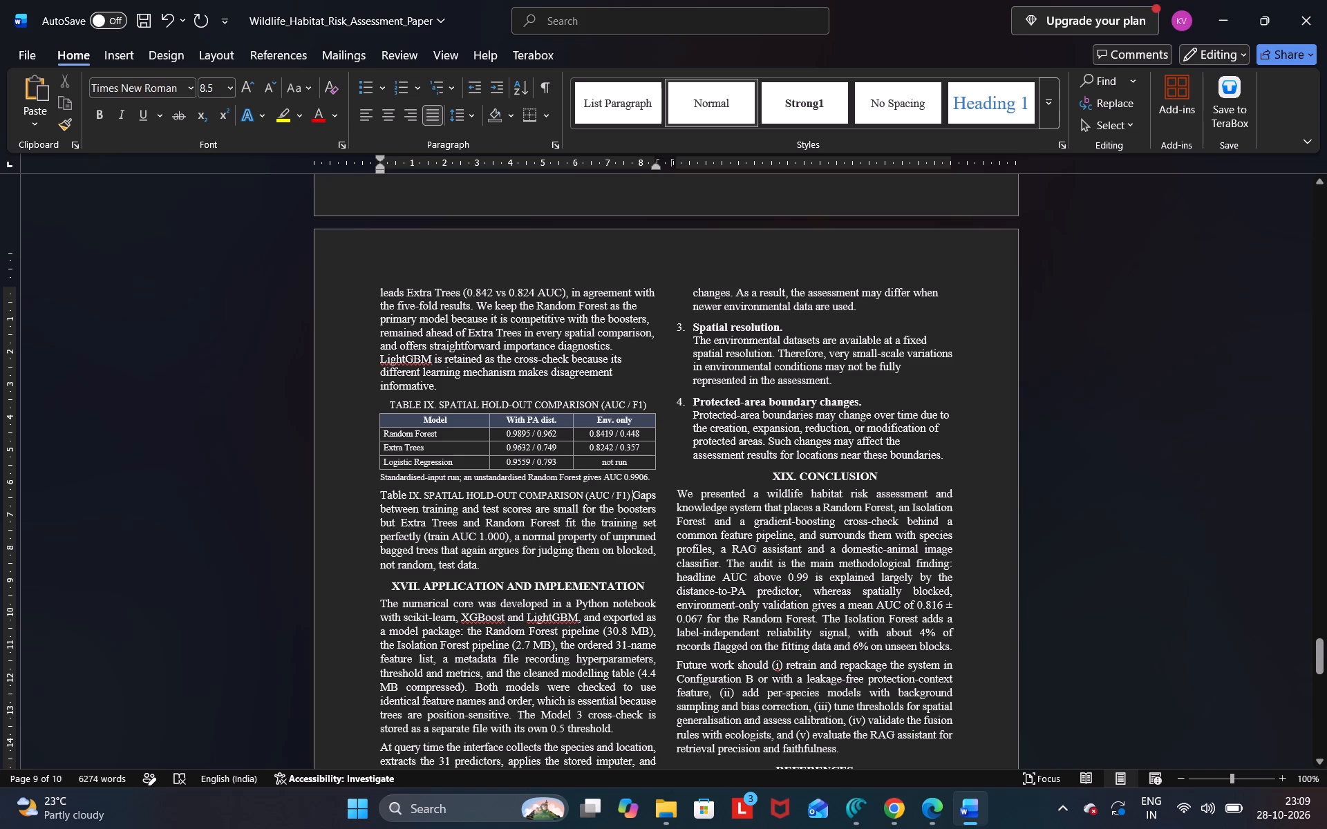
# Add the linking word "explains" after the Table IX title in the paragraph and set it to 10 pt.
pyautogui.write('ex')
pyautogui.write('plains')
pyautogui.press('space')
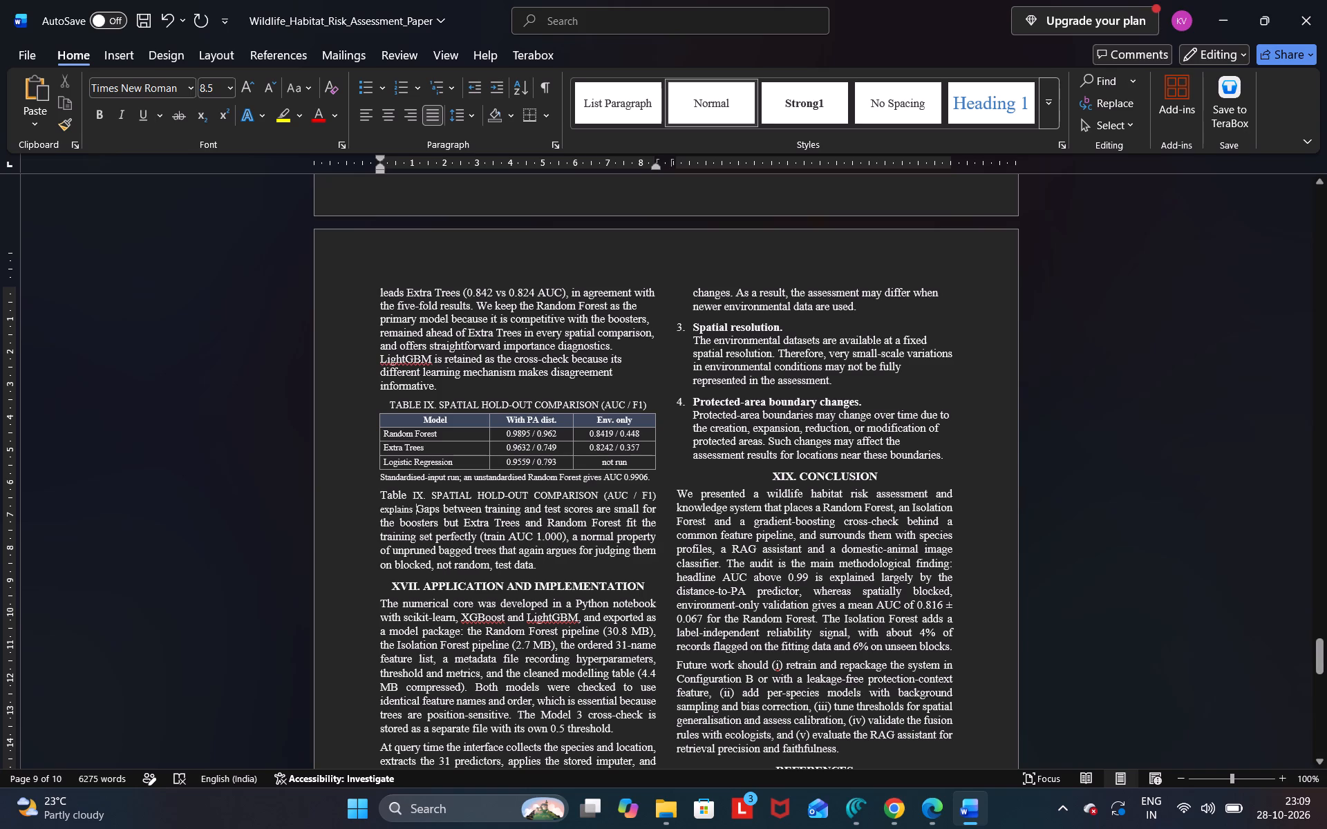
pyautogui.click(414, 511)
pyautogui.moveTo(414, 511); pyautogui.dragTo(398, 510)
pyautogui.click(215, 89)
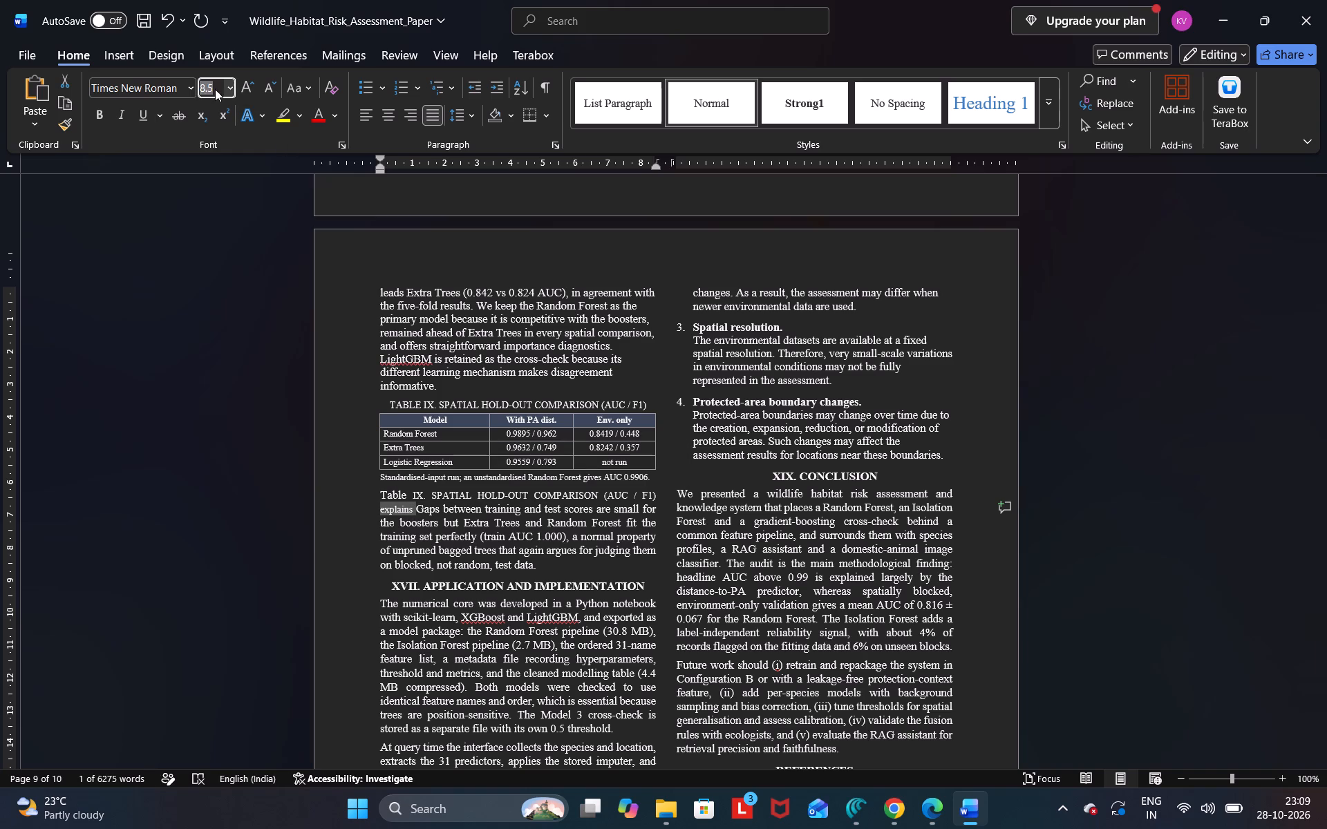
pyautogui.press('BackSpace')
pyautogui.write('10')
pyautogui.press('Return')
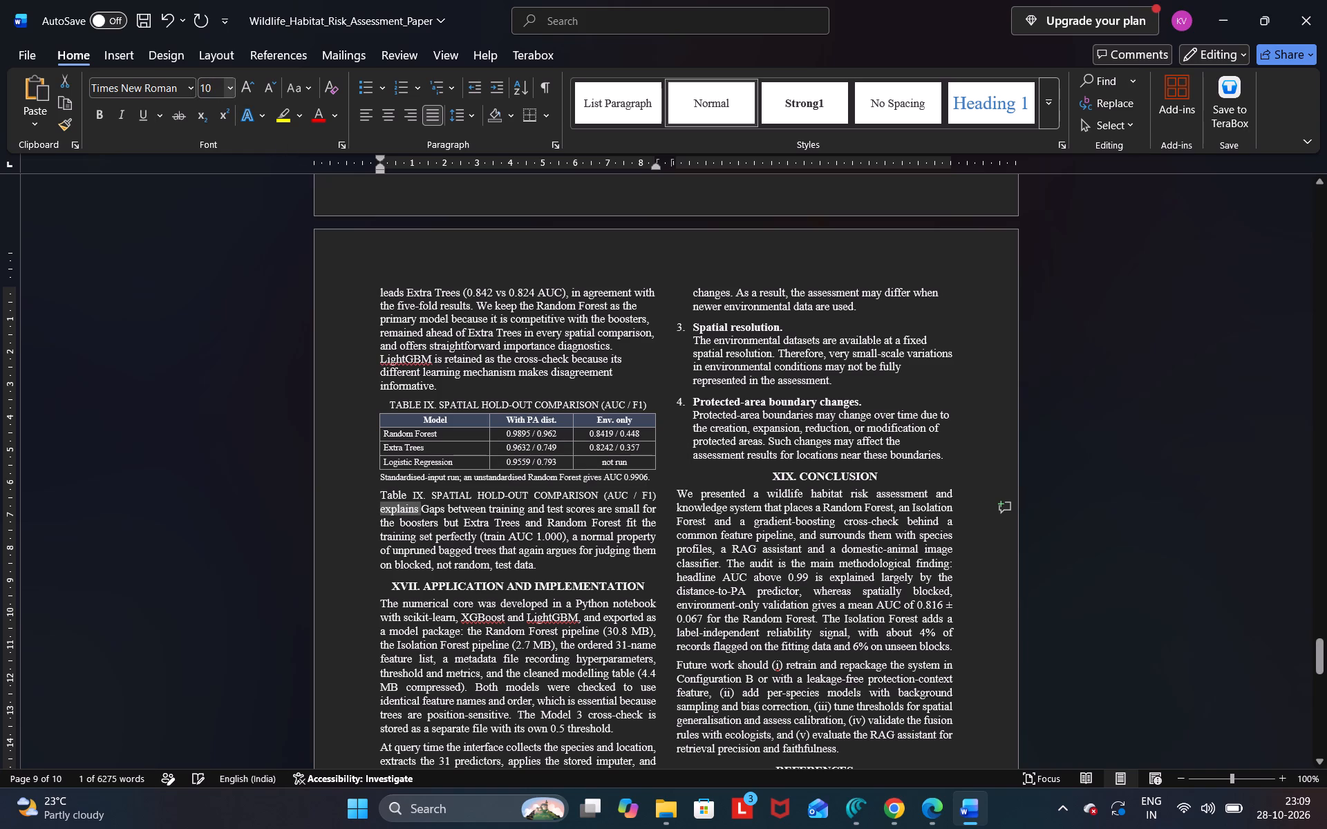
# Look through the text after Table IX, from the application section and limitations towards the references.
pyautogui.click(485, 535)
pyautogui.press('Down')
pyautogui.press('Down')
pyautogui.press('Down')
pyautogui.press('Down')
pyautogui.press('Down')
pyautogui.press('Down')
pyautogui.press('Down')
pyautogui.press('Down')
pyautogui.press('Down')
pyautogui.press('Down')
pyautogui.press('Down')
pyautogui.press('Down')
pyautogui.press('Down')
pyautogui.press('Down')
pyautogui.press('Down')
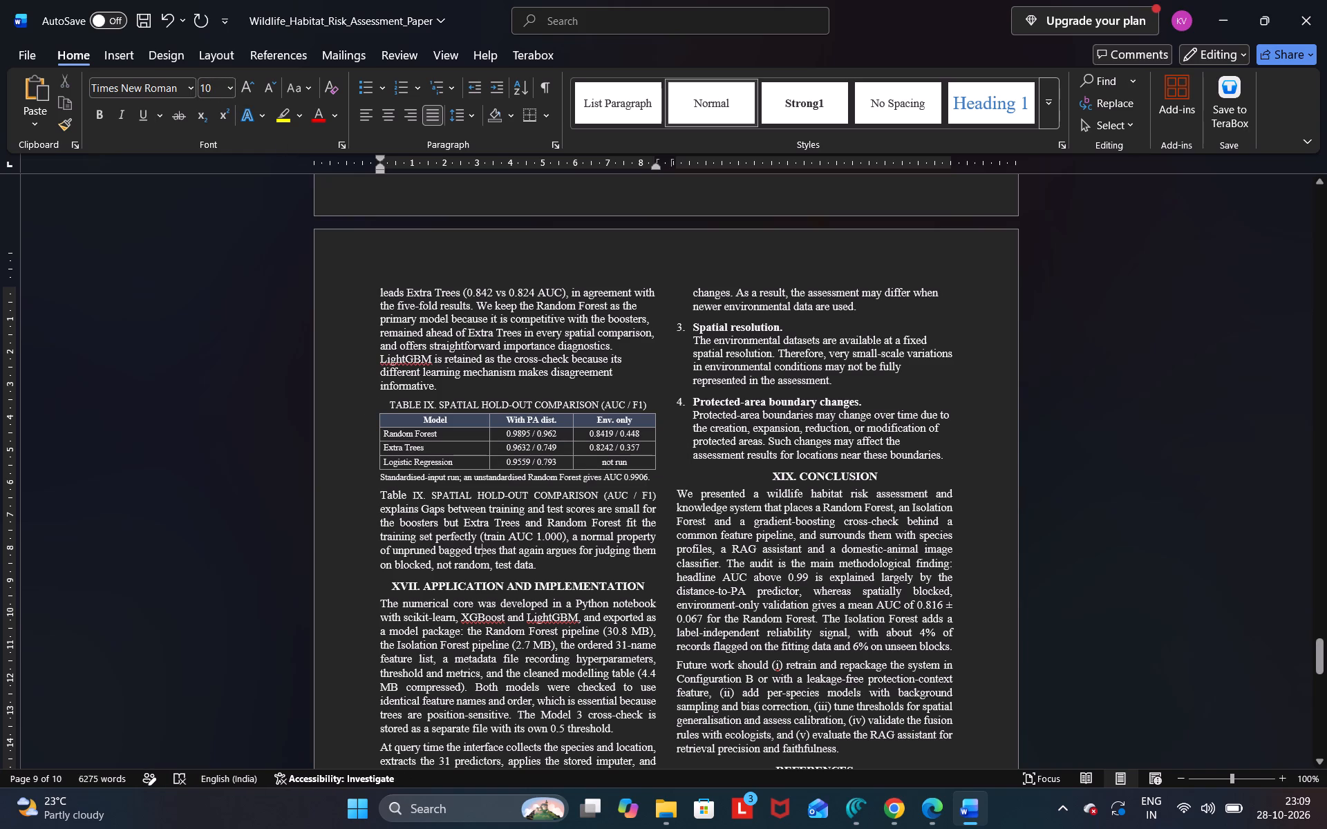
pyautogui.press('Down')
pyautogui.press('Down')
pyautogui.press('Down')
pyautogui.press('Down')
pyautogui.press('Down')
pyautogui.press('Down')
pyautogui.press('Down')
pyautogui.press('Down')
pyautogui.press('Down')
pyautogui.press('Down')
pyautogui.press('Down')
pyautogui.press('Down')
pyautogui.press('Down')
pyautogui.press('Down')
pyautogui.press('Down')
pyautogui.press('Down')
pyautogui.press('Down')
pyautogui.press('Down')
pyautogui.press('Down')
pyautogui.press('Down')
pyautogui.press('Down')
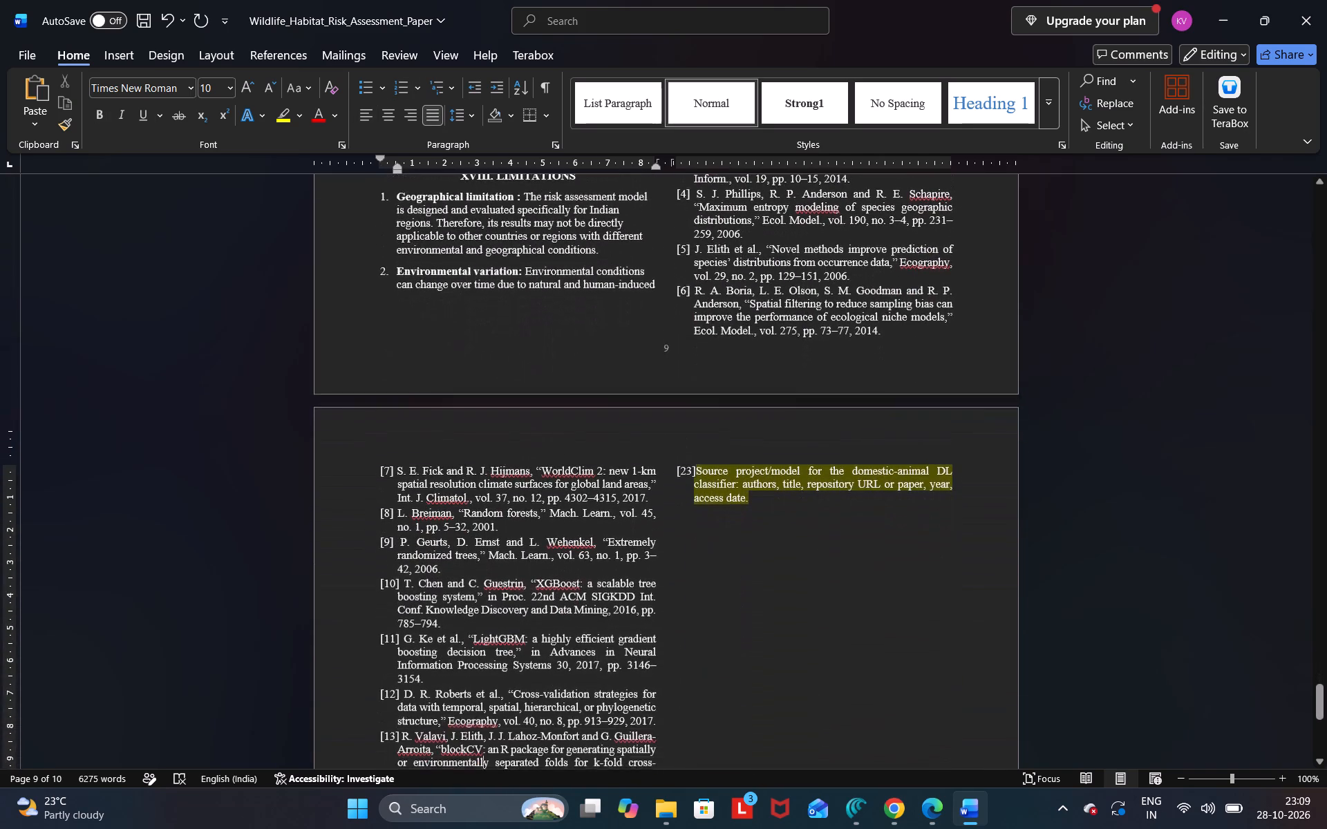
# Look through the reference list on the last page down to its final entries.
pyautogui.press('Down')
pyautogui.press('Down')
pyautogui.press('Down')
pyautogui.press('Down')
pyautogui.press('Down')
pyautogui.press('Down')
pyautogui.press('Down')
pyautogui.press('Down')
pyautogui.press('Down')
pyautogui.press('Down')
pyautogui.press('Down')
pyautogui.press('Down')
pyautogui.press('Down')
pyautogui.press('Down')
pyautogui.press('Down')
pyautogui.press('Down')
pyautogui.press('Down')
pyautogui.press('Down')
pyautogui.press('Down')
pyautogui.press('Down')
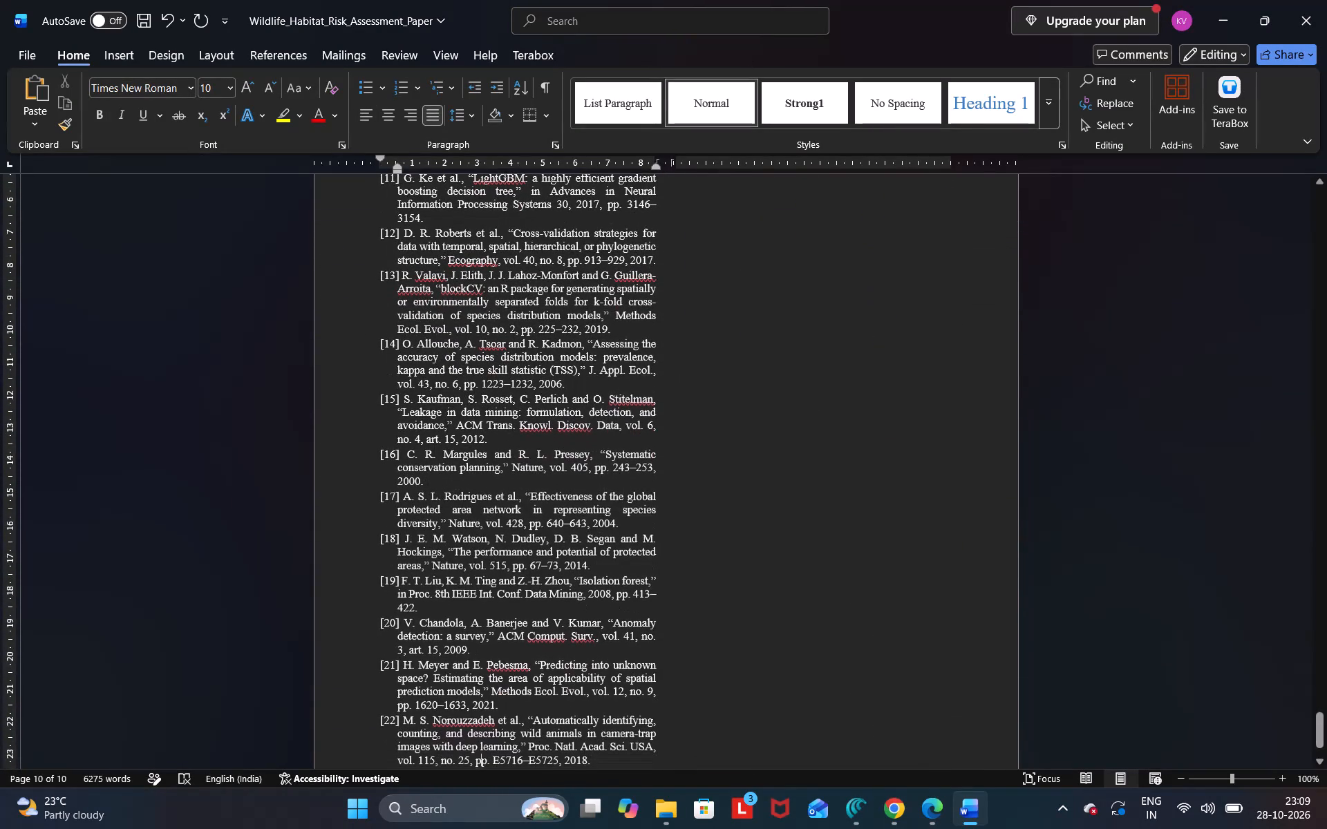
# Begin the paragraph below Table VII, under Isolation Forest, with the words "Table VII explains".
pyautogui.click(1326, 559)
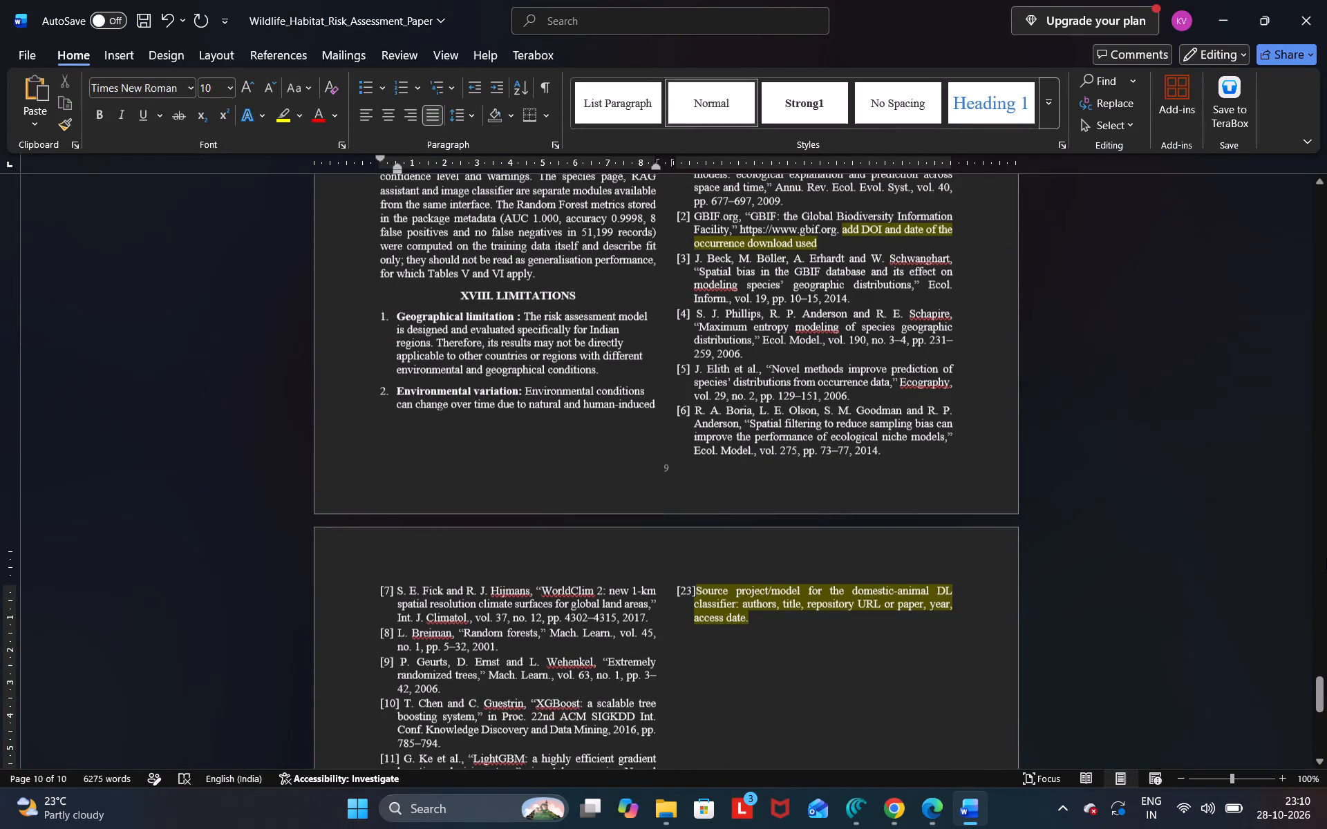
pyautogui.click(1326, 559)
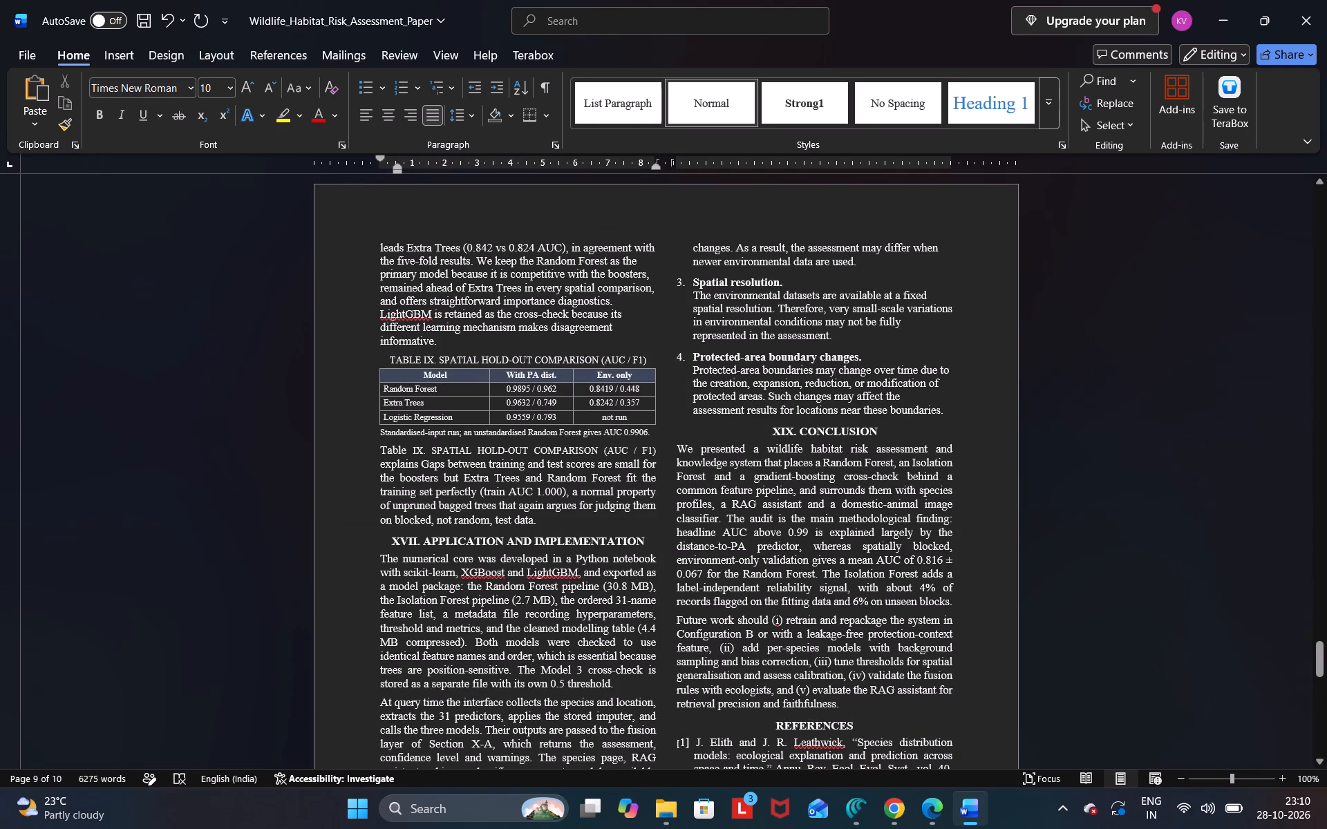
pyautogui.click(1326, 524)
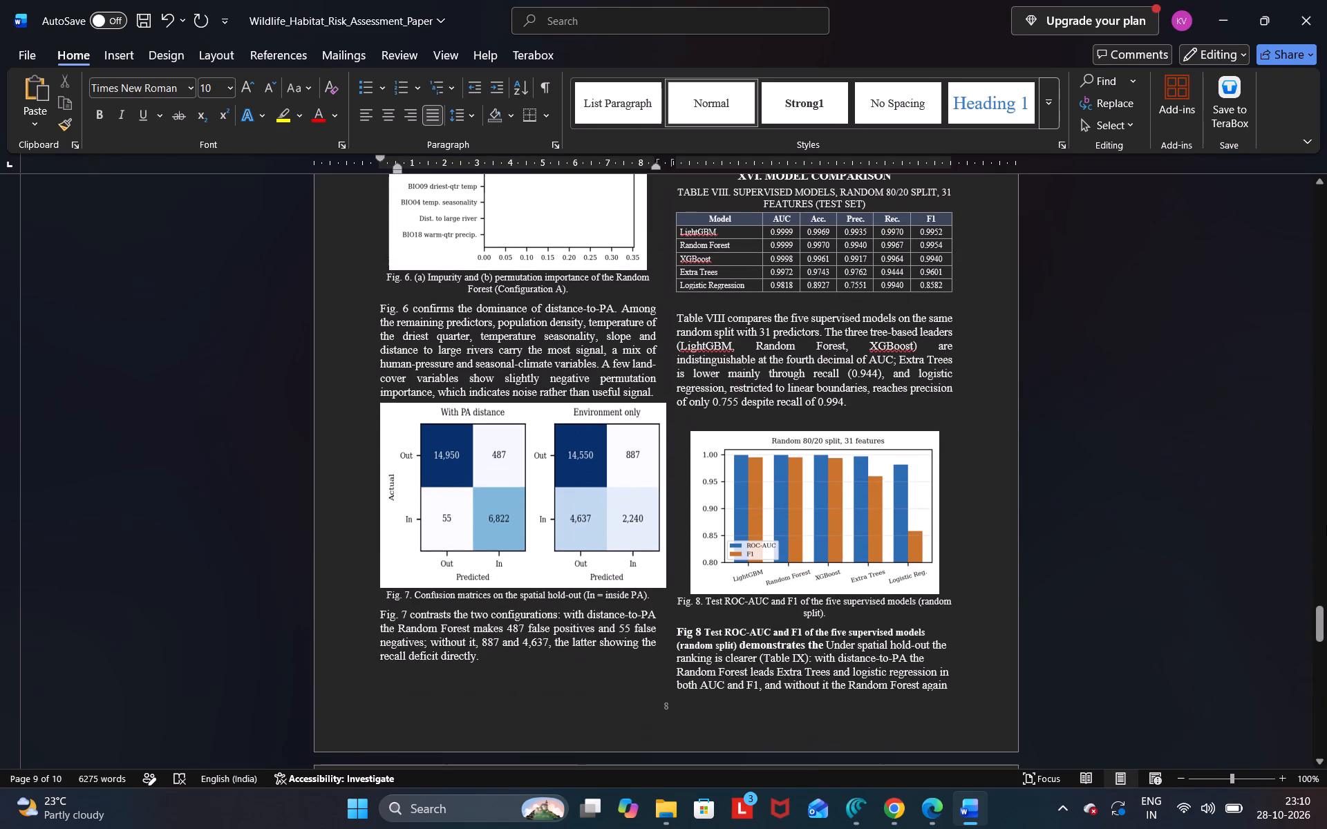
pyautogui.click(1326, 524)
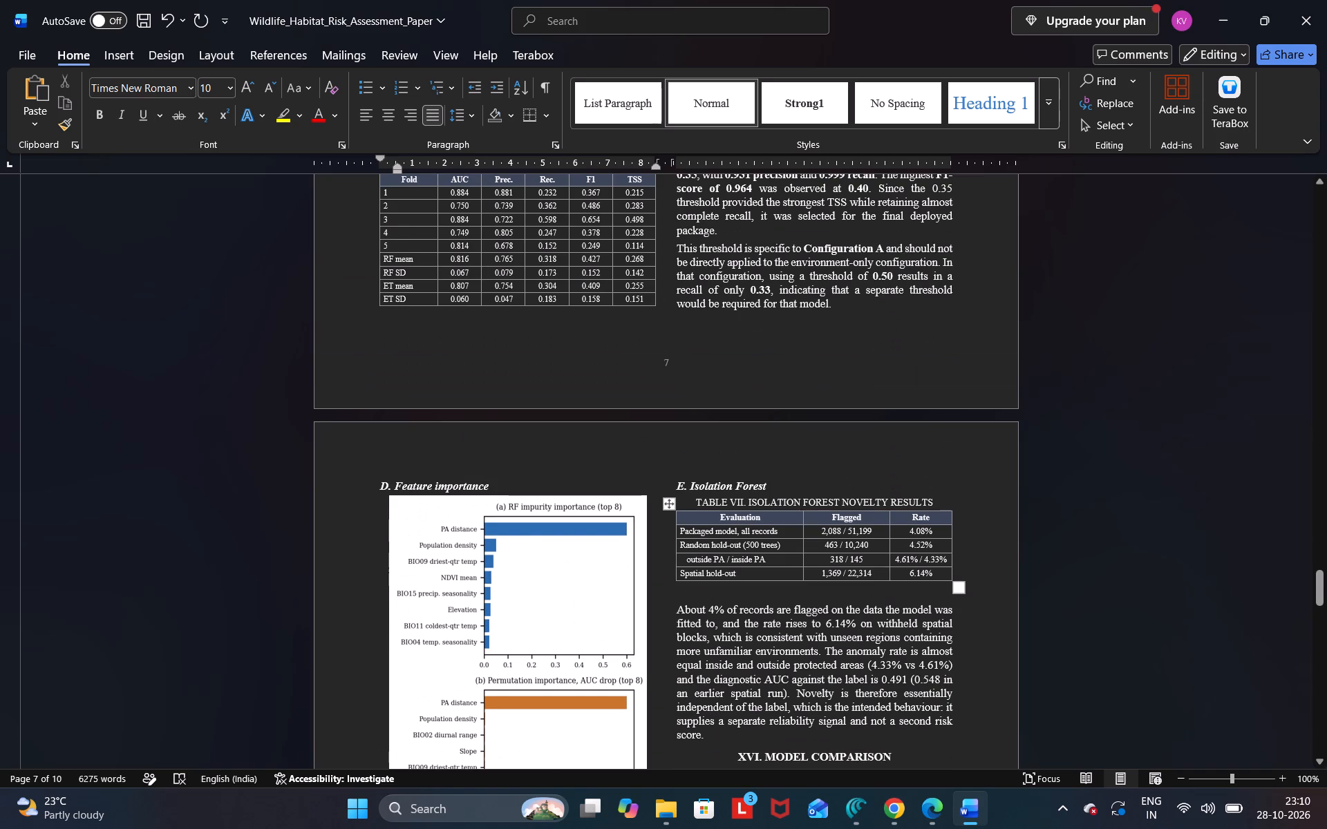
pyautogui.click(680, 609)
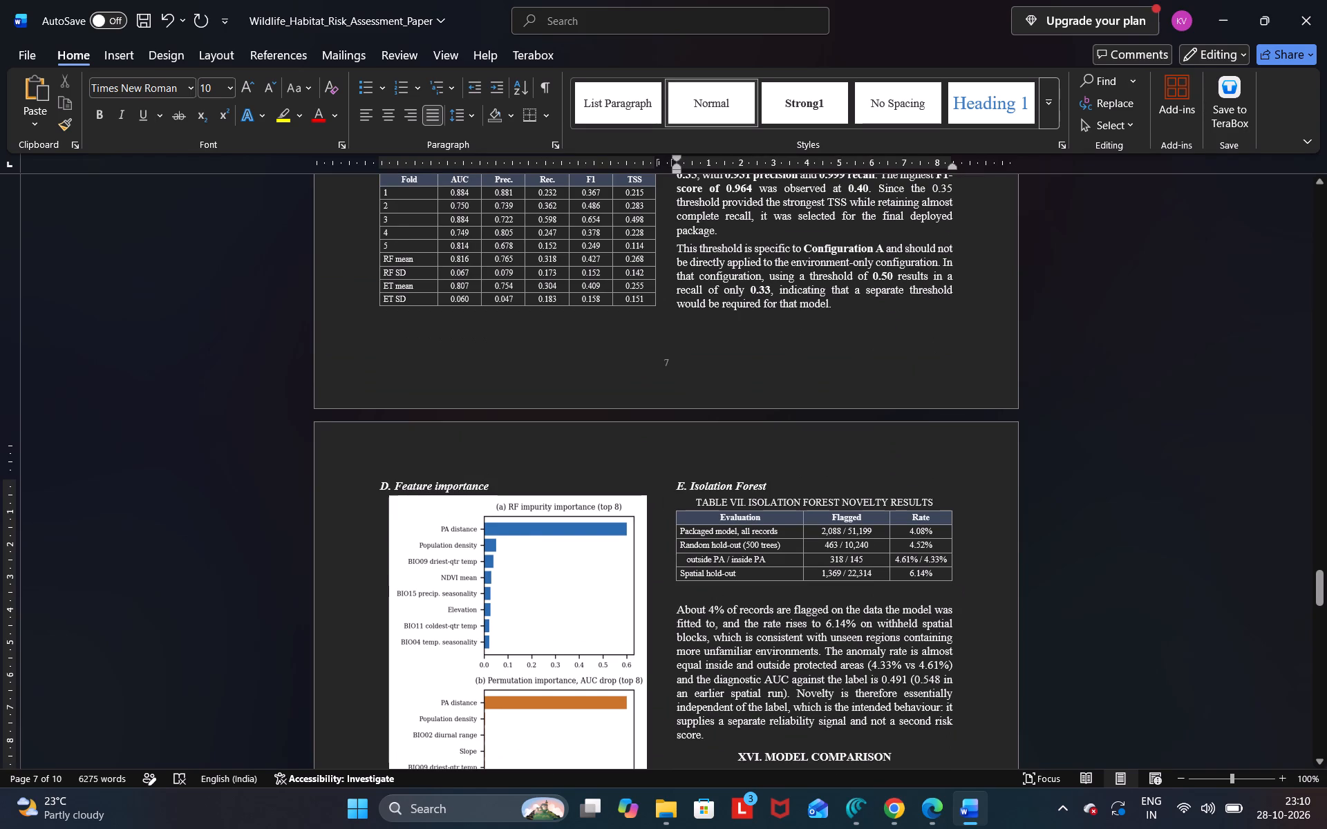
pyautogui.write('Tav')
pyautogui.press('BackSpace')
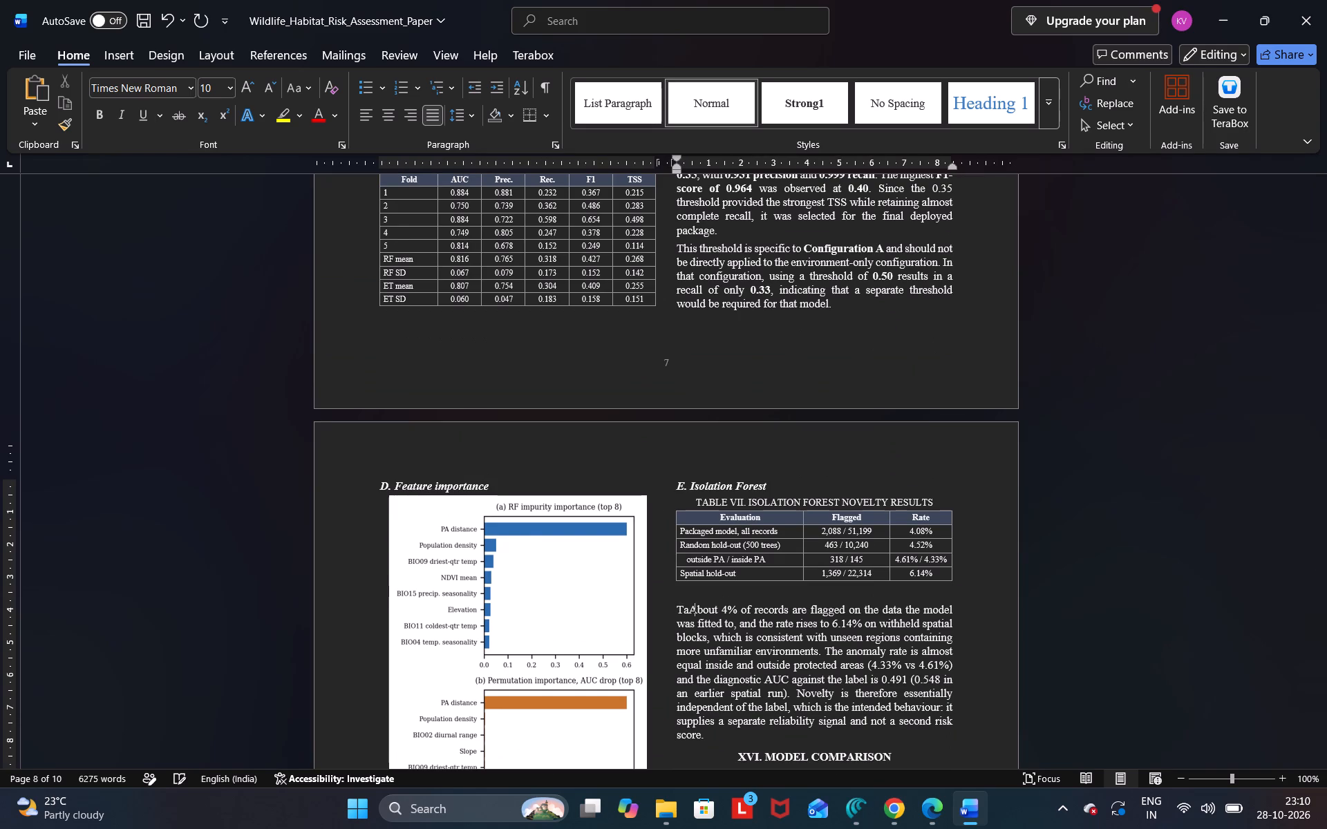
pyautogui.write('ble')
pyautogui.press('space')
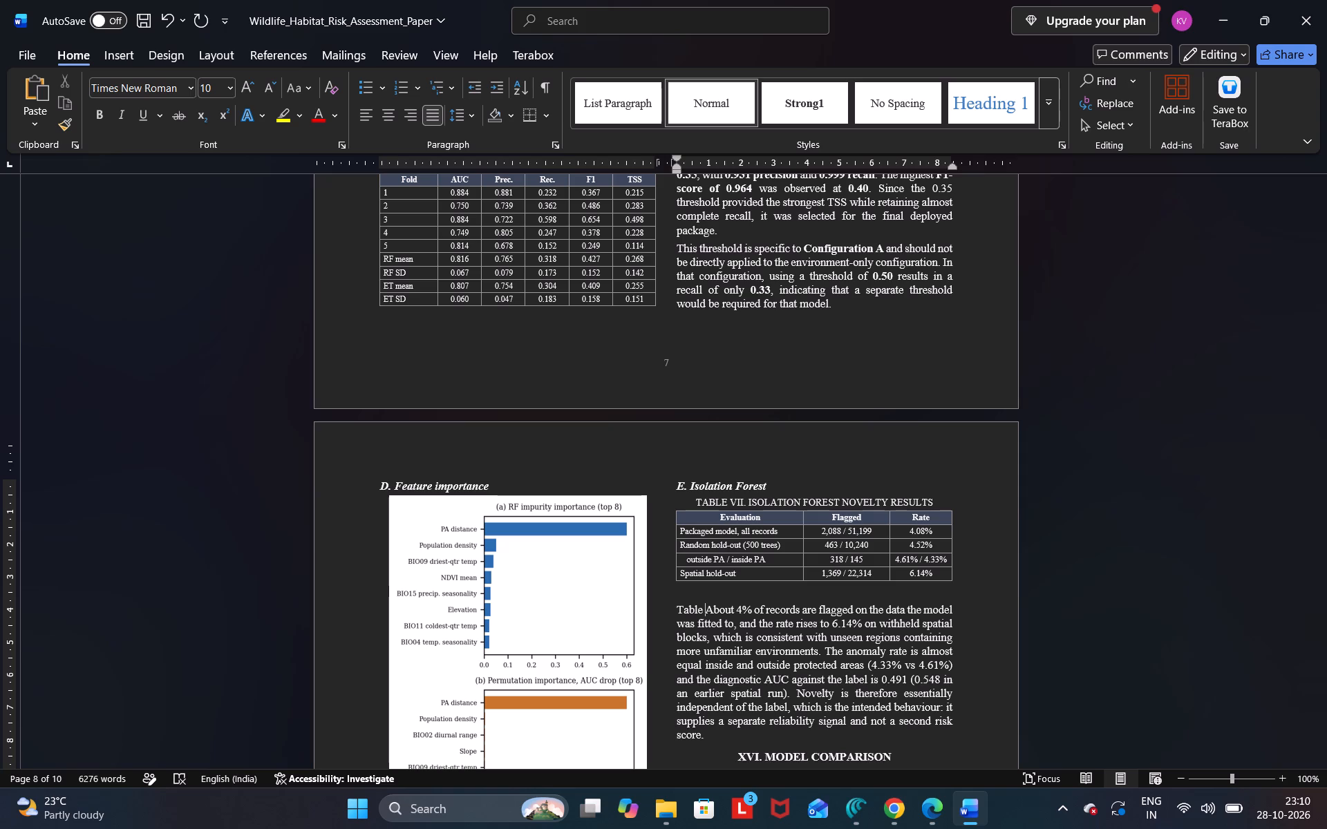
pyautogui.hotkey('shift', 'v')
pyautogui.write('II')
pyautogui.press('space')
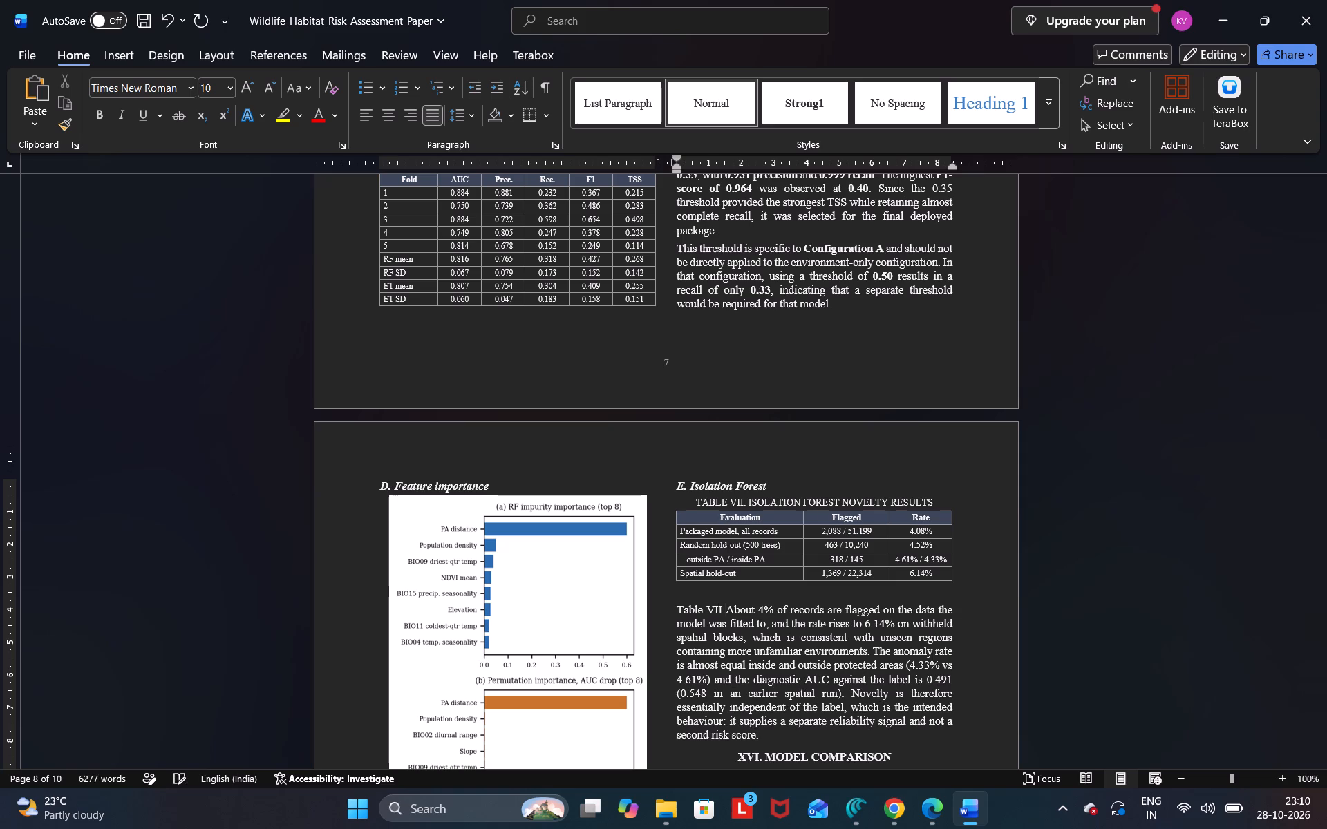
pyautogui.write('eplains')
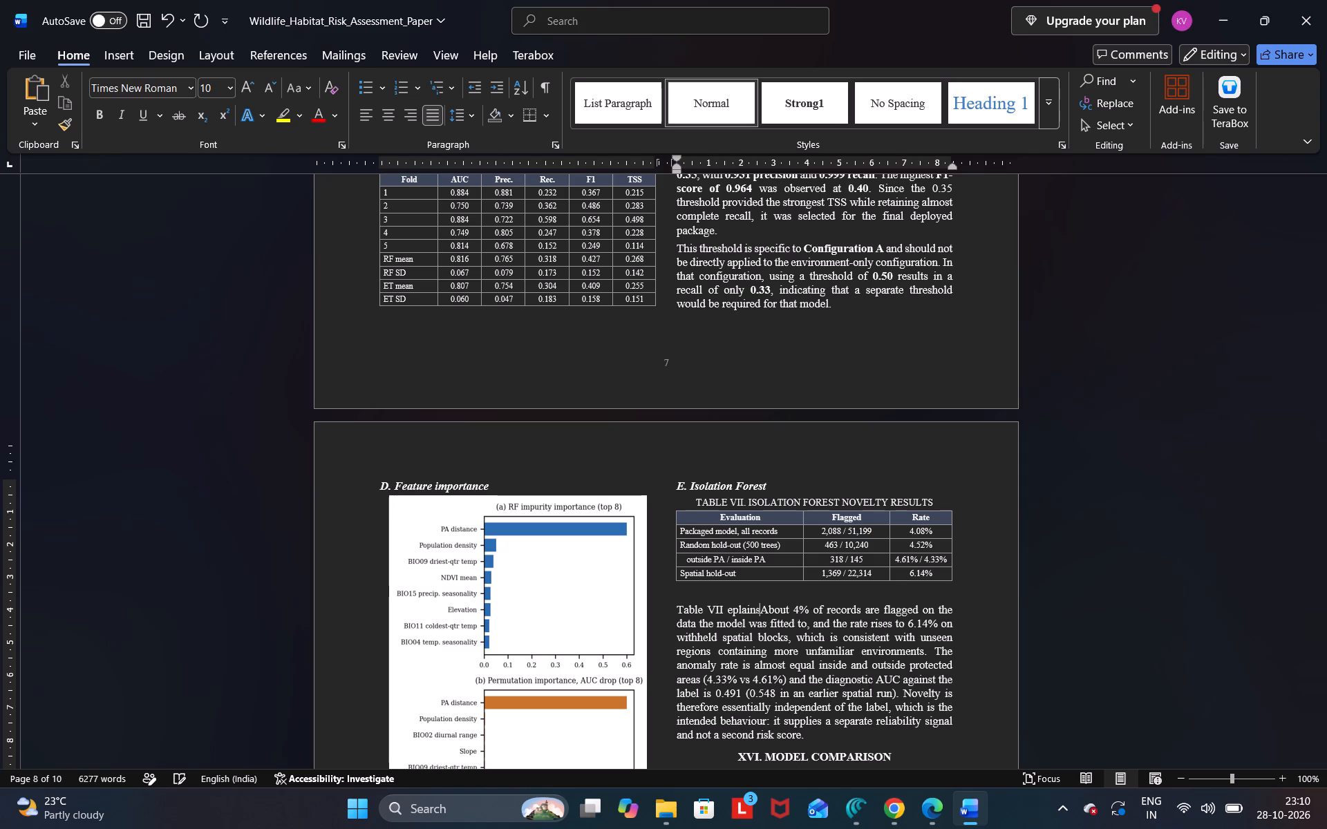
pyautogui.press('space')
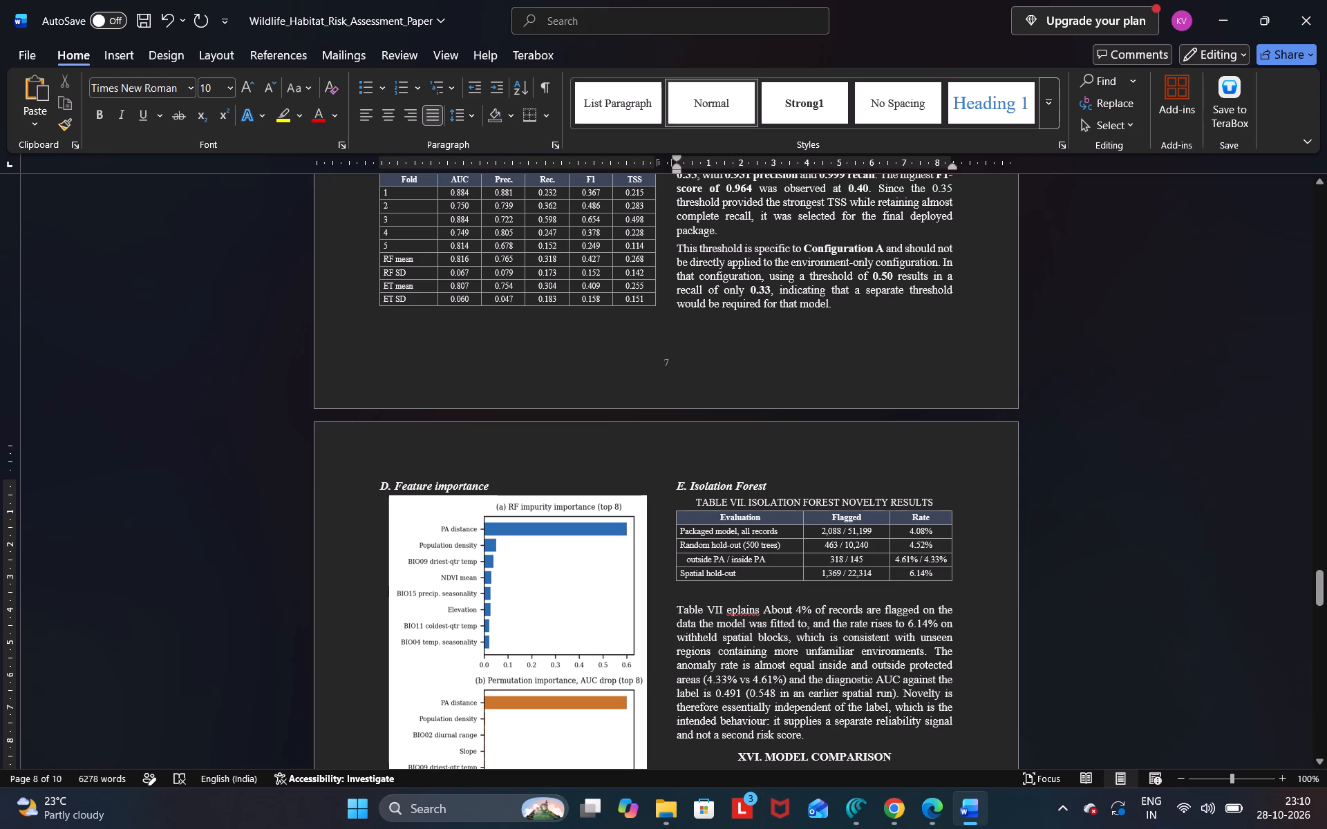
pyautogui.click(731, 609)
pyautogui.press('x')
# Make the "Table VII" reference at the start of the explanatory paragraph below that table bold.
pyautogui.moveTo(762, 611); pyautogui.dragTo(728, 609)
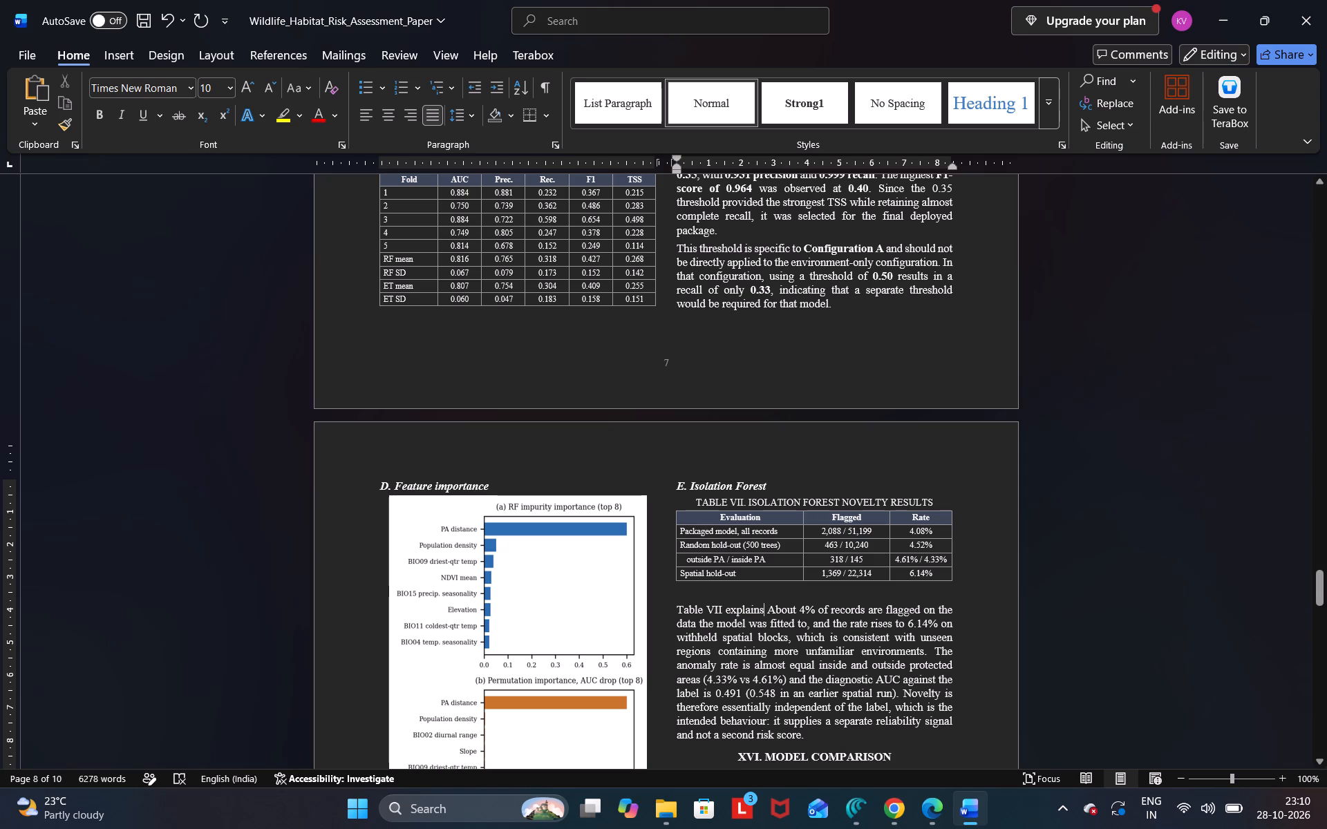
pyautogui.moveTo(728, 609); pyautogui.dragTo(692, 607)
pyautogui.click(734, 610)
pyautogui.moveTo(722, 608); pyautogui.dragTo(672, 604)
pyautogui.hotkey('ctrl', 'b')
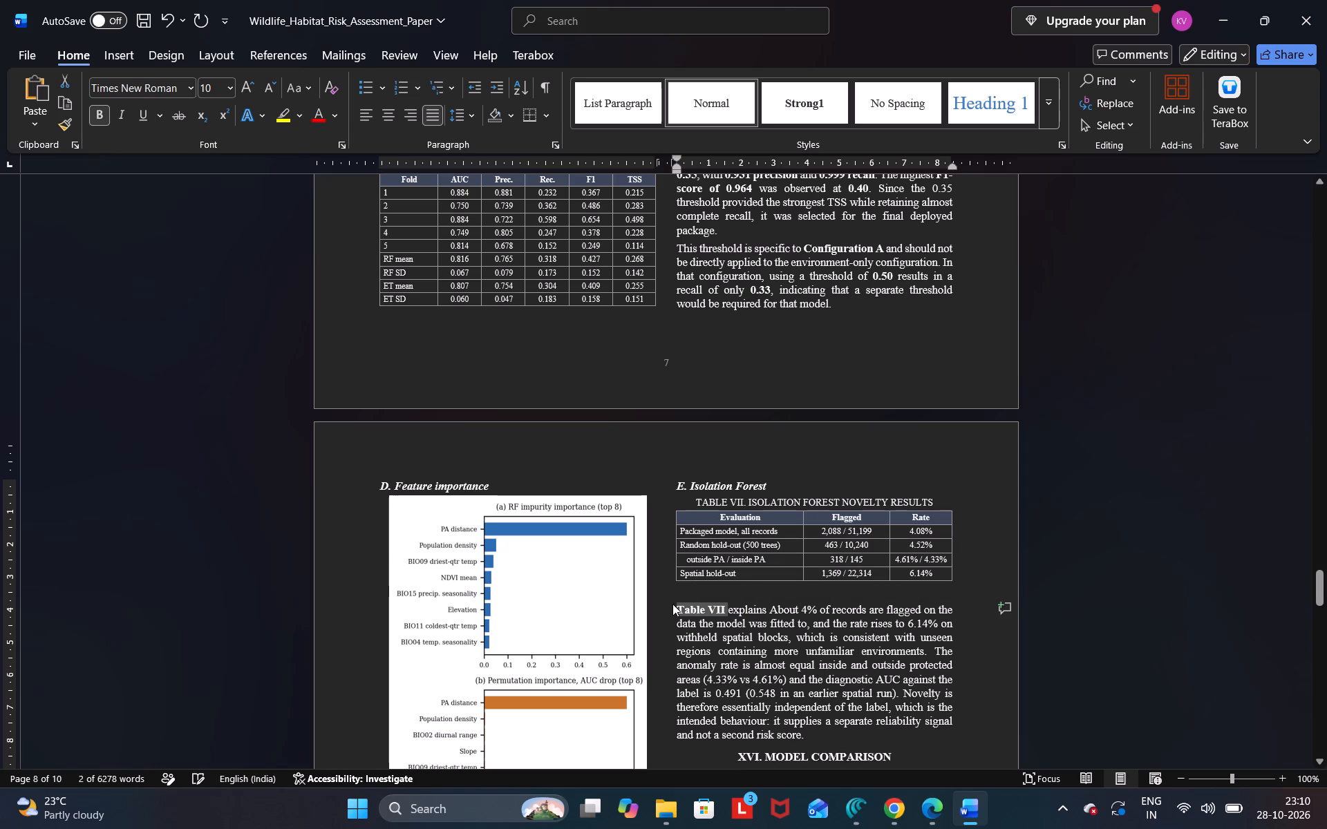
pyautogui.click(735, 601)
pyautogui.click(1326, 414)
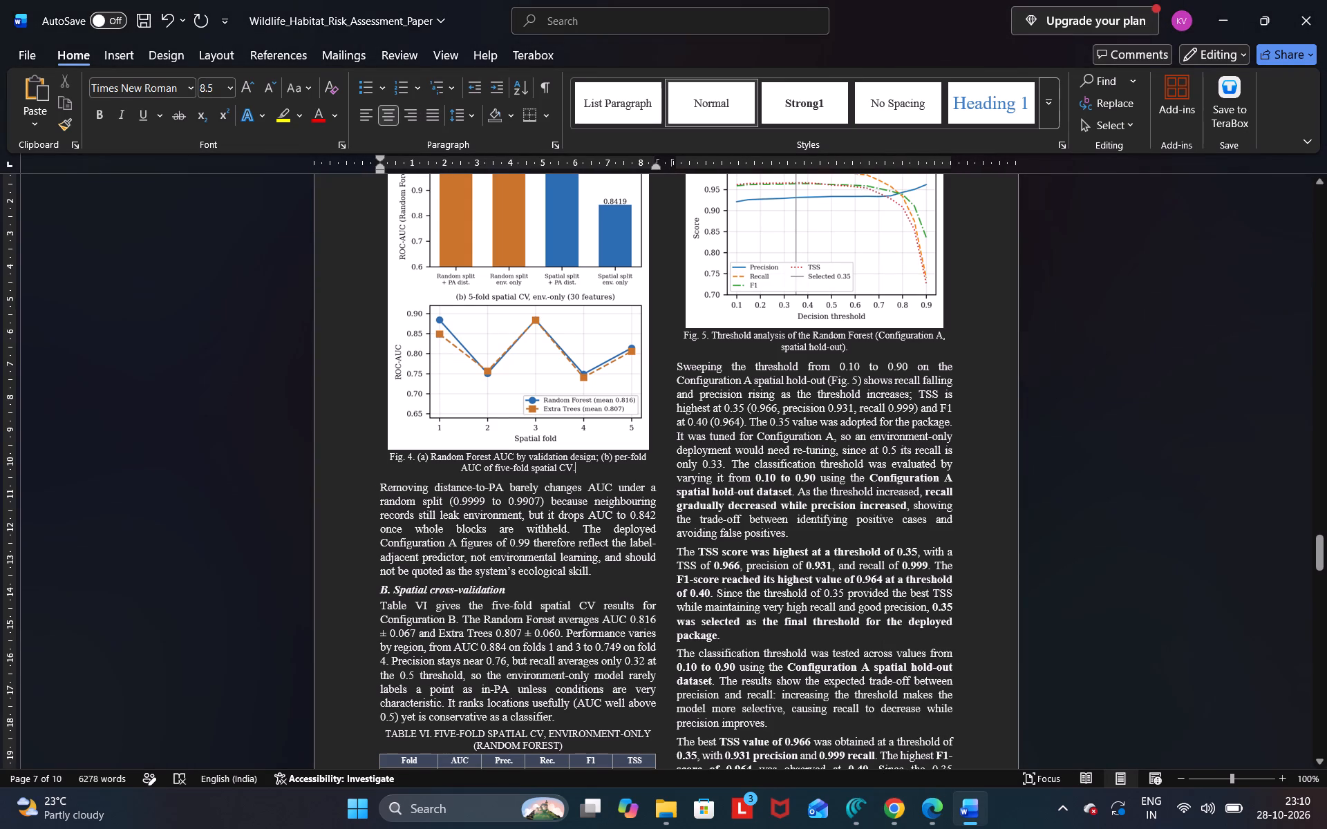
pyautogui.press('Return')
pyautogui.hotkey('ctrl', 'v')
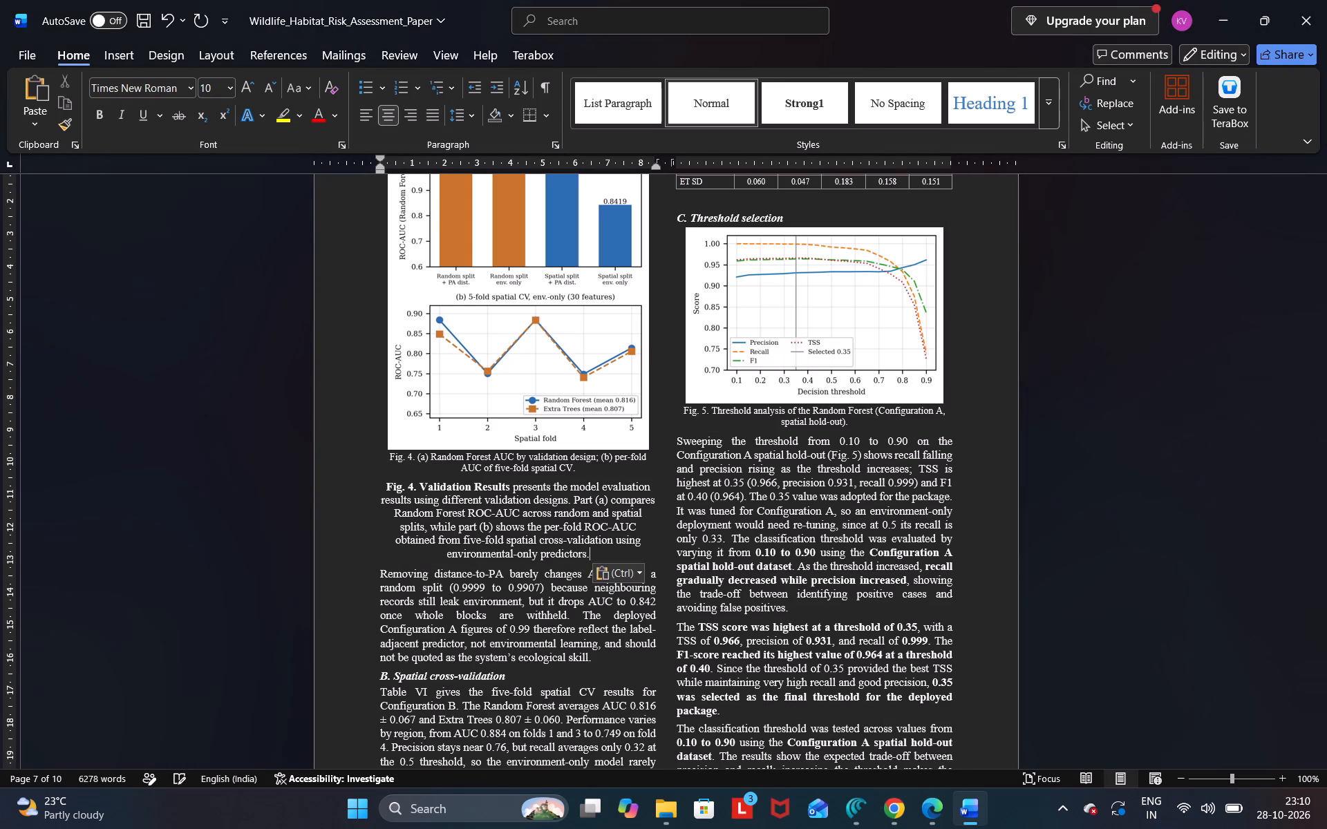
# Left-align the pasted Fig. 4 description paragraph.
pyautogui.moveTo(384, 488); pyautogui.dragTo(616, 553)
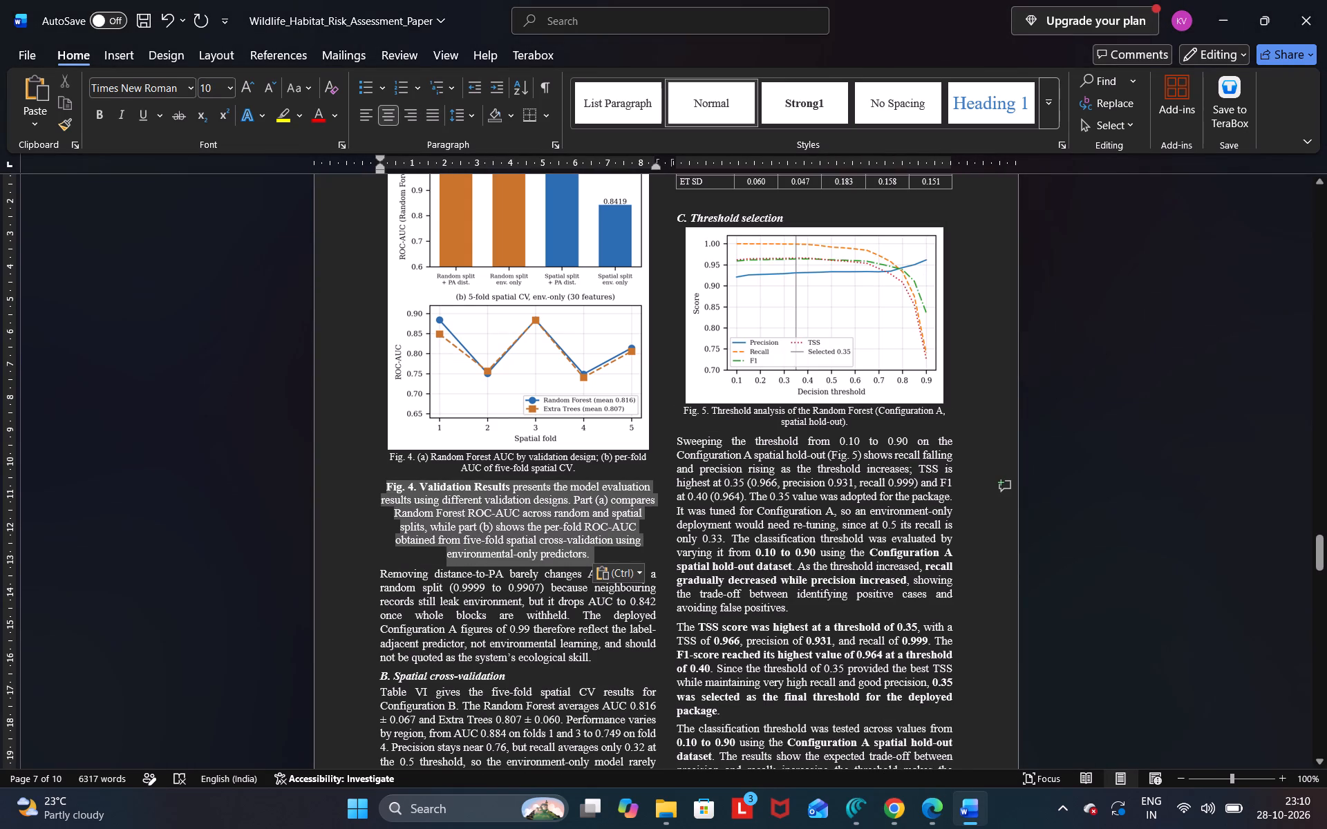
pyautogui.moveTo(616, 553); pyautogui.dragTo(613, 551)
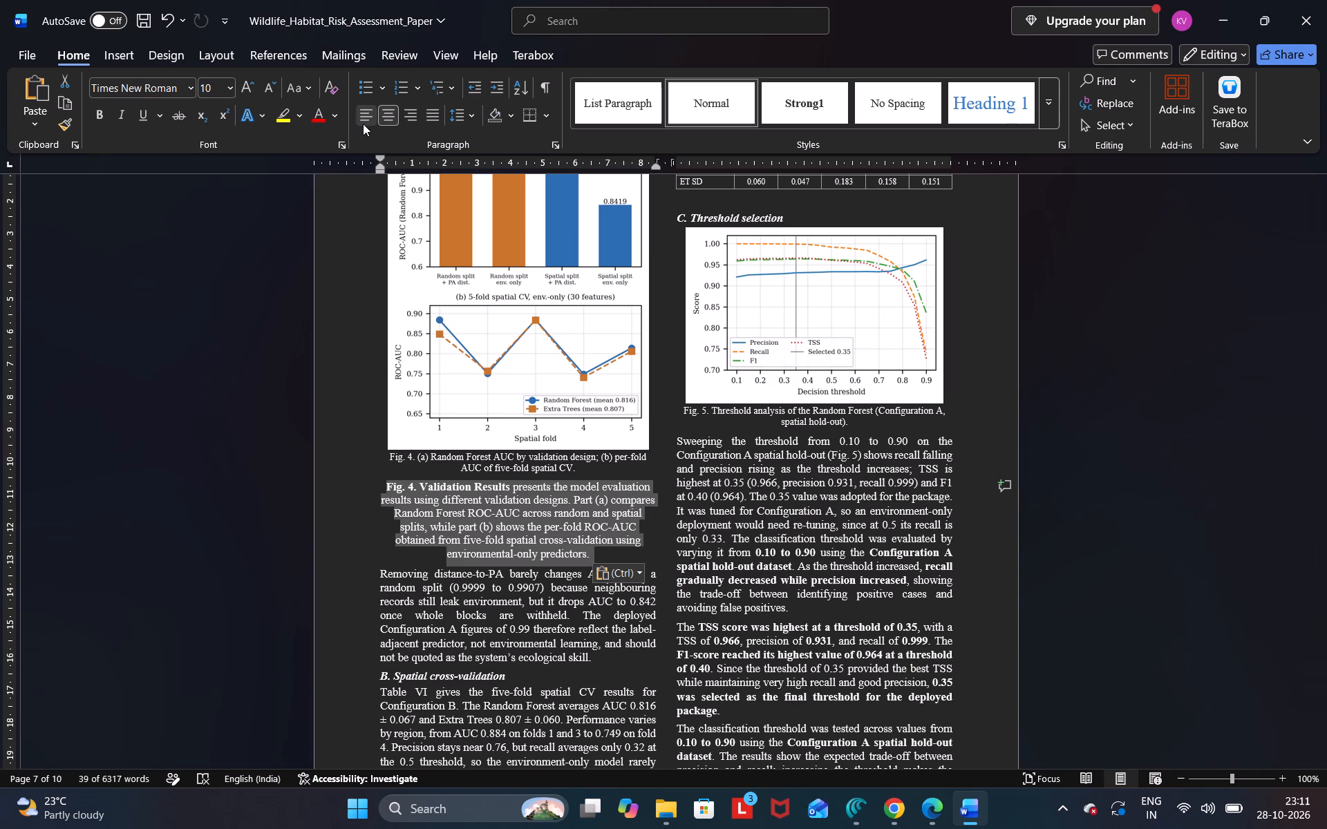
pyautogui.click(363, 124)
pyautogui.click(549, 559)
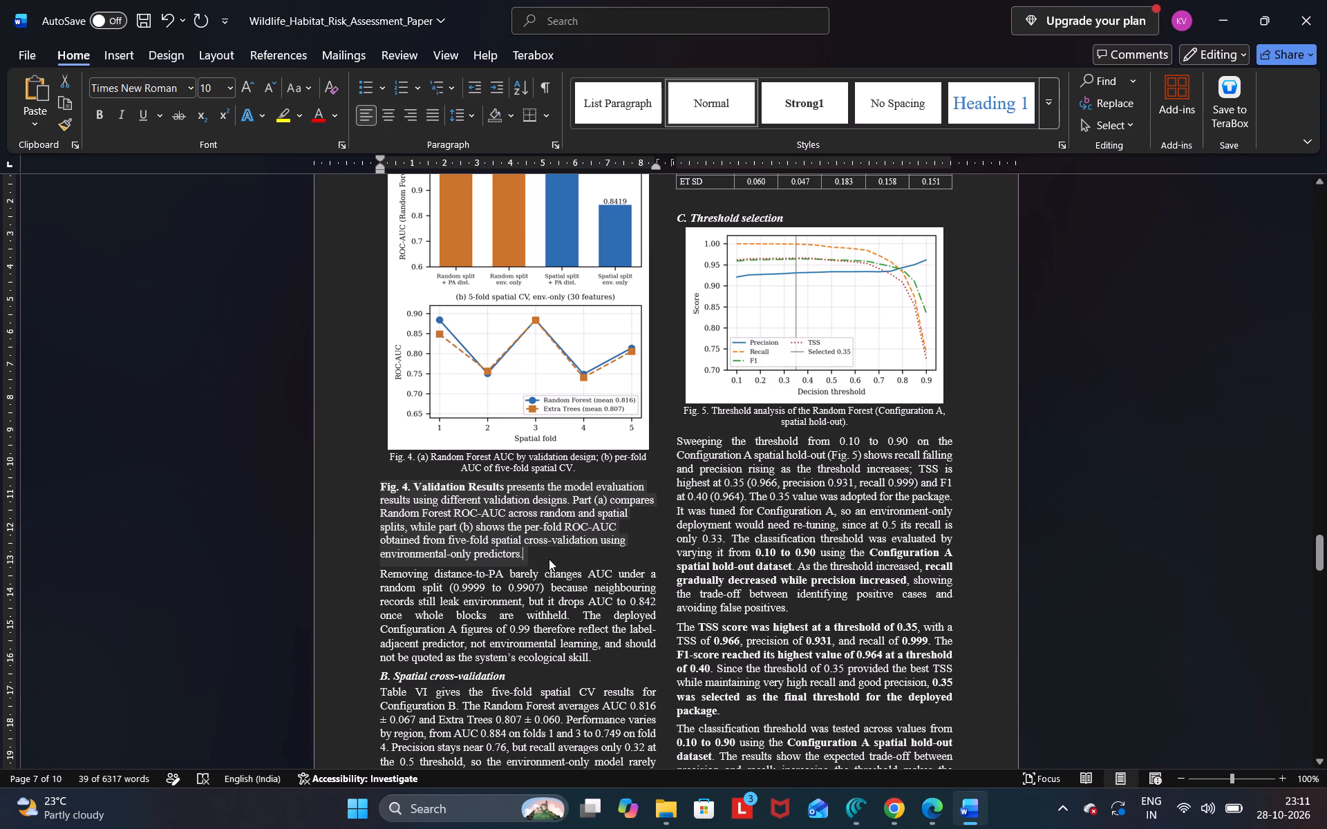
pyautogui.click(380, 575)
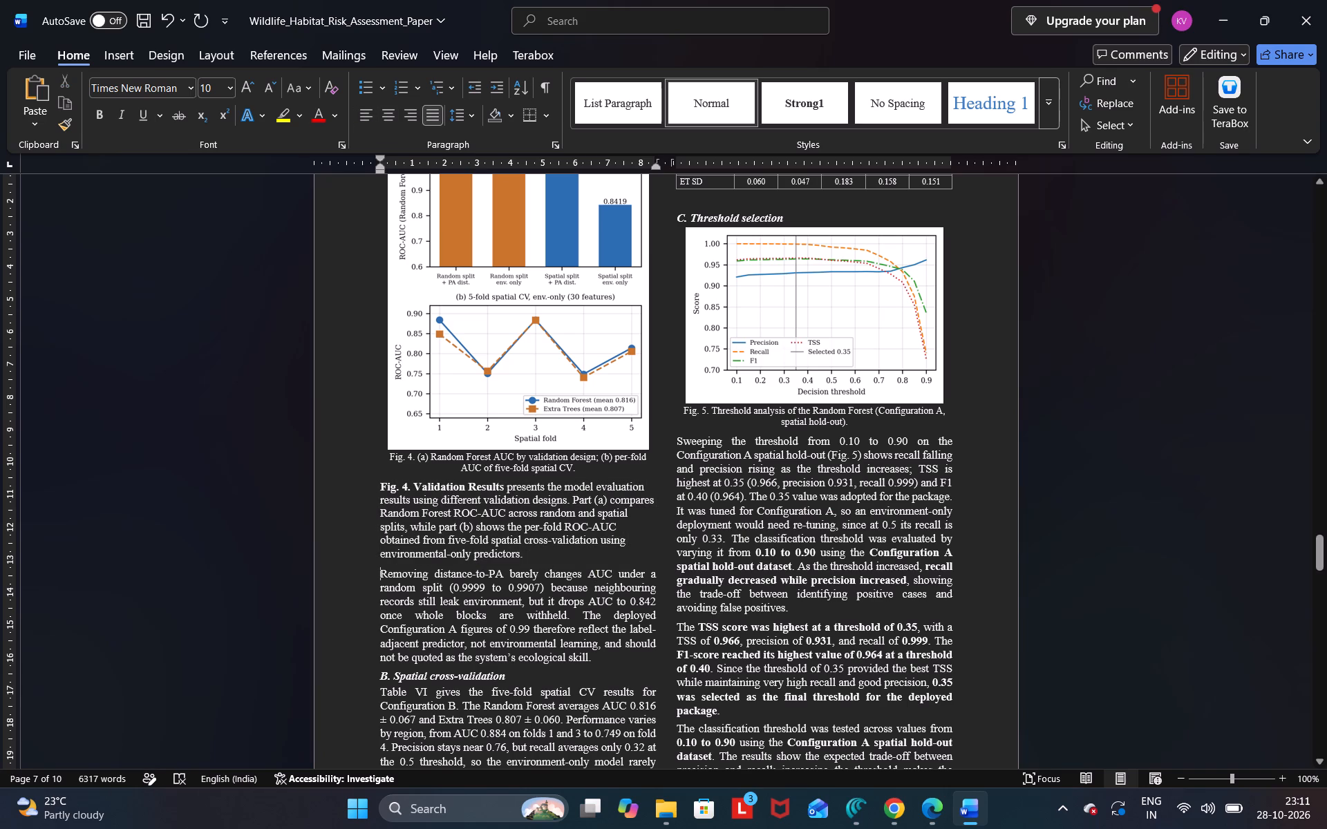
# Look over the pages around Fig. 4, Table VI and Fig. 5 to check the placement of their explanatory text.
pyautogui.click(570, 605)
pyautogui.press('Down')
pyautogui.press('Down')
pyautogui.press('Down')
pyautogui.press('Down')
pyautogui.press('Down')
pyautogui.press('Down')
pyautogui.press('Down')
pyautogui.press('Down')
pyautogui.press('Down')
pyautogui.press('Down')
pyautogui.press('Down')
pyautogui.press('Down')
pyautogui.press('Down')
pyautogui.press('Down')
pyautogui.press('Down')
pyautogui.press('Down')
pyautogui.press('Down')
pyautogui.press('Down')
pyautogui.press('Down')
pyautogui.press('Down')
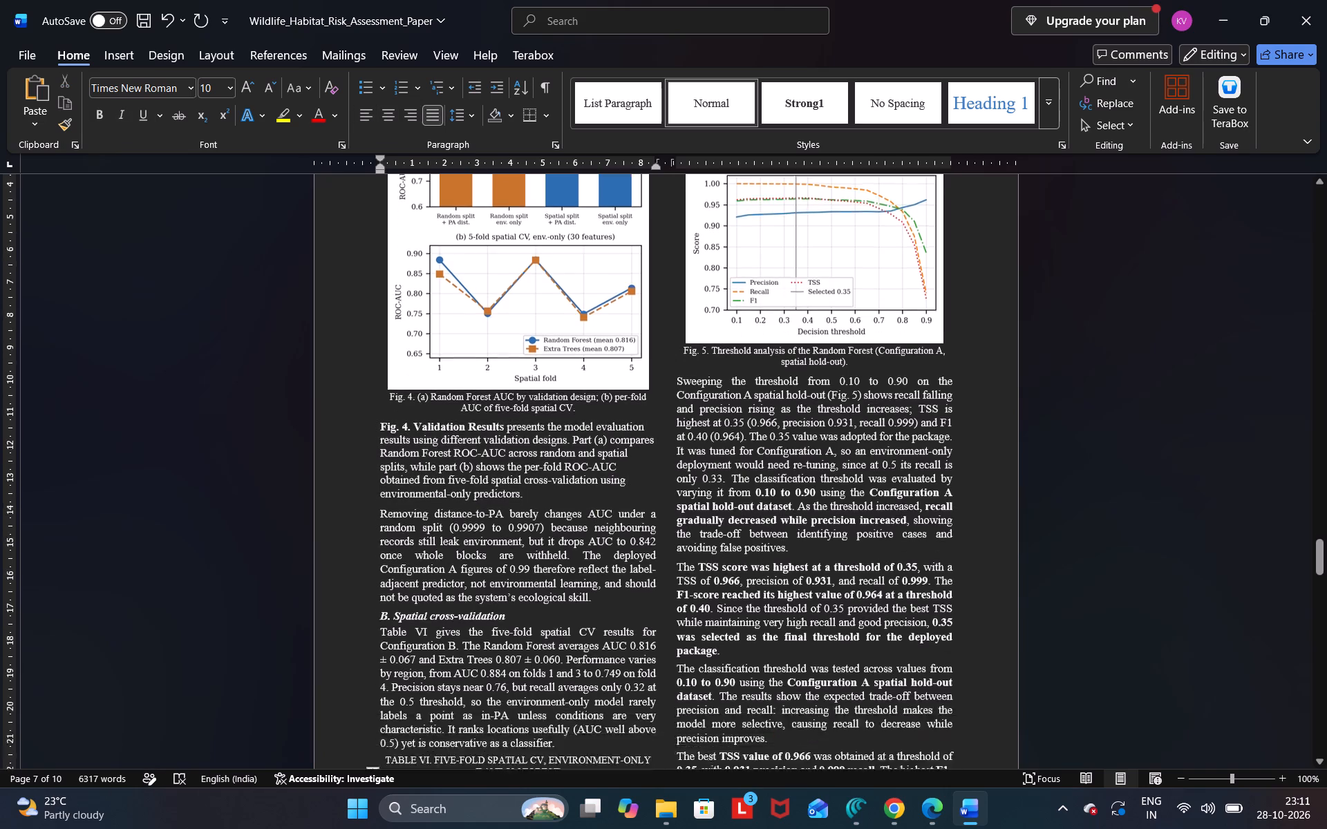
pyautogui.press('Up')
pyautogui.press('Up')
pyautogui.press('Up')
pyautogui.press('Up')
pyautogui.press('Up')
pyautogui.press('Up')
pyautogui.press('Up')
pyautogui.press('Up')
pyautogui.press('Up')
pyautogui.press('Up')
pyautogui.press('Up')
pyautogui.press('Up')
pyautogui.press('Up')
pyautogui.press('Up')
pyautogui.press('Up')
pyautogui.press('Up')
pyautogui.press('Up')
pyautogui.press('Up')
pyautogui.press('Up')
pyautogui.press('Up')
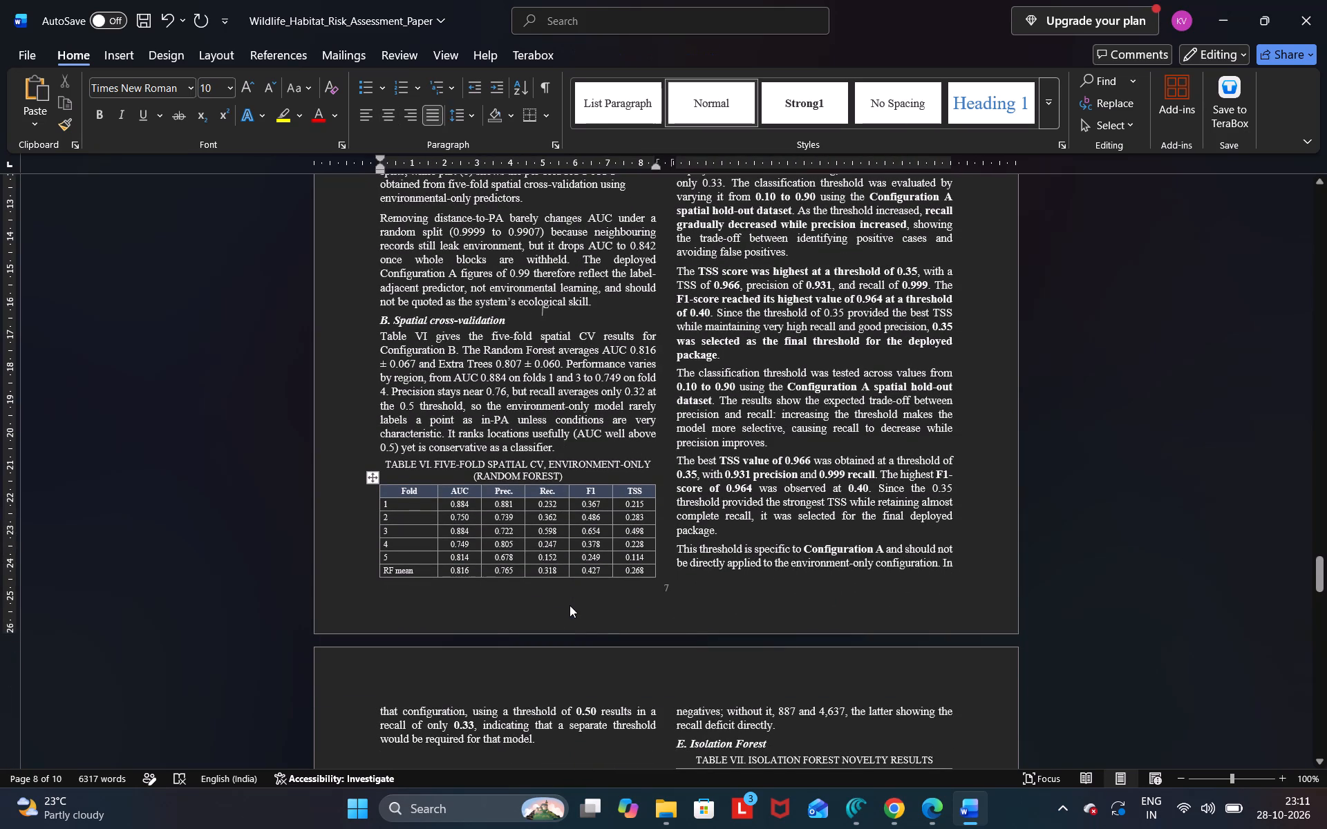
pyautogui.press('Down')
pyautogui.press('Down')
pyautogui.press('Down')
pyautogui.press('Down')
pyautogui.press('Down')
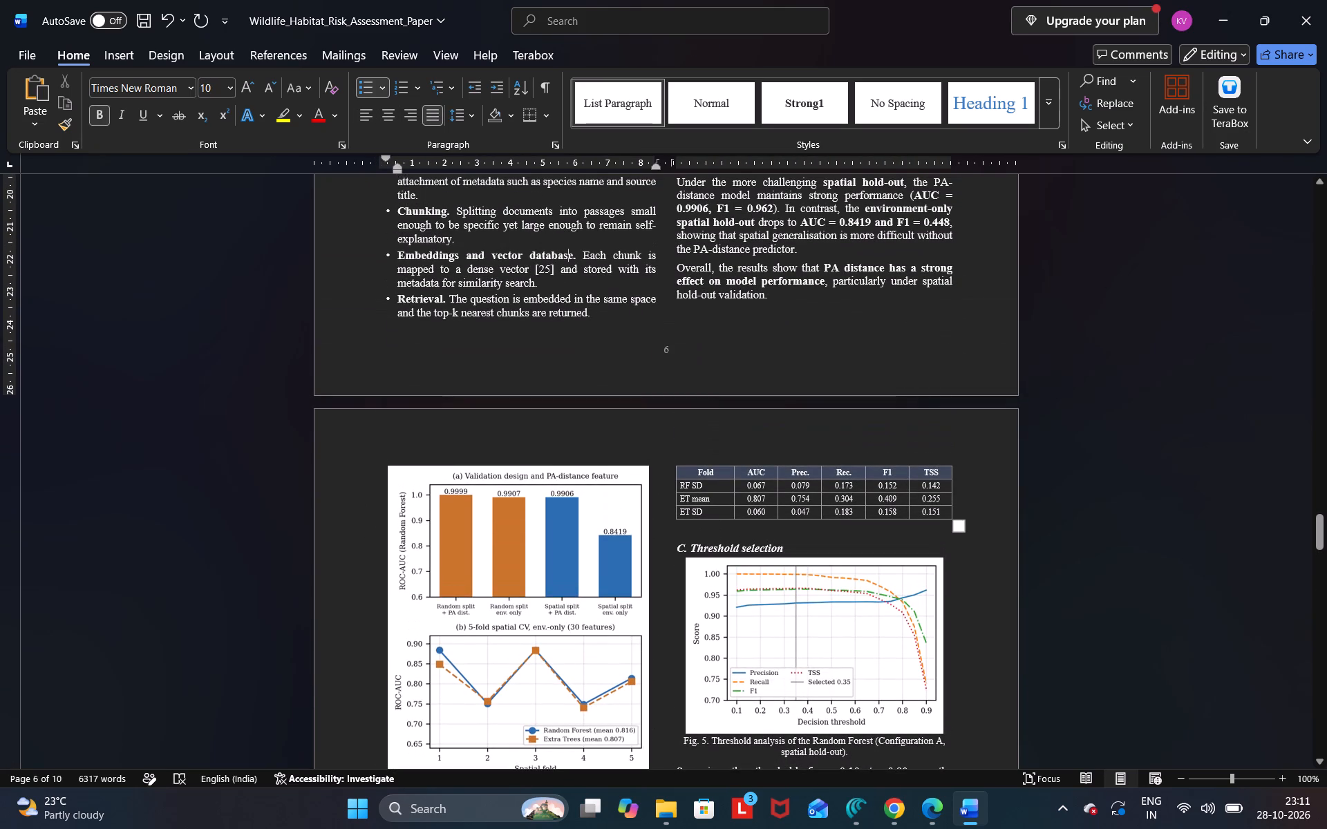
pyautogui.press('Down')
pyautogui.press('Down')
pyautogui.press('Down')
pyautogui.press('Down')
pyautogui.press('Down')
pyautogui.press('Down')
pyautogui.press('Down')
pyautogui.press('Down')
pyautogui.press('Down')
pyautogui.press('Down')
pyautogui.press('Down')
pyautogui.press('Down')
pyautogui.press('Down')
pyautogui.press('Down')
pyautogui.press('Down')
pyautogui.press('Down')
pyautogui.press('Down')
pyautogui.press('Down')
pyautogui.press('Down')
pyautogui.press('Down')
pyautogui.press('Down')
pyautogui.press('Down')
pyautogui.press('Down')
pyautogui.press('Down')
pyautogui.press('Down')
pyautogui.press('Down')
pyautogui.press('Down')
pyautogui.press('Down')
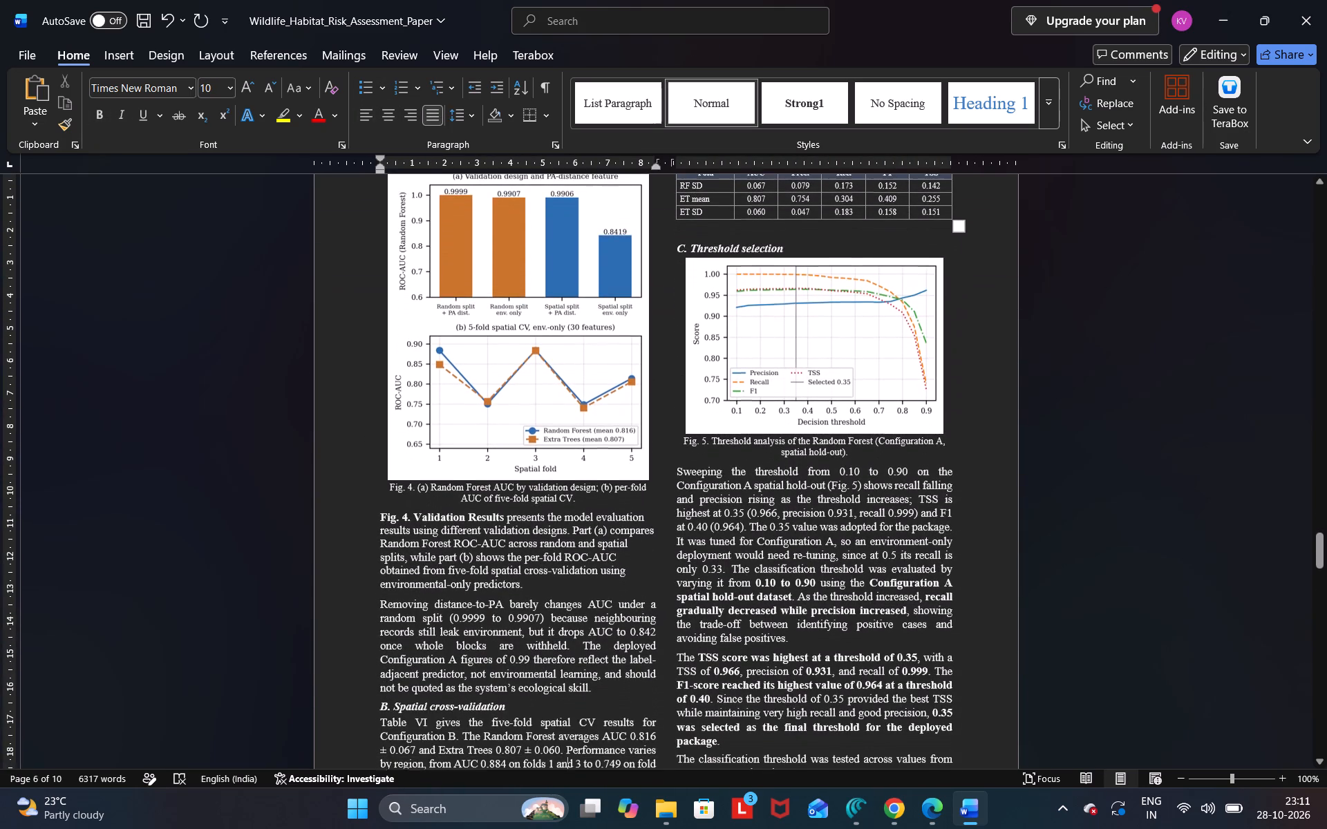
pyautogui.press('Down')
pyautogui.press('Down')
pyautogui.press('Down')
pyautogui.press('Down')
pyautogui.press('Down')
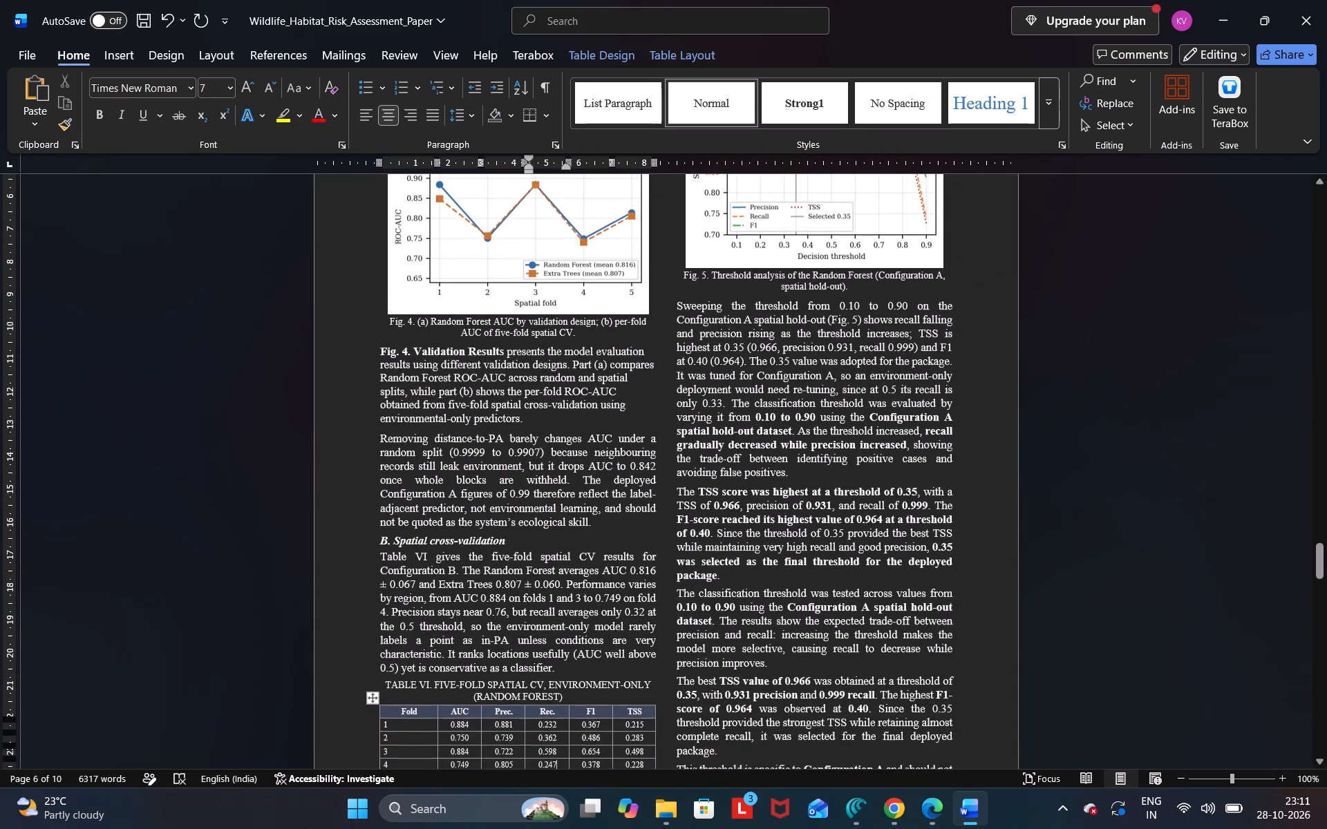
pyautogui.press('Down')
pyautogui.press('Down')
pyautogui.press('Down')
pyautogui.press('Down')
pyautogui.press('Up')
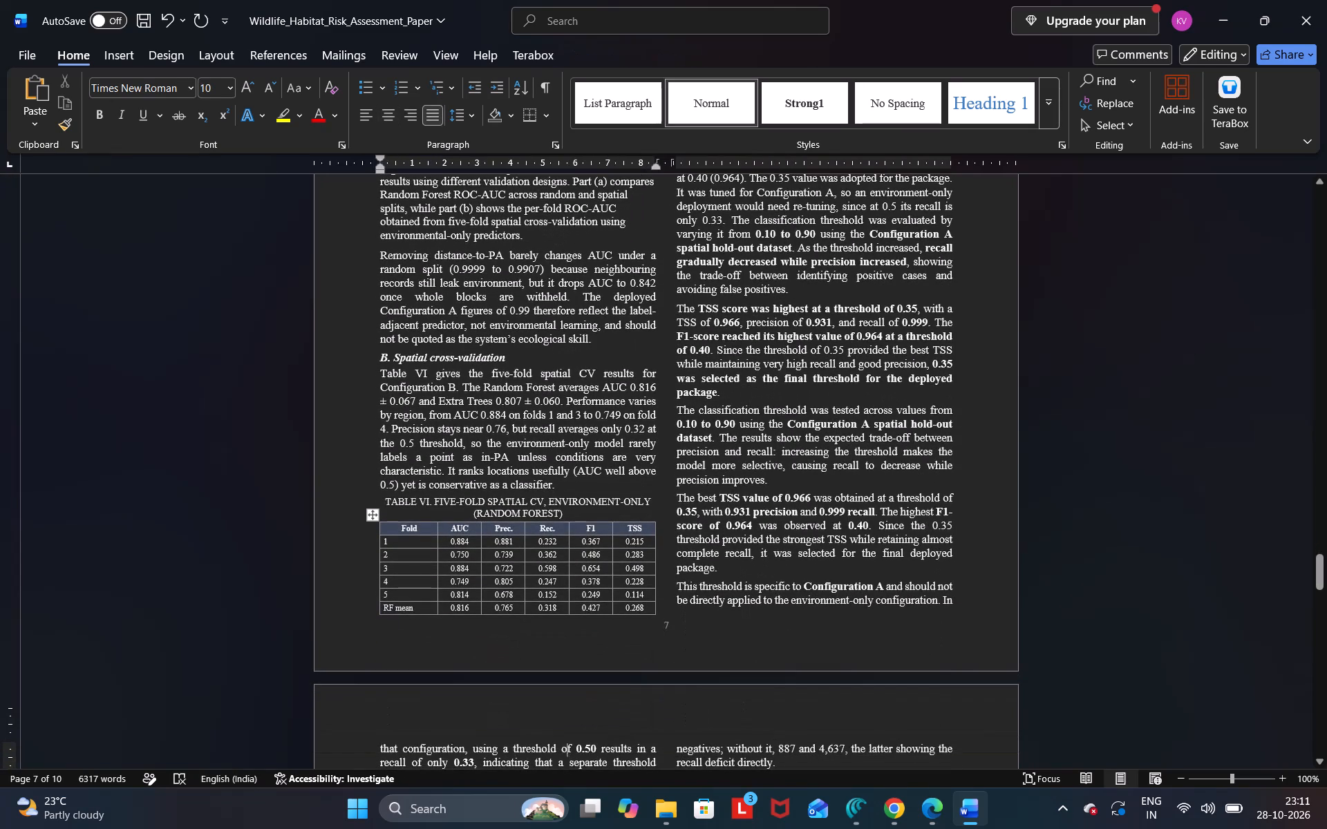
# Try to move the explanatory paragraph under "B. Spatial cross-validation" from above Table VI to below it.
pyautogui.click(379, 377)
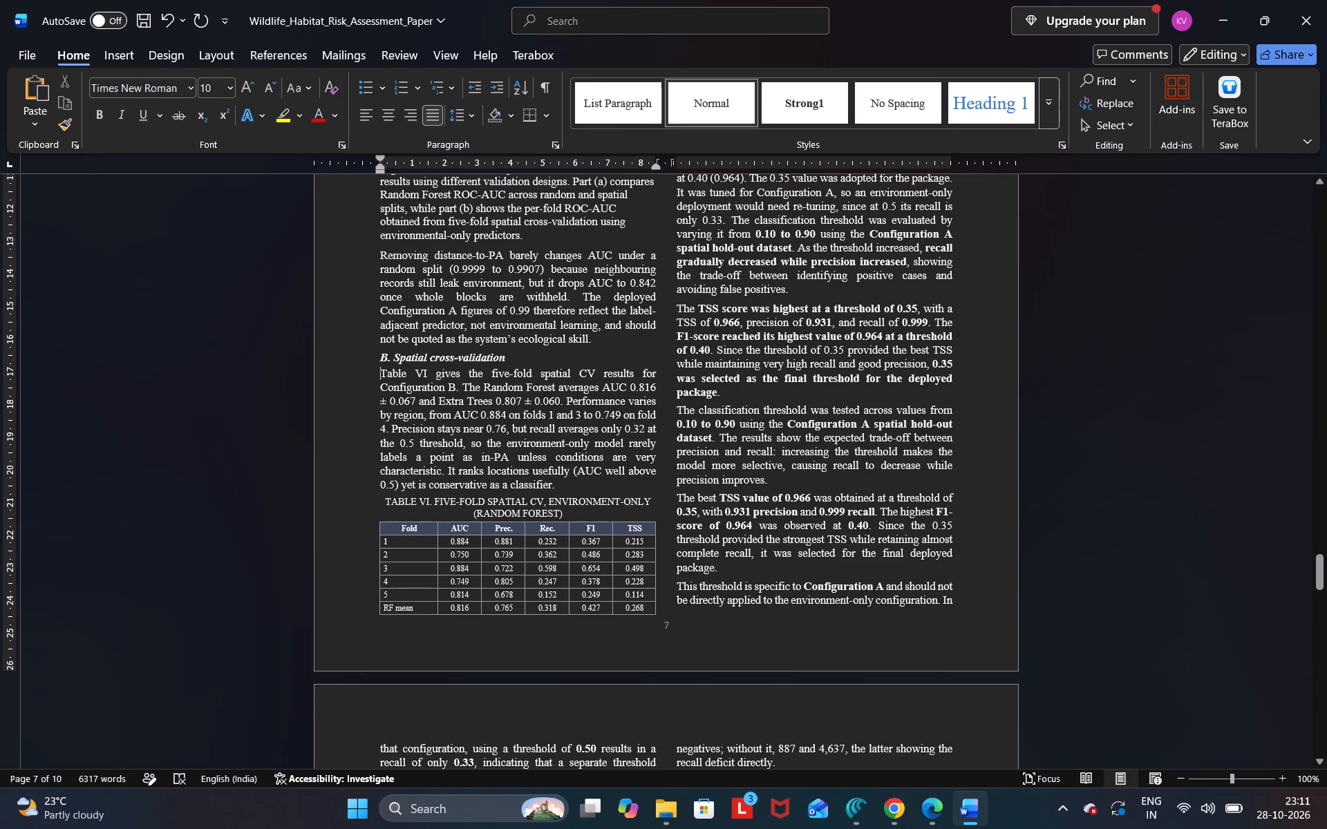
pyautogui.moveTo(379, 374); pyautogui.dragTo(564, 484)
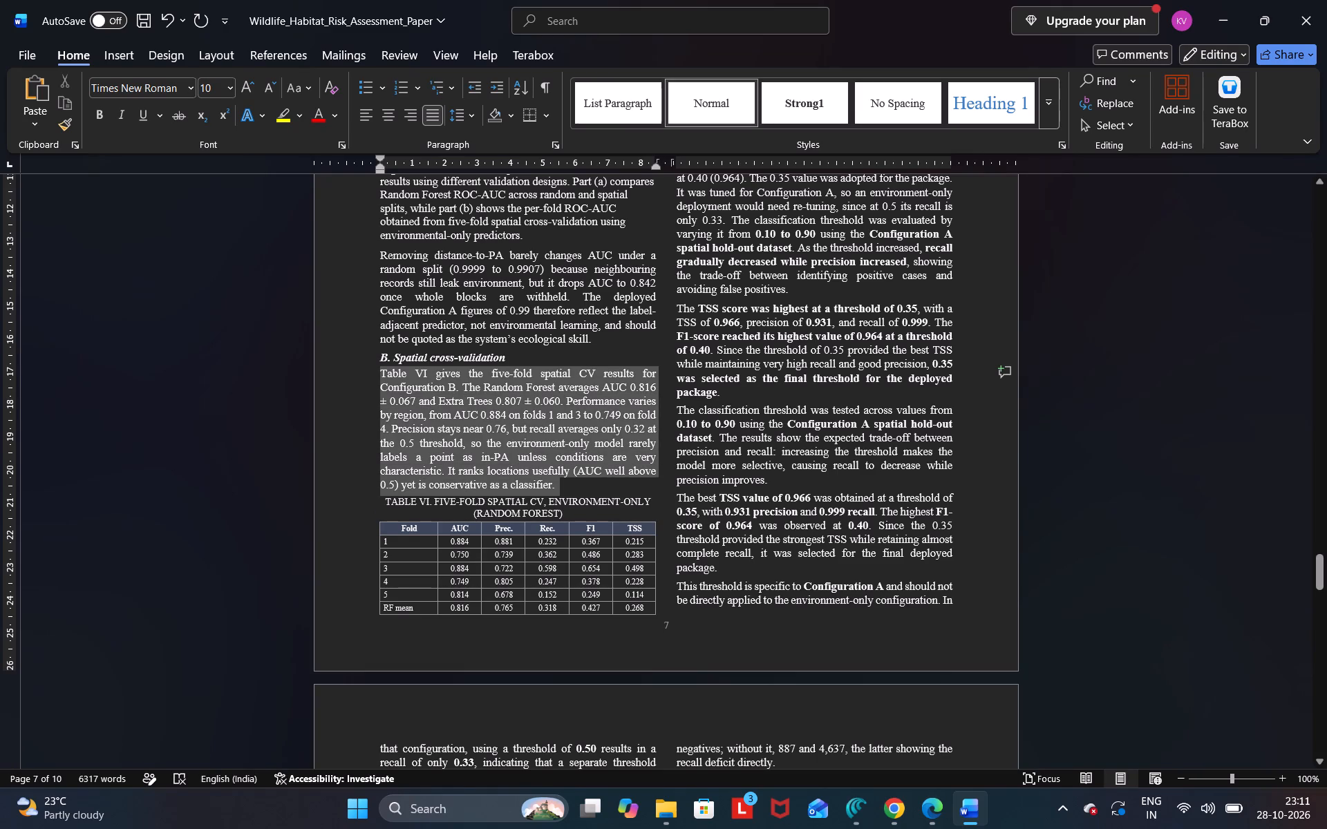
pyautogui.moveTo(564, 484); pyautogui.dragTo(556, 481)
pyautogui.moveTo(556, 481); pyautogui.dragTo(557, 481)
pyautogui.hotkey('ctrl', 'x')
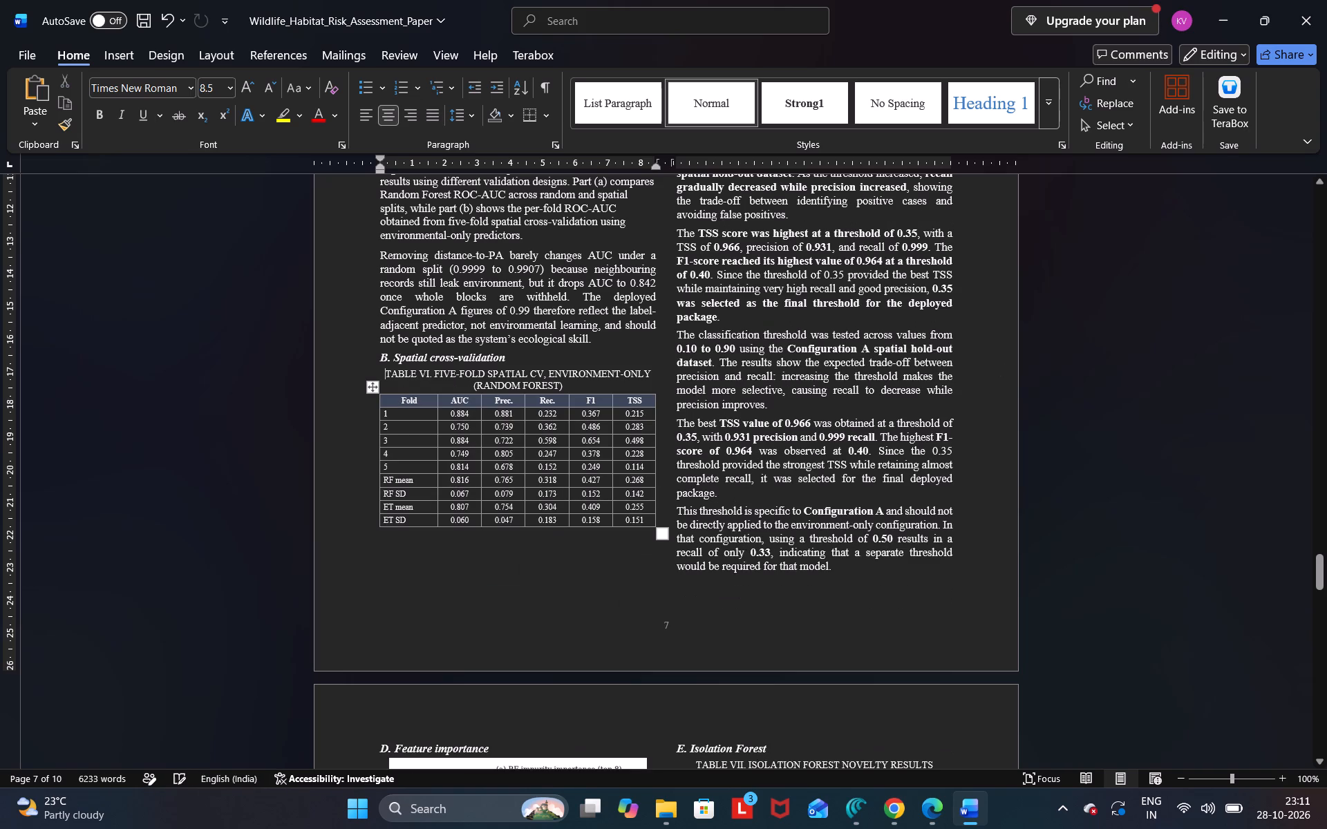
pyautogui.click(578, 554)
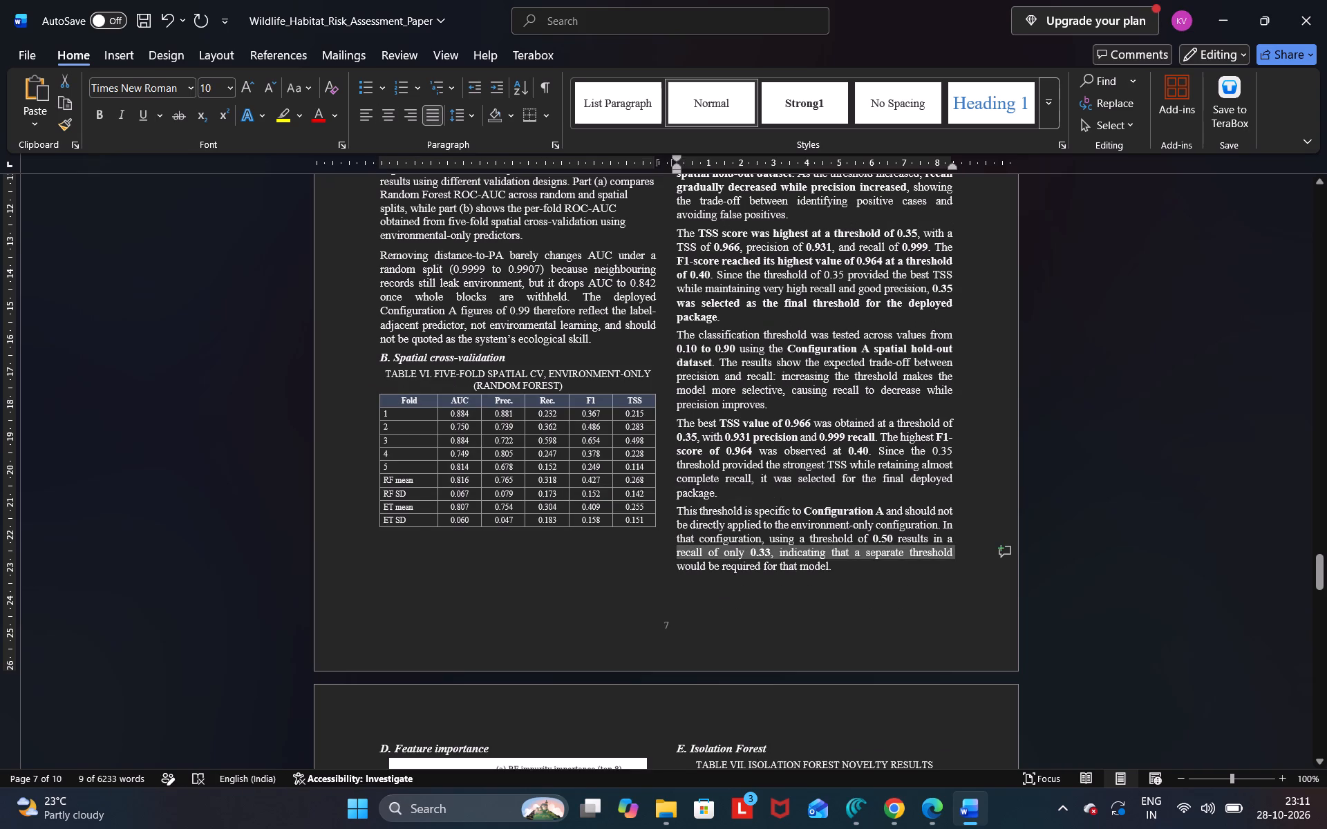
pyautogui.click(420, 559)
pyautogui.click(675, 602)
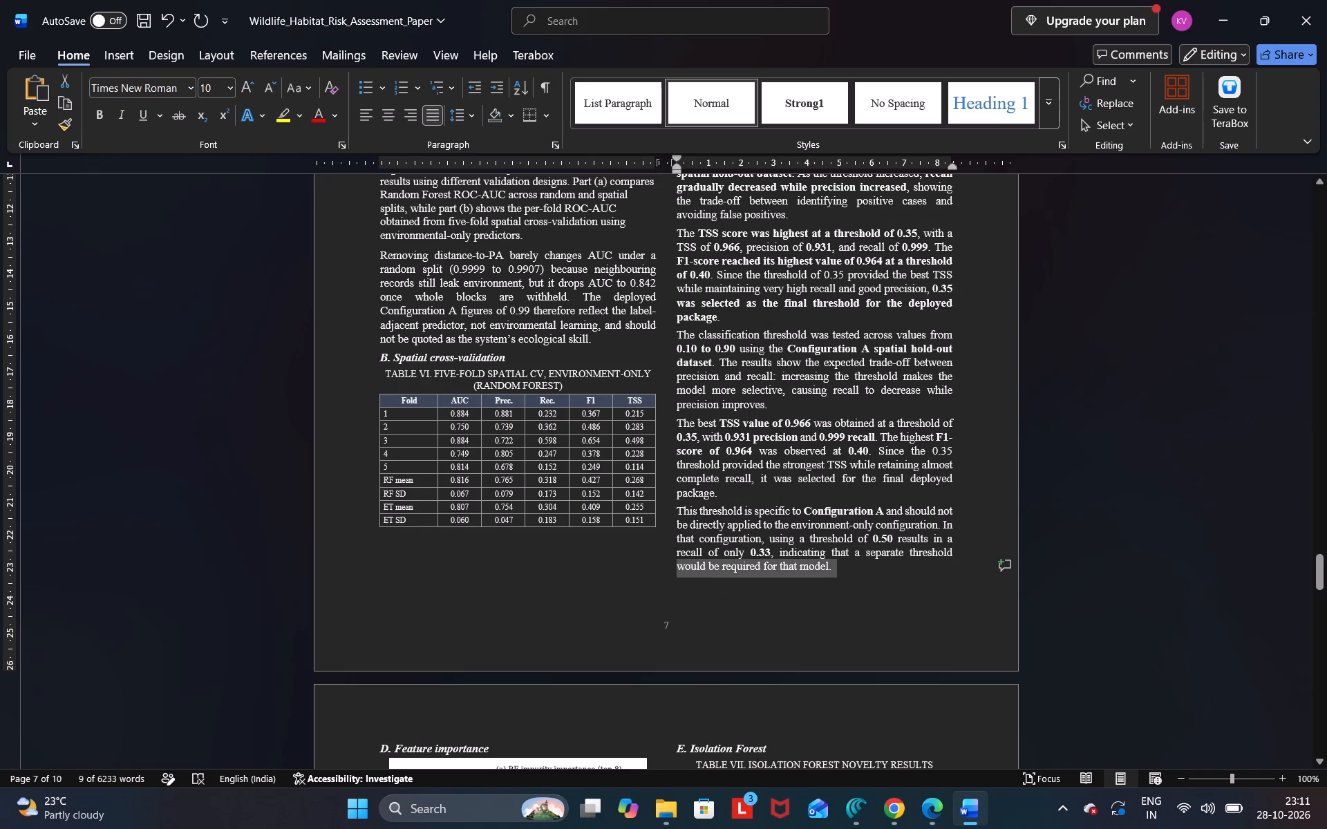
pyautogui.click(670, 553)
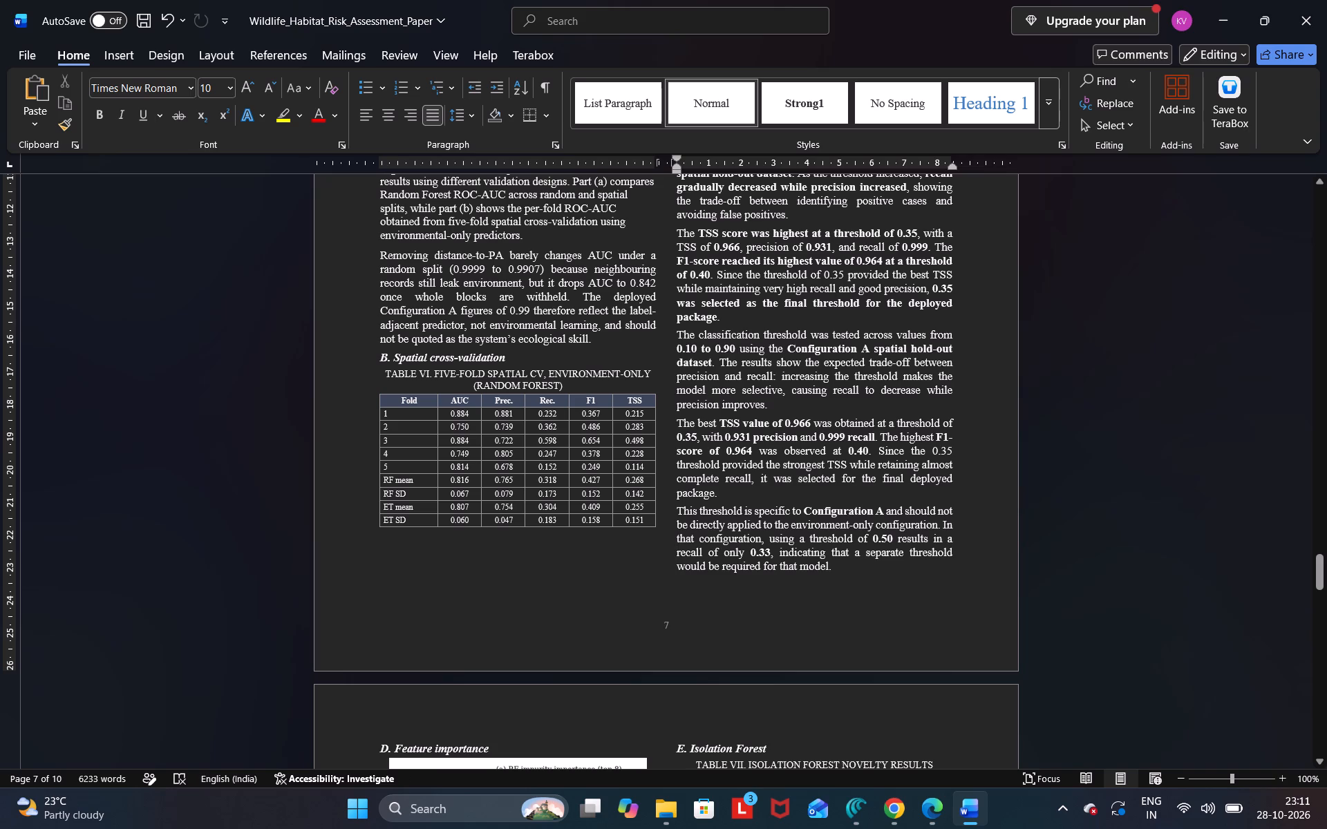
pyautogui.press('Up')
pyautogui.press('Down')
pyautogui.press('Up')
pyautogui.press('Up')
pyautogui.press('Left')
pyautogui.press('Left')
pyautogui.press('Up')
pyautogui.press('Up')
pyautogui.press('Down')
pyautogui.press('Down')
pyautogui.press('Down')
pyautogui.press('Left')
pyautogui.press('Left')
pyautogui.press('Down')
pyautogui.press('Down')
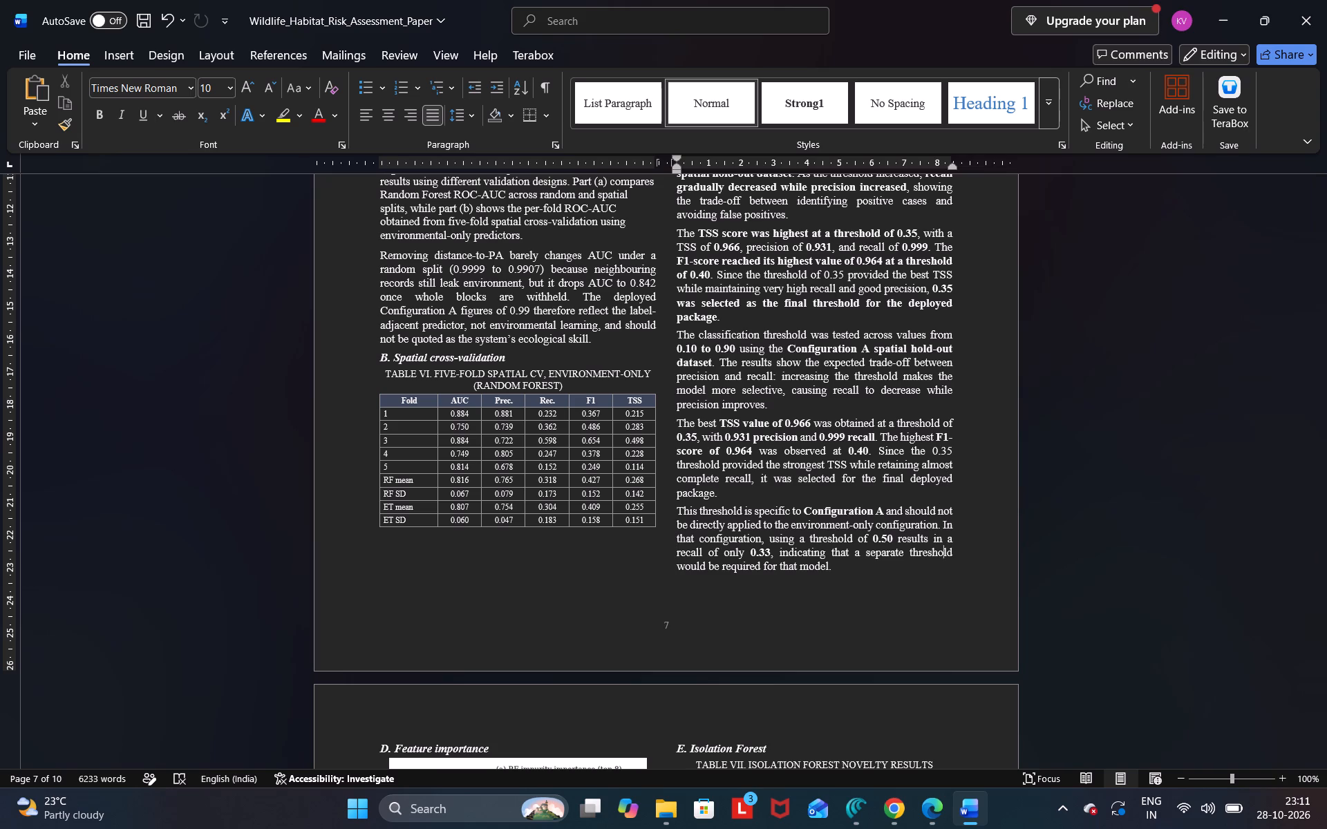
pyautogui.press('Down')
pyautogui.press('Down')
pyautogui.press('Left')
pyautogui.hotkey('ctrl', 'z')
# Bold the words "Table VI" at the start of the paragraph under the Spatial cross-validation heading.
pyautogui.keyDown('ctrl'); pyautogui.click(527, 491); pyautogui.keyUp('ctrl')
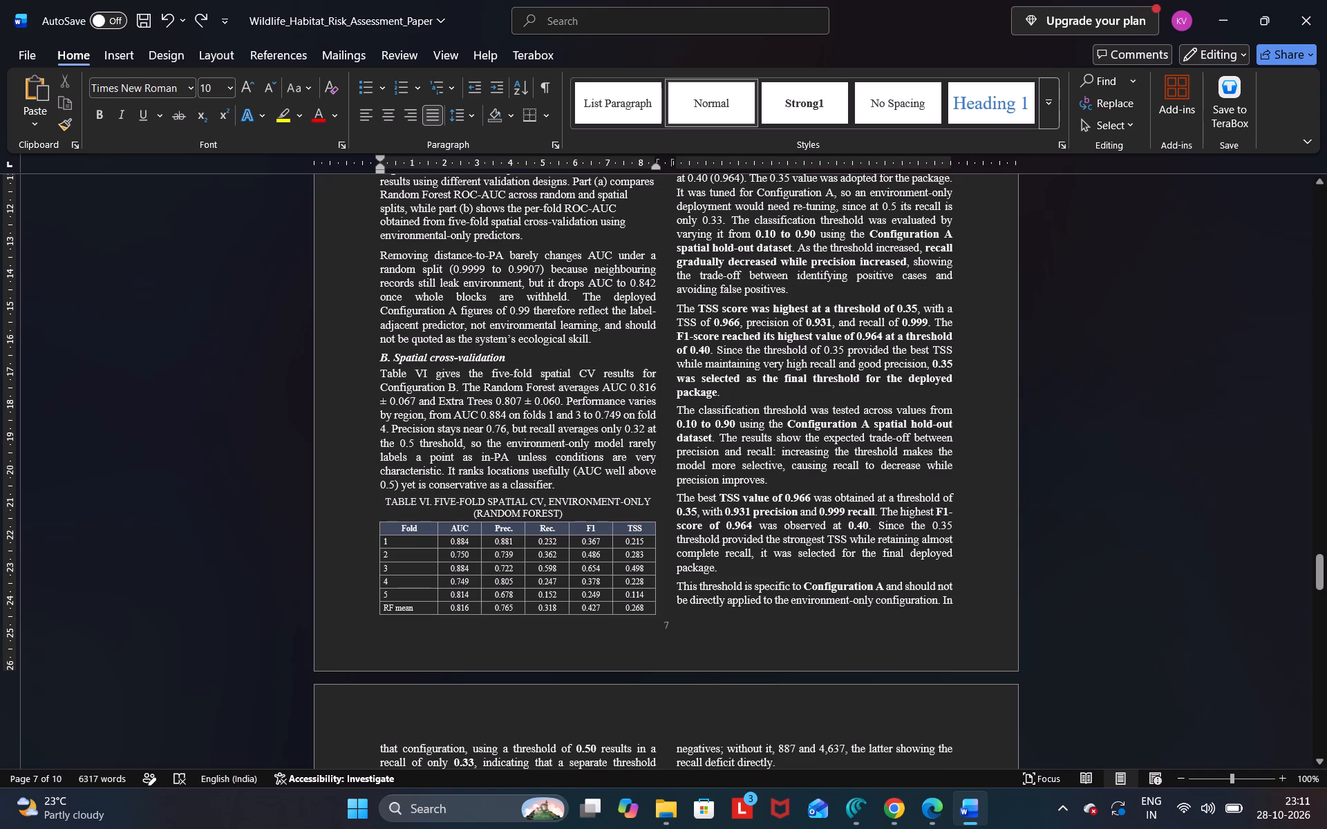
pyautogui.click(552, 406)
pyautogui.moveTo(379, 374); pyautogui.dragTo(429, 372)
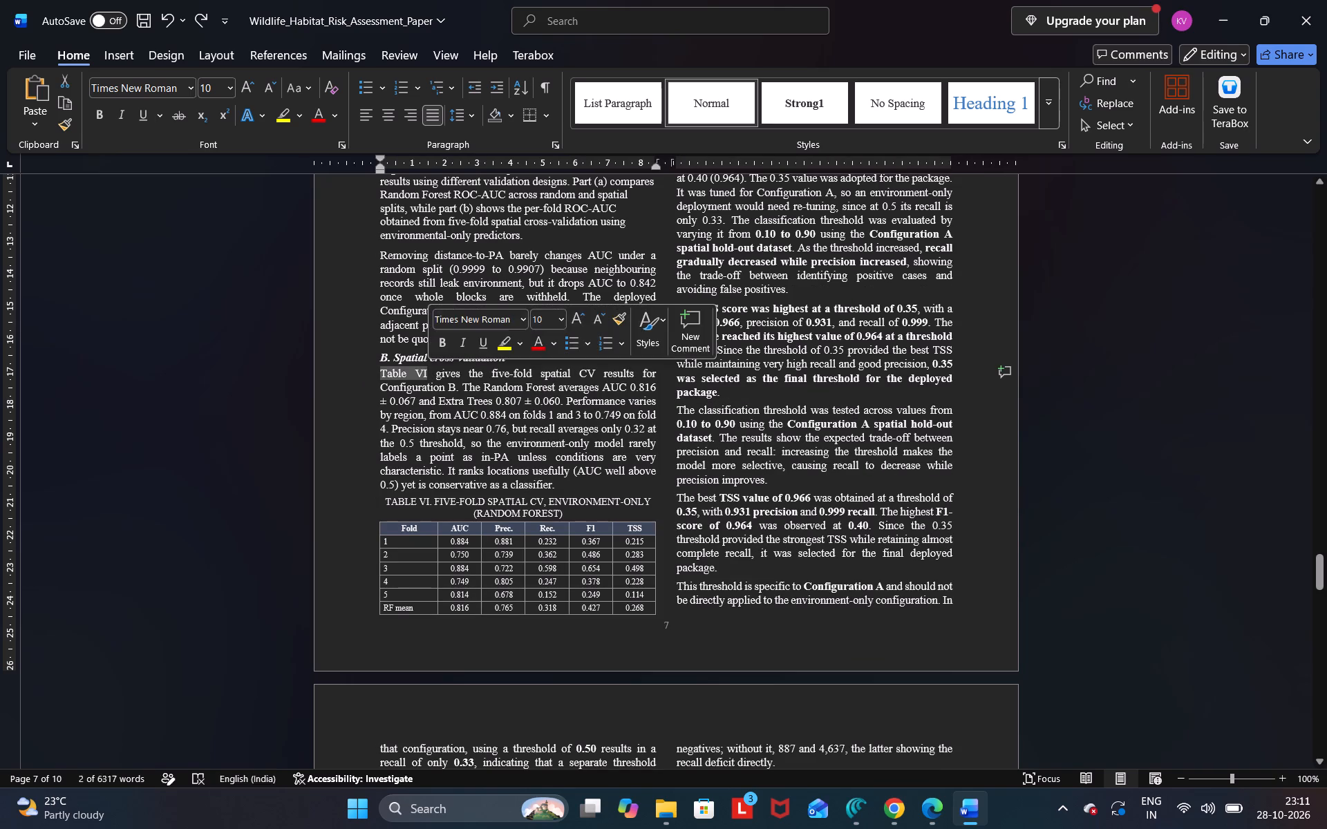
pyautogui.hotkey('ctrl', 'b')
pyautogui.click(467, 401)
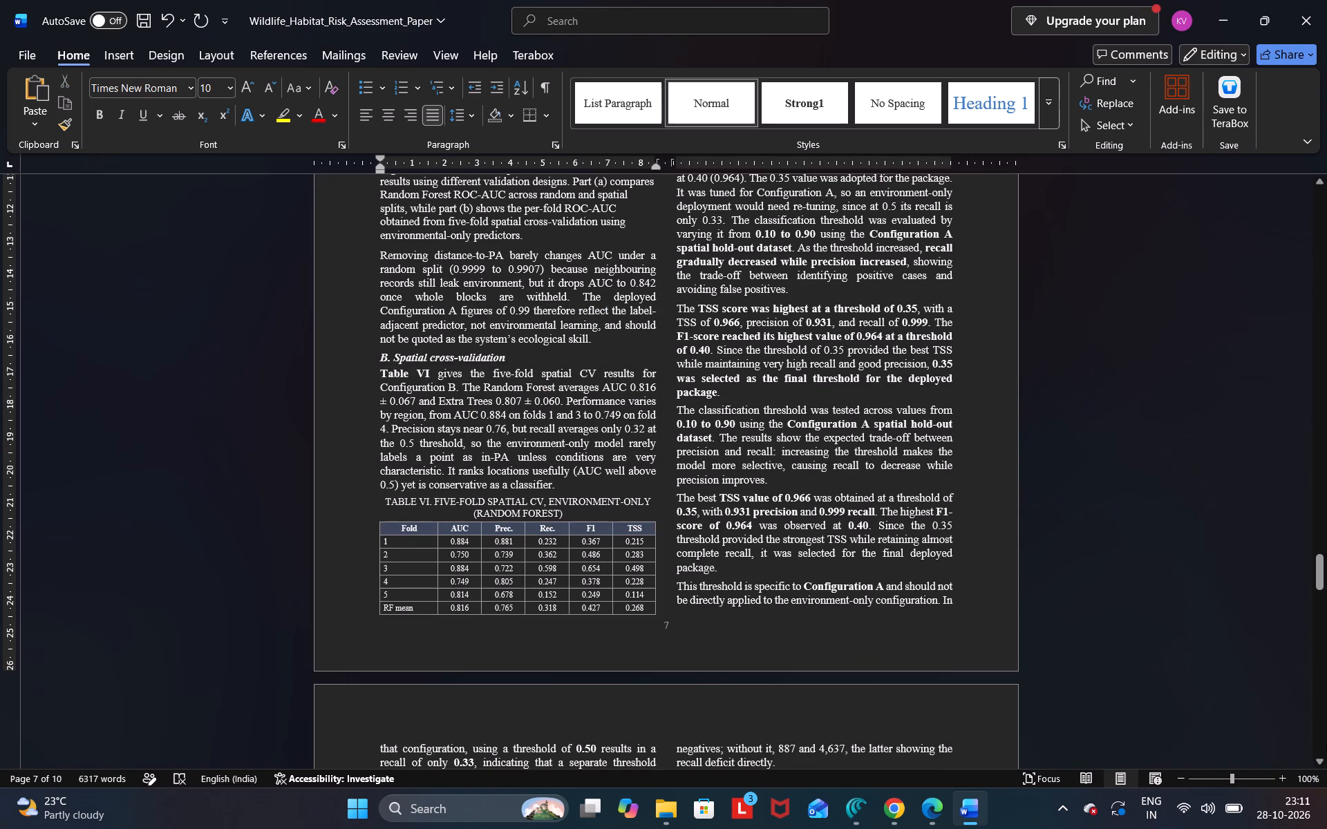
# Bold the lead-in "Table IX SPATIAL HOLD-OUT COMPARISON (AUC / F1)" in the paragraph below Table IX, removing the period after "IX".
pyautogui.click(1326, 703)
pyautogui.click(1326, 560)
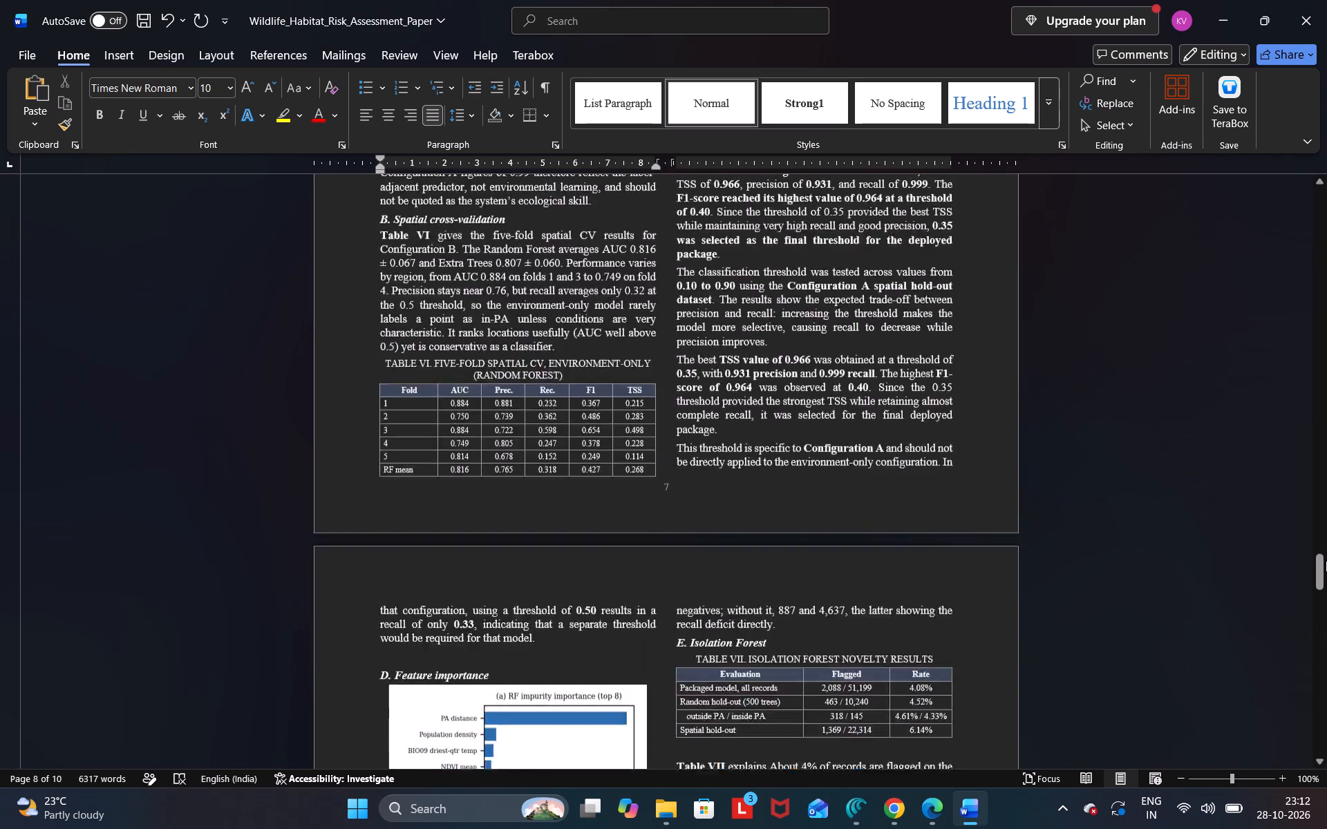
pyautogui.moveTo(1326, 575); pyautogui.dragTo(1326, 610)
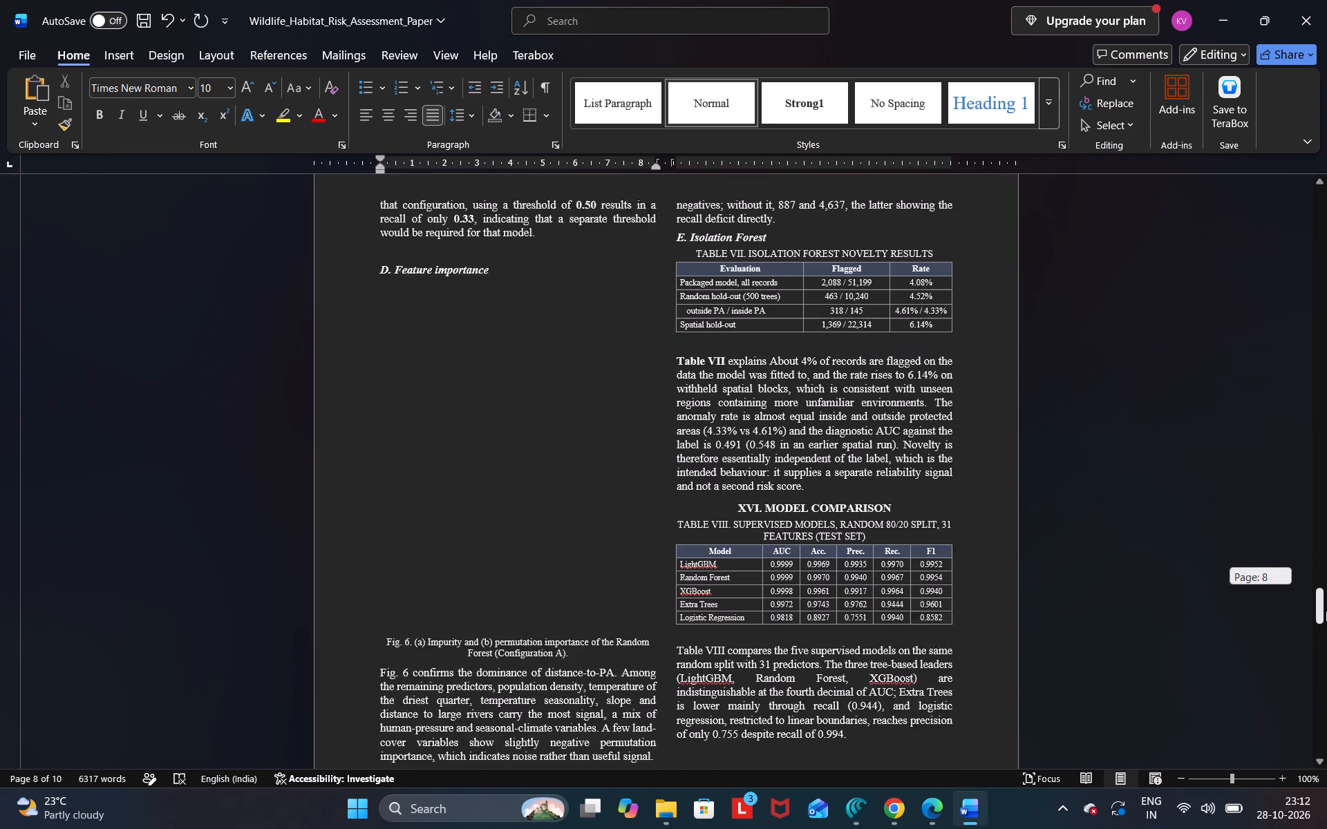
pyautogui.moveTo(1326, 610); pyautogui.dragTo(1326, 654)
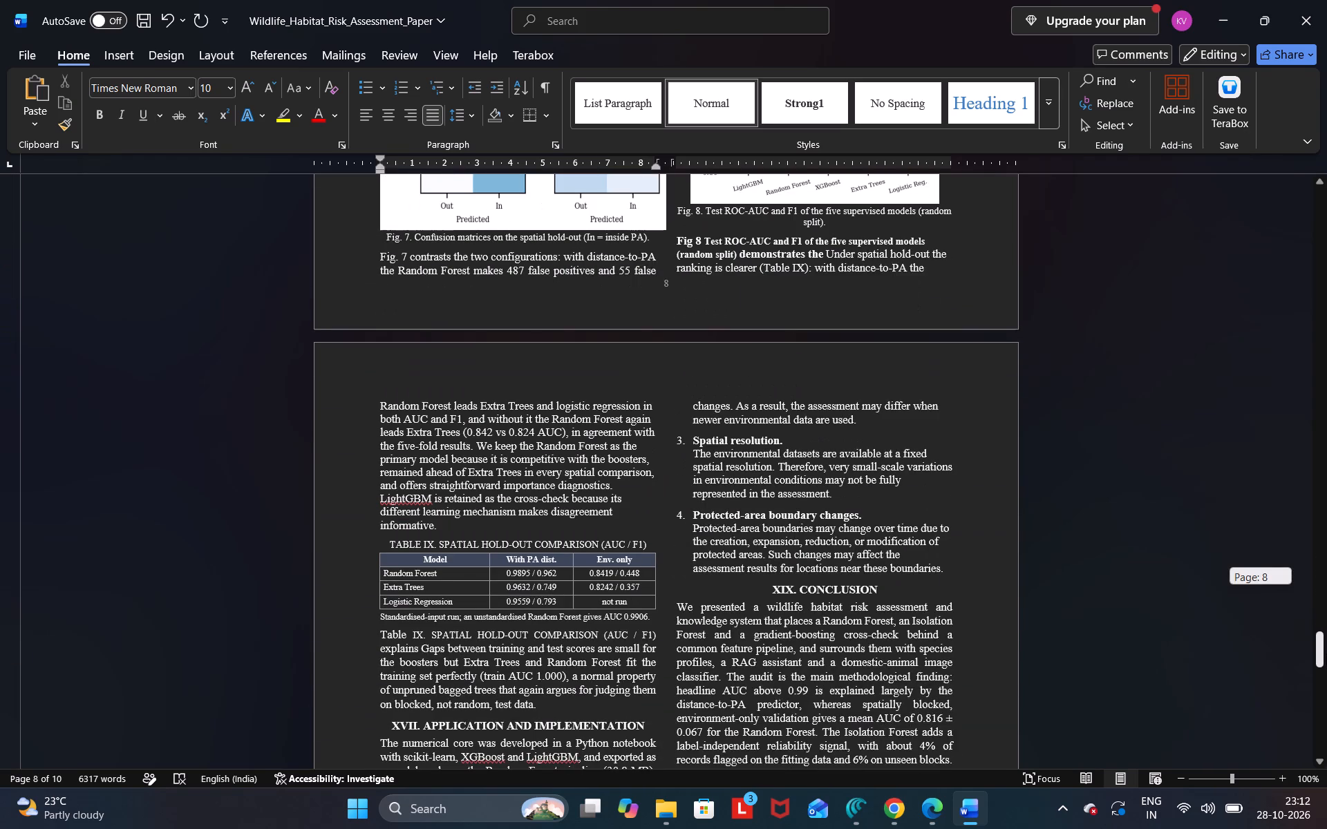
pyautogui.moveTo(1326, 654); pyautogui.dragTo(1326, 662)
pyautogui.moveTo(379, 487); pyautogui.dragTo(420, 486)
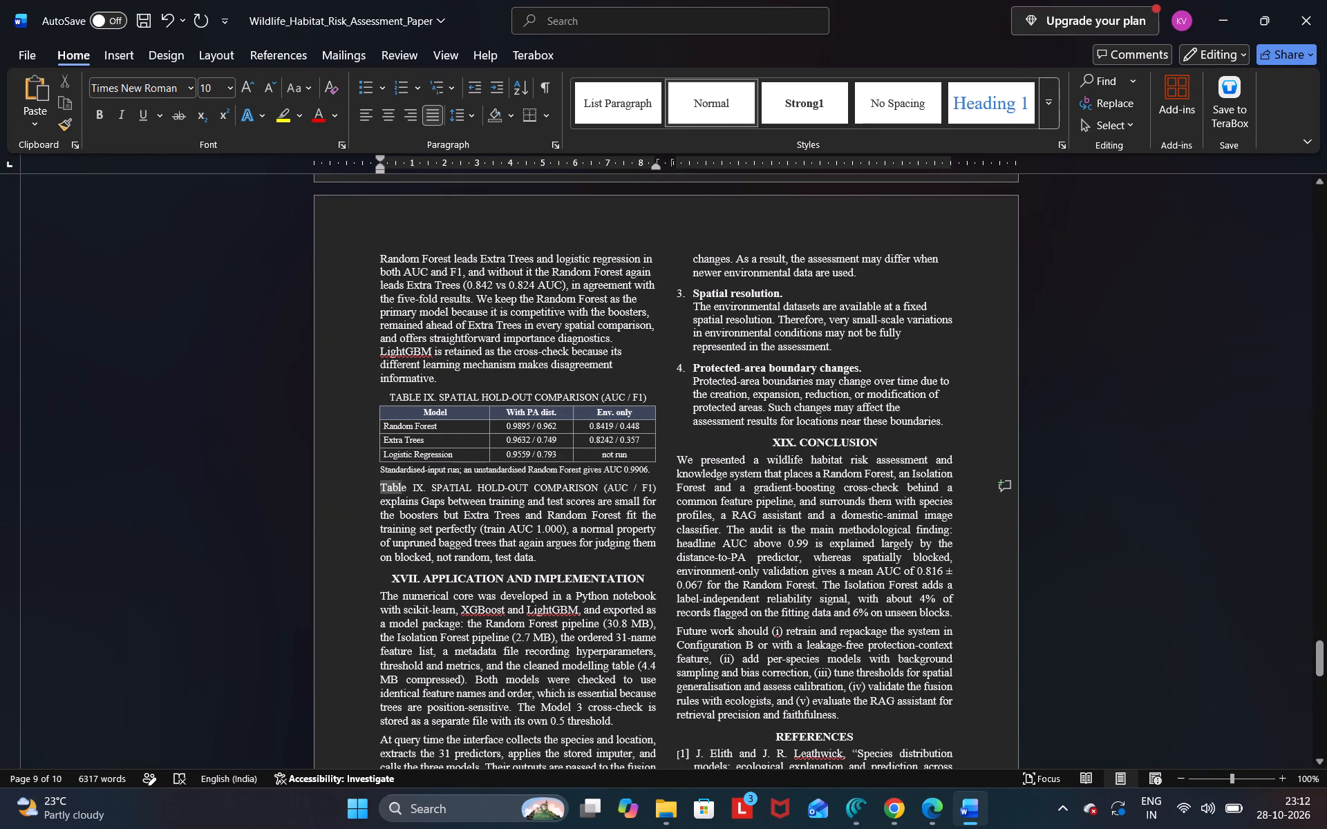
pyautogui.moveTo(420, 486); pyautogui.dragTo(426, 486)
pyautogui.hotkey('ctrl', 'b')
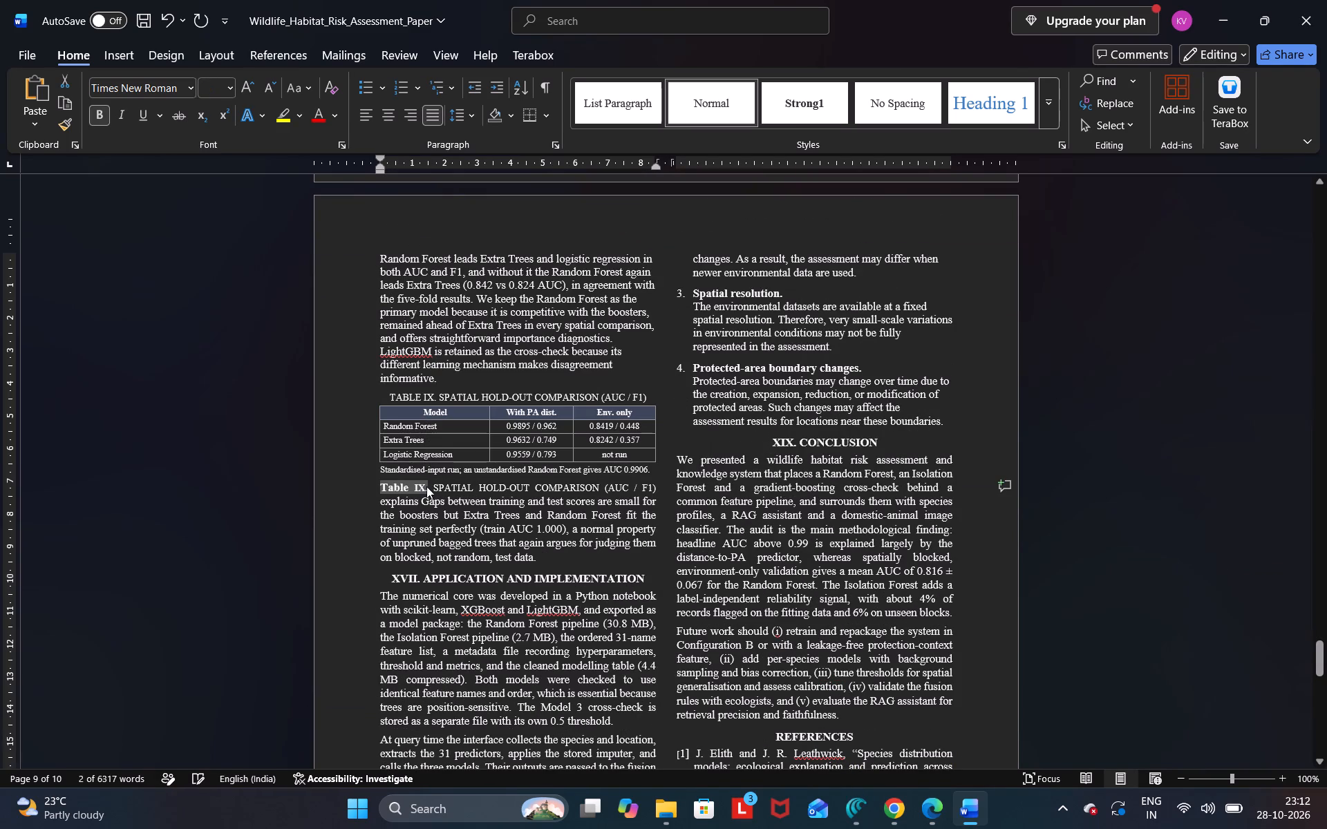
pyautogui.click(429, 488)
pyautogui.press('BackSpace')
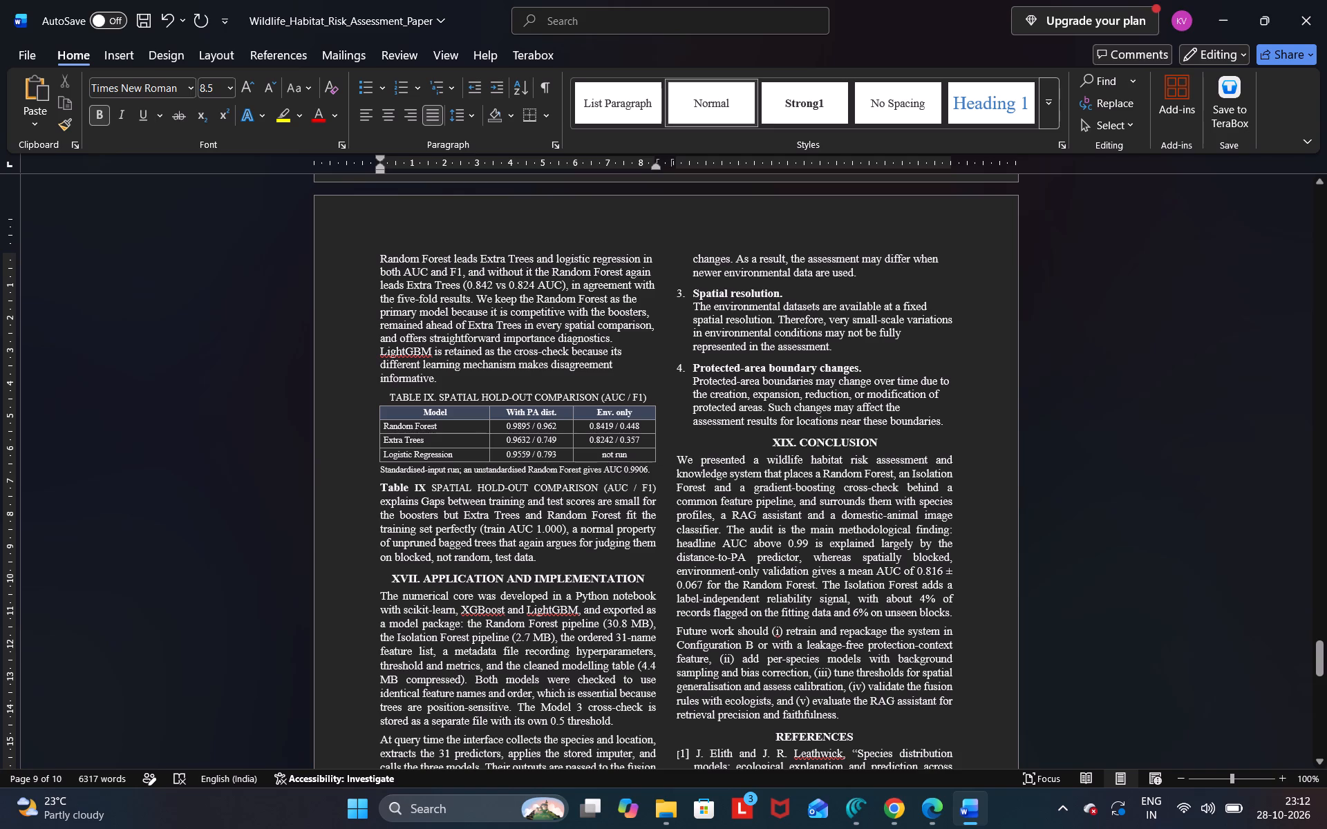
pyautogui.moveTo(659, 488); pyautogui.dragTo(487, 490)
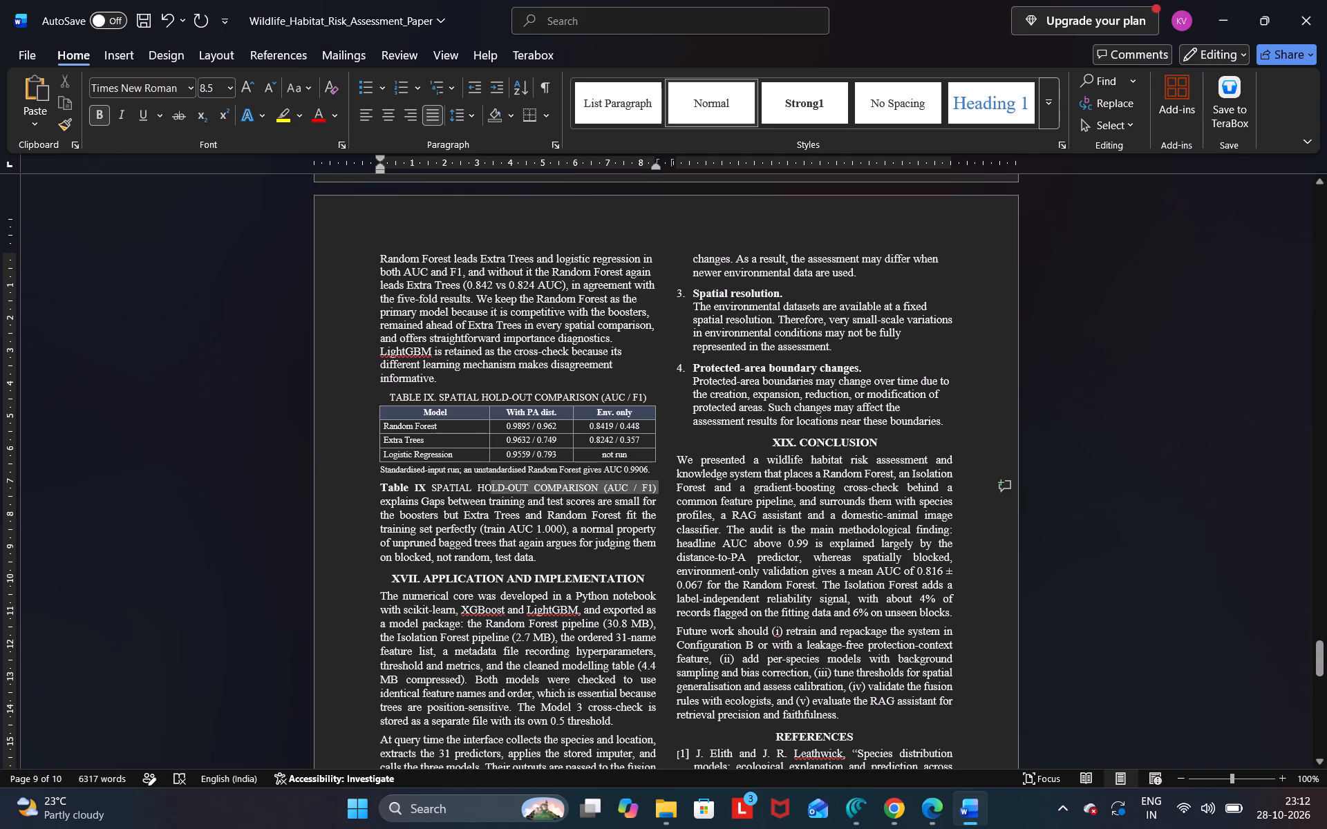
pyautogui.moveTo(487, 490); pyautogui.dragTo(449, 486)
pyautogui.hotkey('ctrl', 'b')
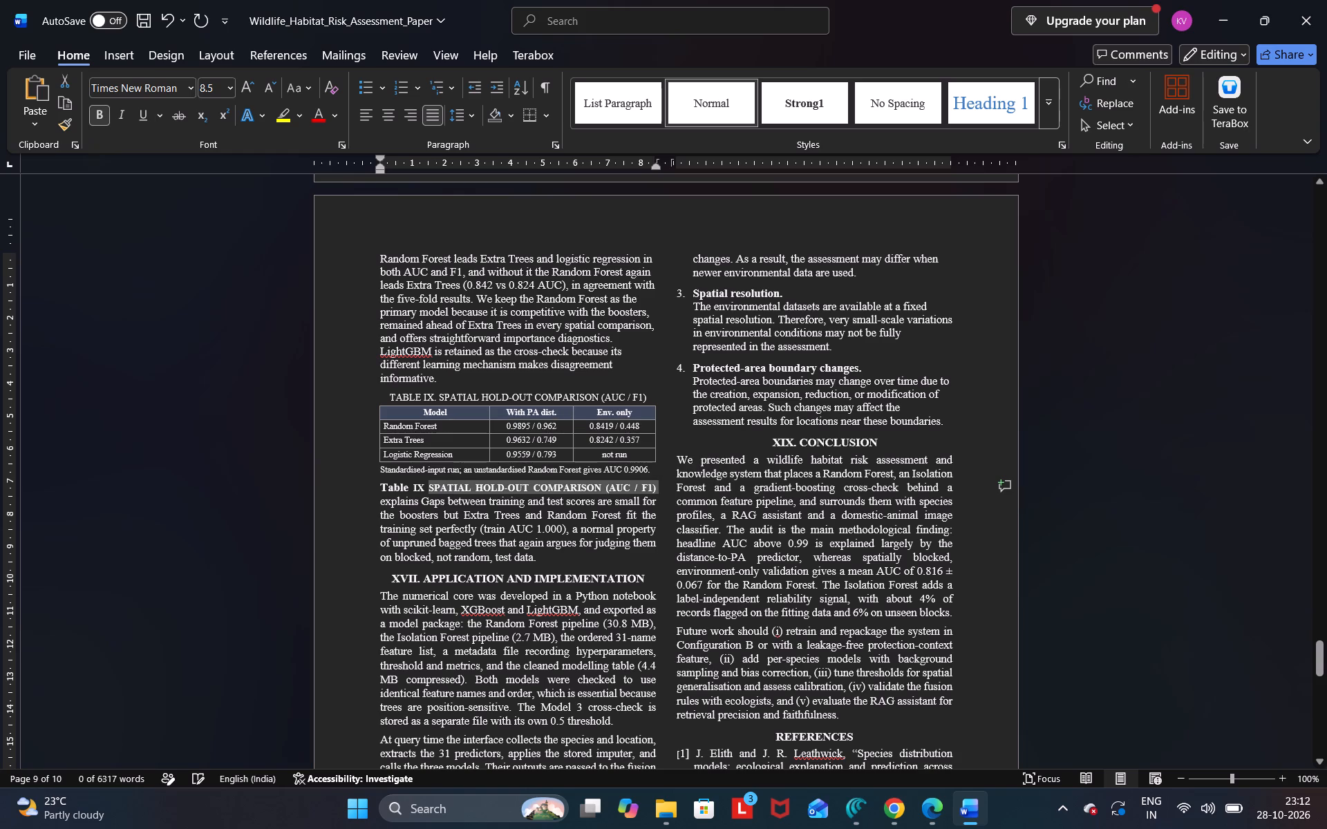
# Review the paper from the Table IX paragraph and application section back through the earlier pages to the title, checking formatting and figure and table descriptions.
pyautogui.click(511, 516)
pyautogui.press('Down')
pyautogui.press('Down')
pyautogui.press('Down')
pyautogui.press('Down')
pyautogui.press('Down')
pyautogui.press('Down')
pyautogui.press('Down')
pyautogui.press('Down')
pyautogui.press('Down')
pyautogui.press('Down')
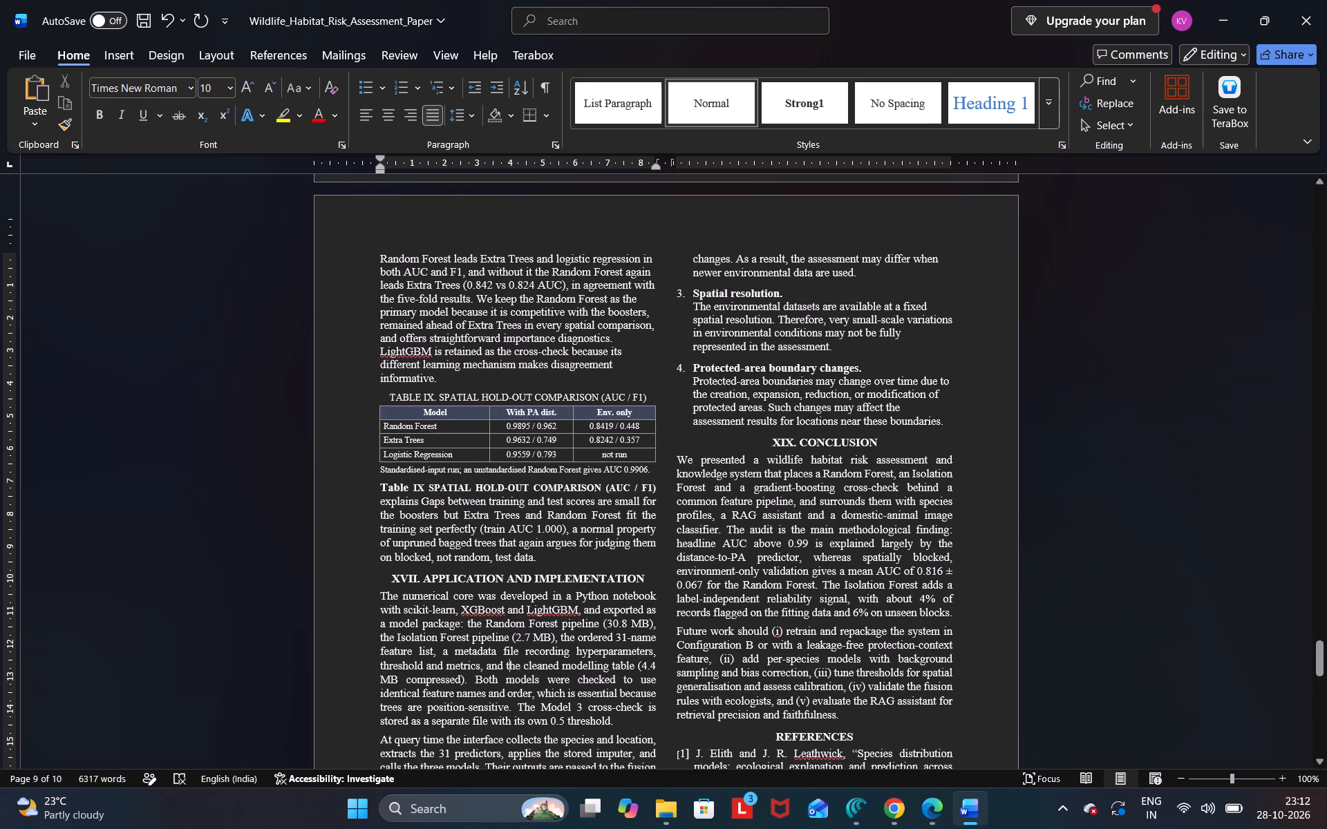
pyautogui.press('Down')
pyautogui.press('Down')
pyautogui.press('Down')
pyautogui.press('Down')
pyautogui.press('Down')
pyautogui.press('Down')
pyautogui.press('Down')
pyautogui.press('Down')
pyautogui.press('Down')
pyautogui.press('Down')
pyautogui.press('Down')
pyautogui.press('Down')
pyautogui.press('Down')
pyautogui.press('Down')
pyautogui.press('Down')
pyautogui.press('Down')
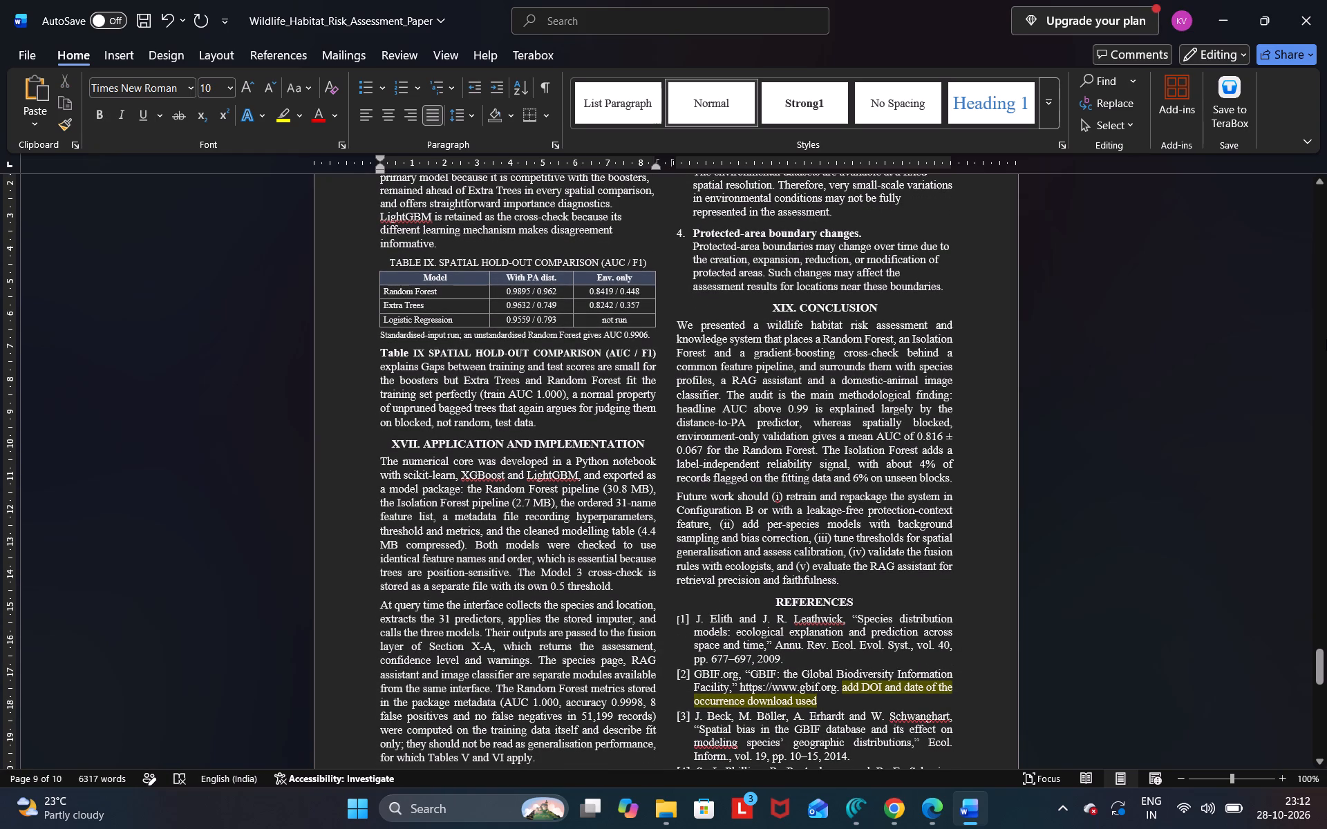
pyautogui.click(1326, 340)
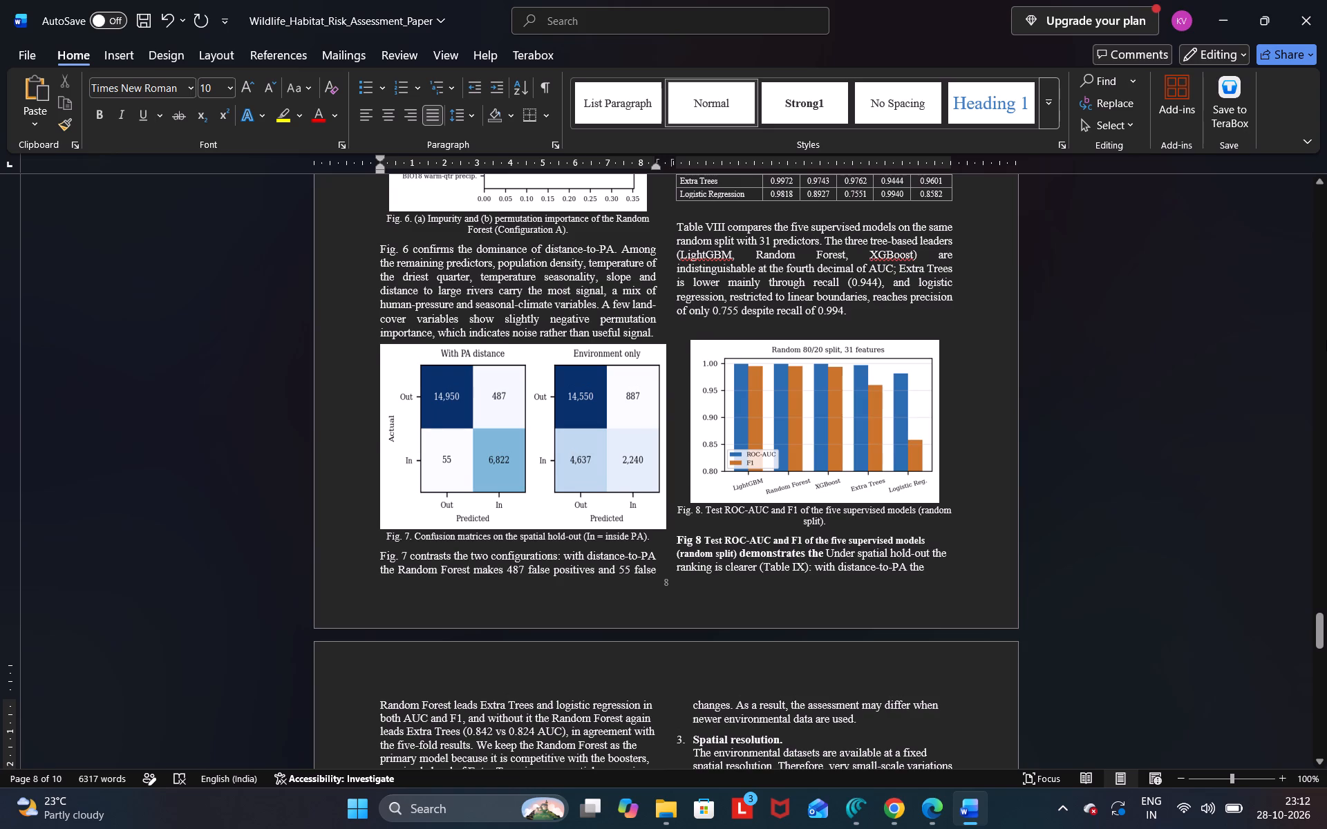
pyautogui.click(1326, 340)
pyautogui.click(1326, 340)
pyautogui.click(1326, 340)
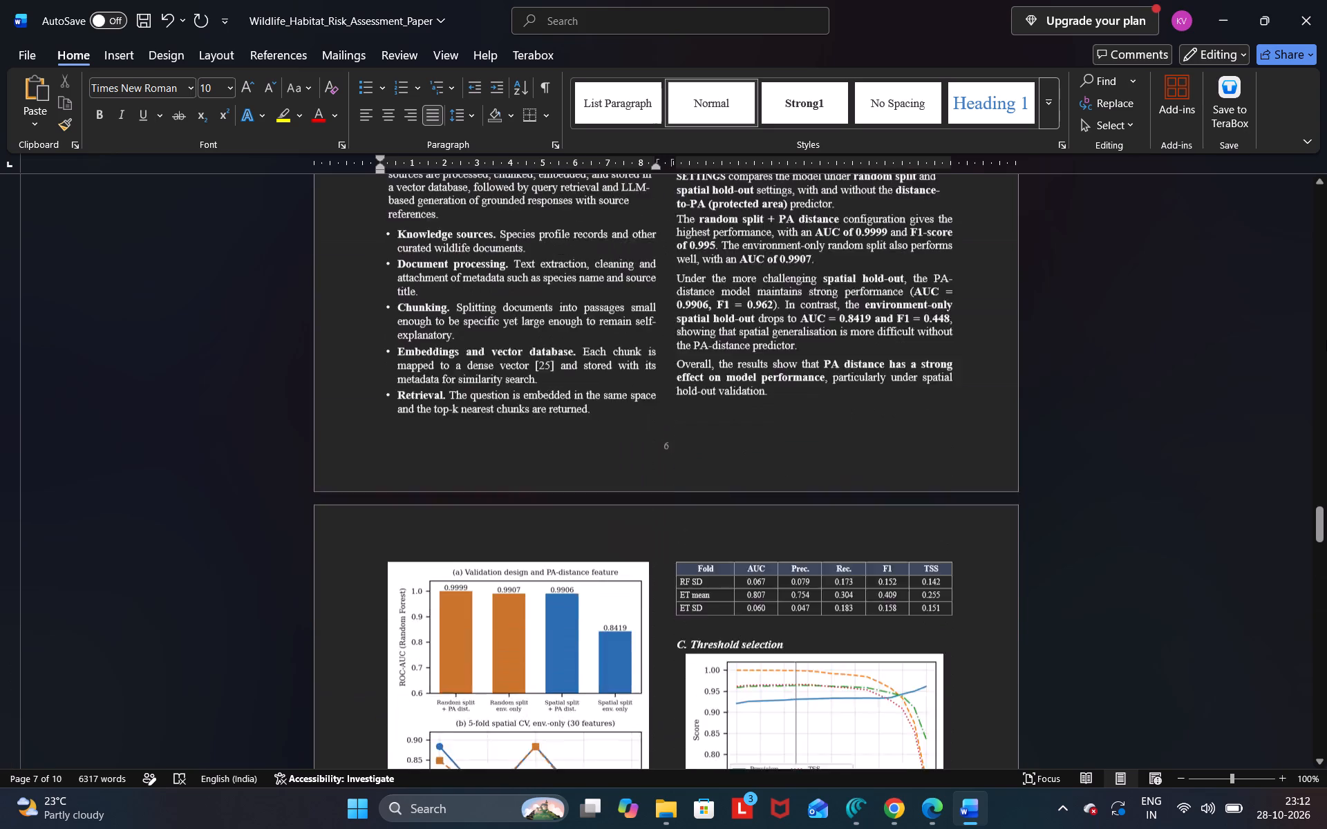
pyautogui.click(1326, 340)
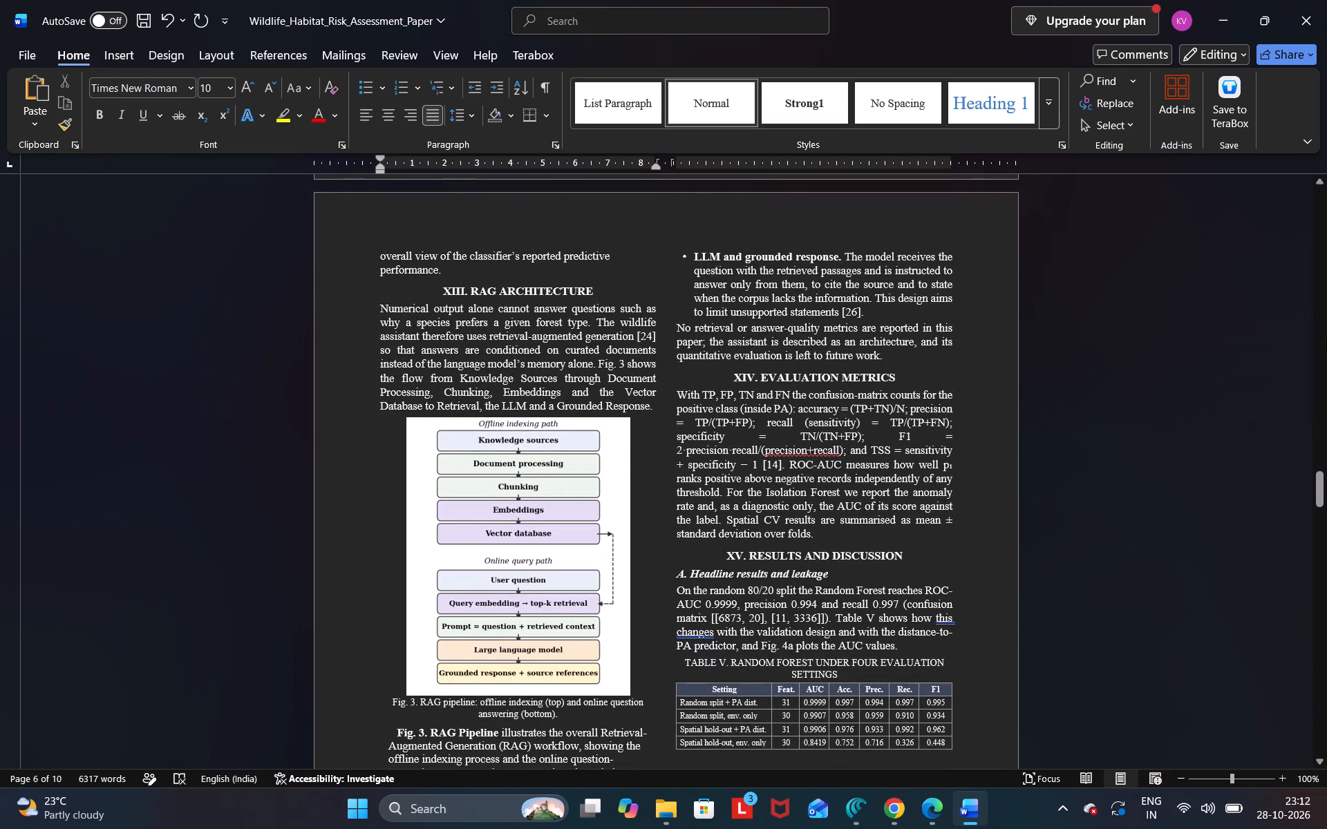
pyautogui.moveTo(1323, 489); pyautogui.dragTo(1323, 498)
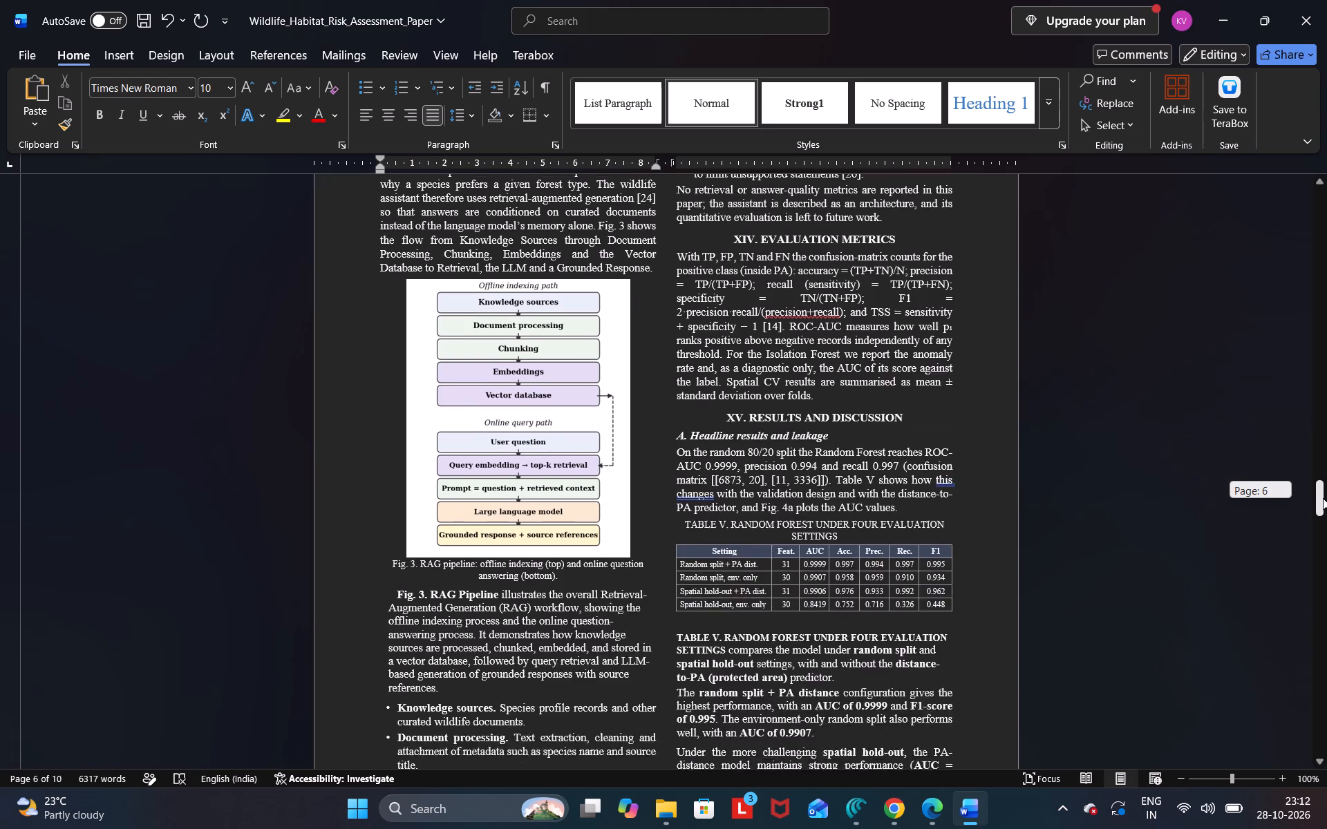
pyautogui.moveTo(1323, 498); pyautogui.dragTo(1323, 497)
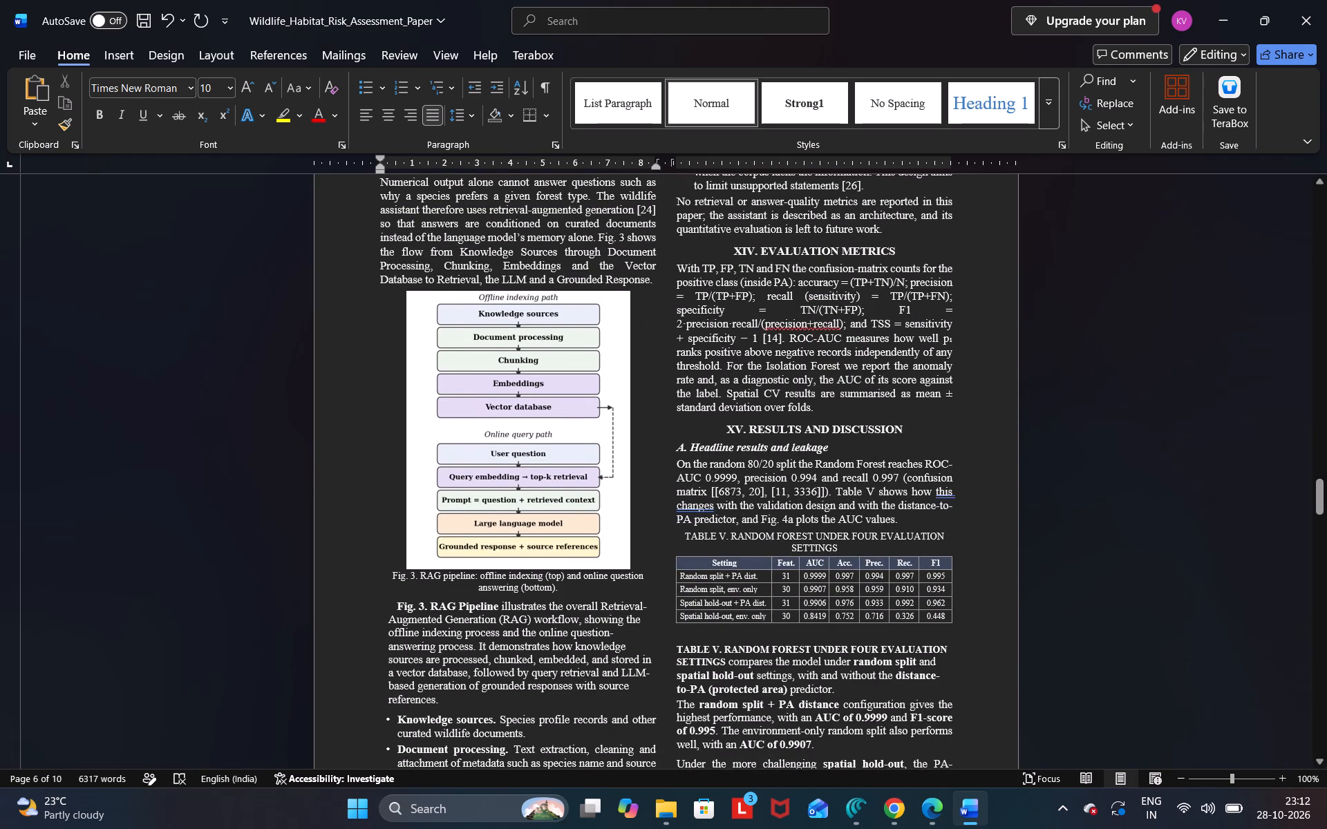
pyautogui.click(1326, 342)
pyautogui.click(1326, 342)
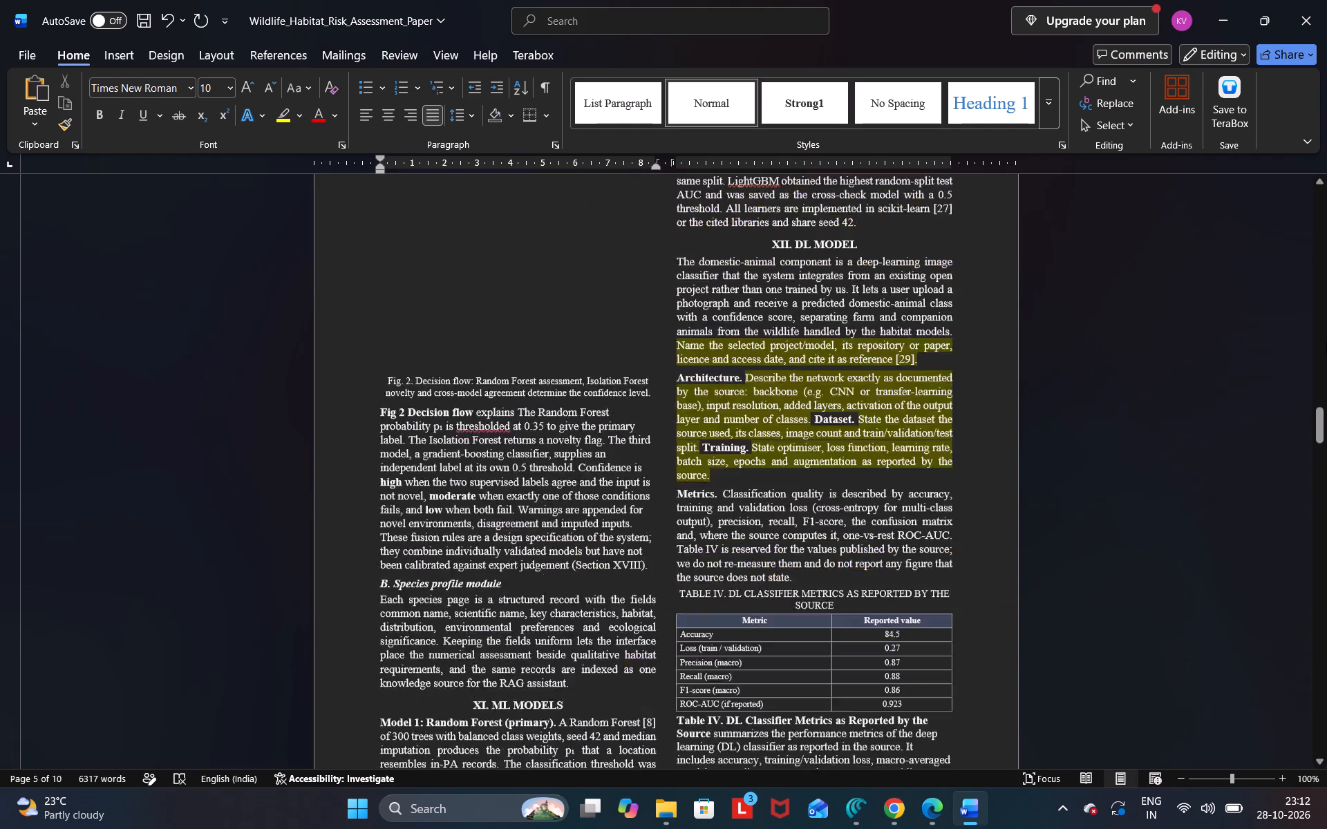
pyautogui.click(1326, 342)
pyautogui.click(1326, 342)
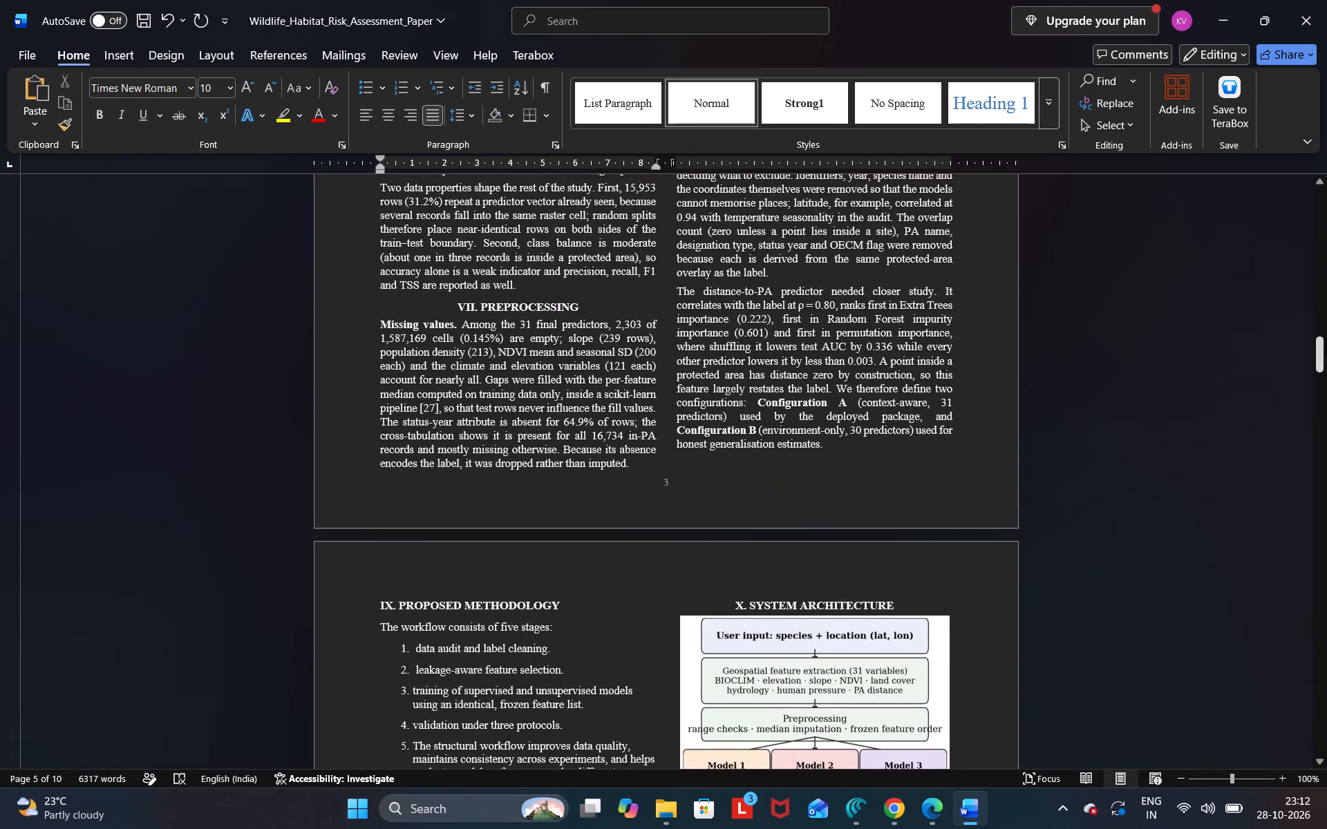
pyautogui.click(1326, 294)
pyautogui.click(1326, 248)
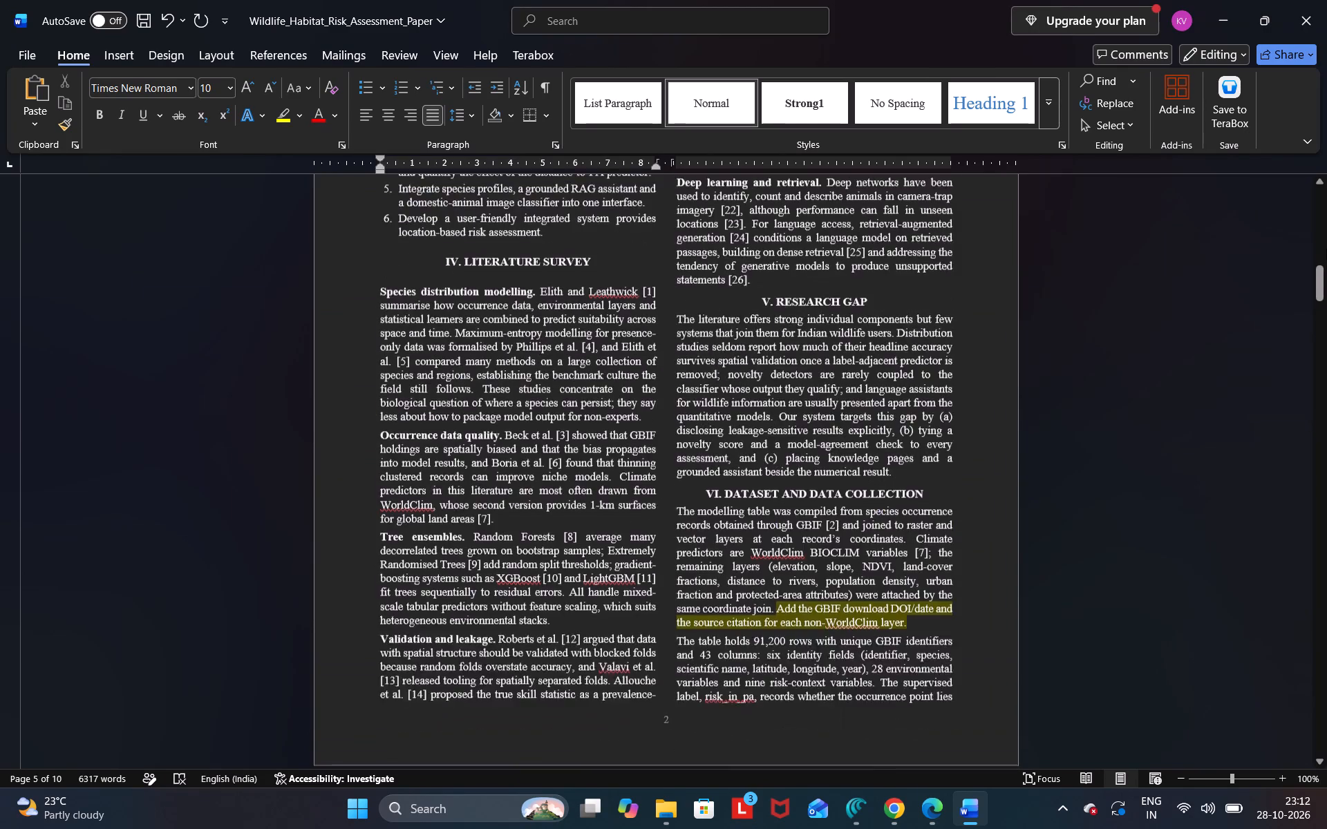
pyautogui.click(1326, 248)
pyautogui.click(1325, 208)
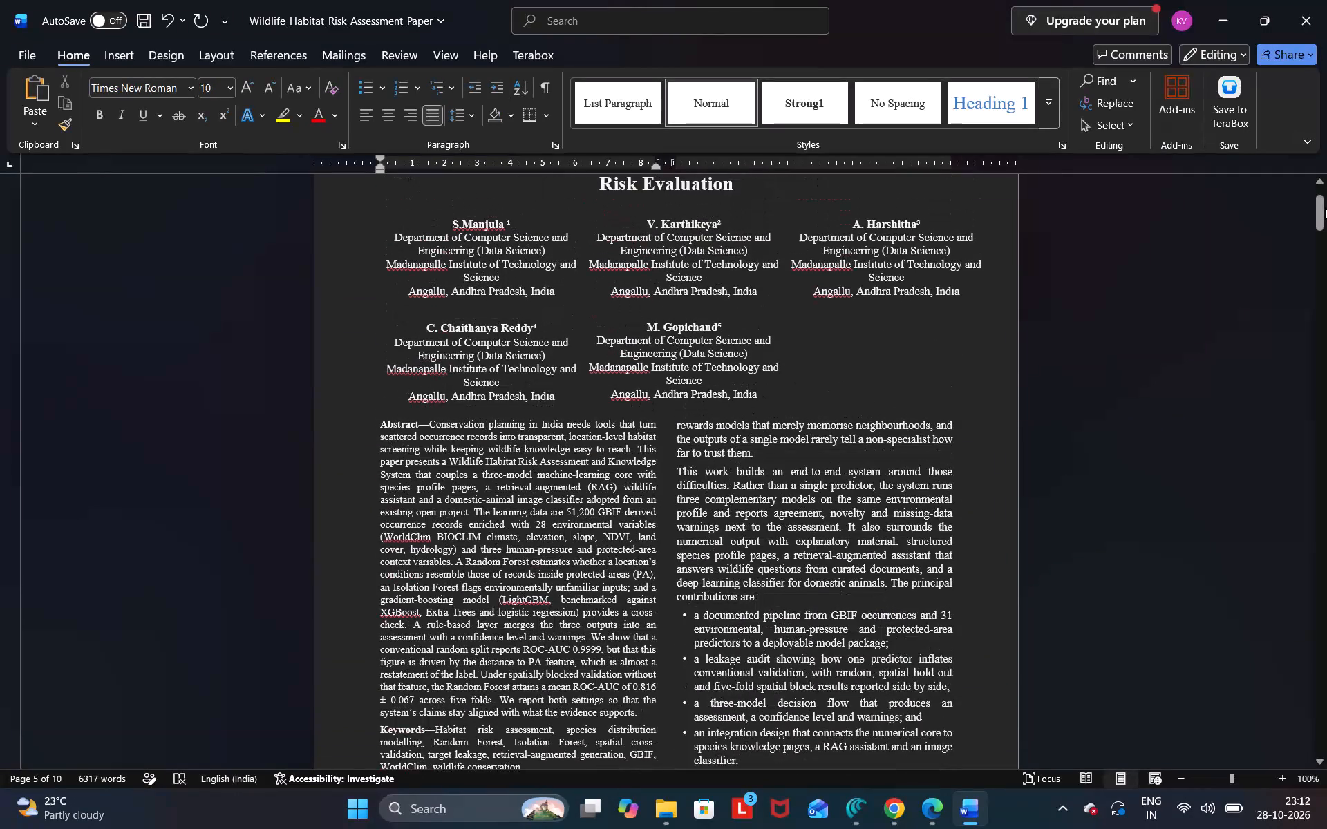
pyautogui.click(1325, 208)
pyautogui.click(1319, 183)
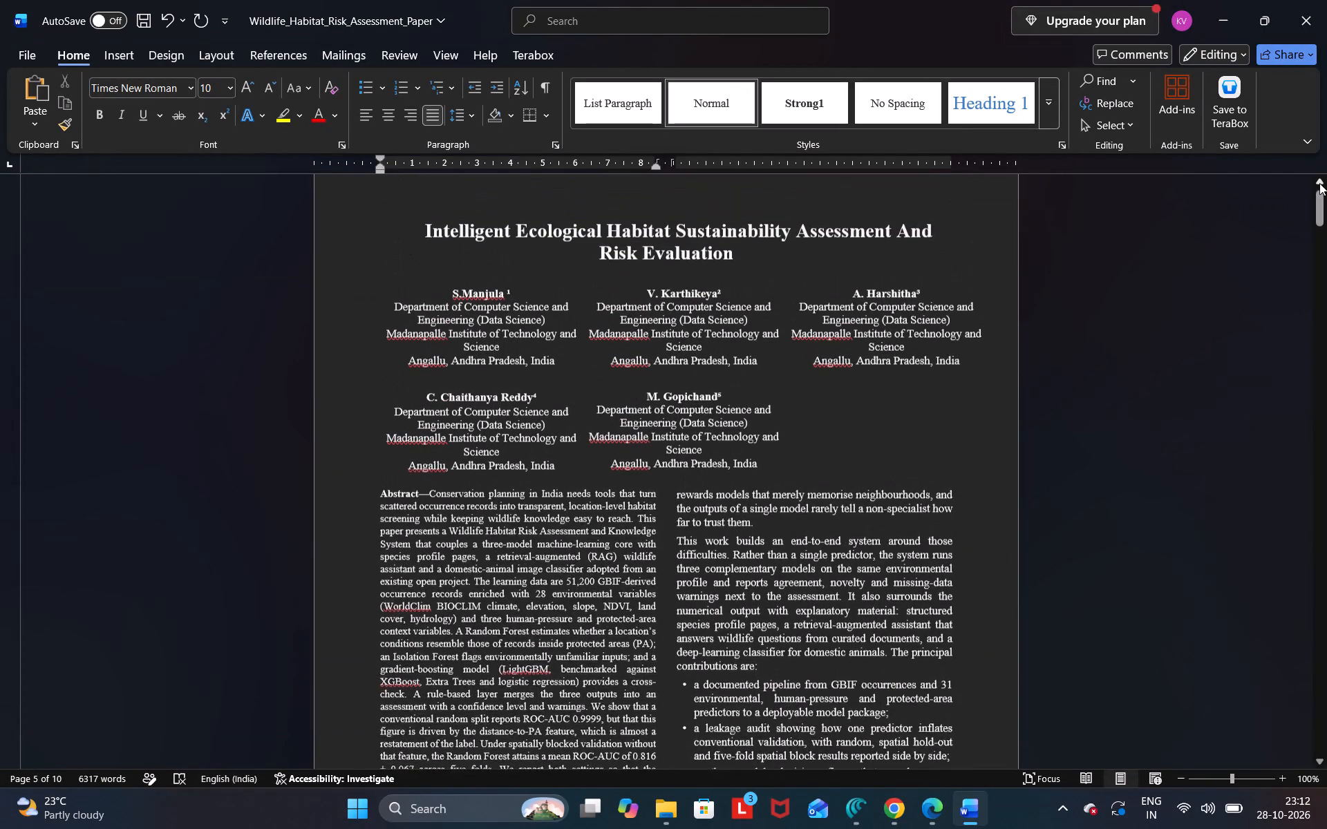
pyautogui.click(772, 280)
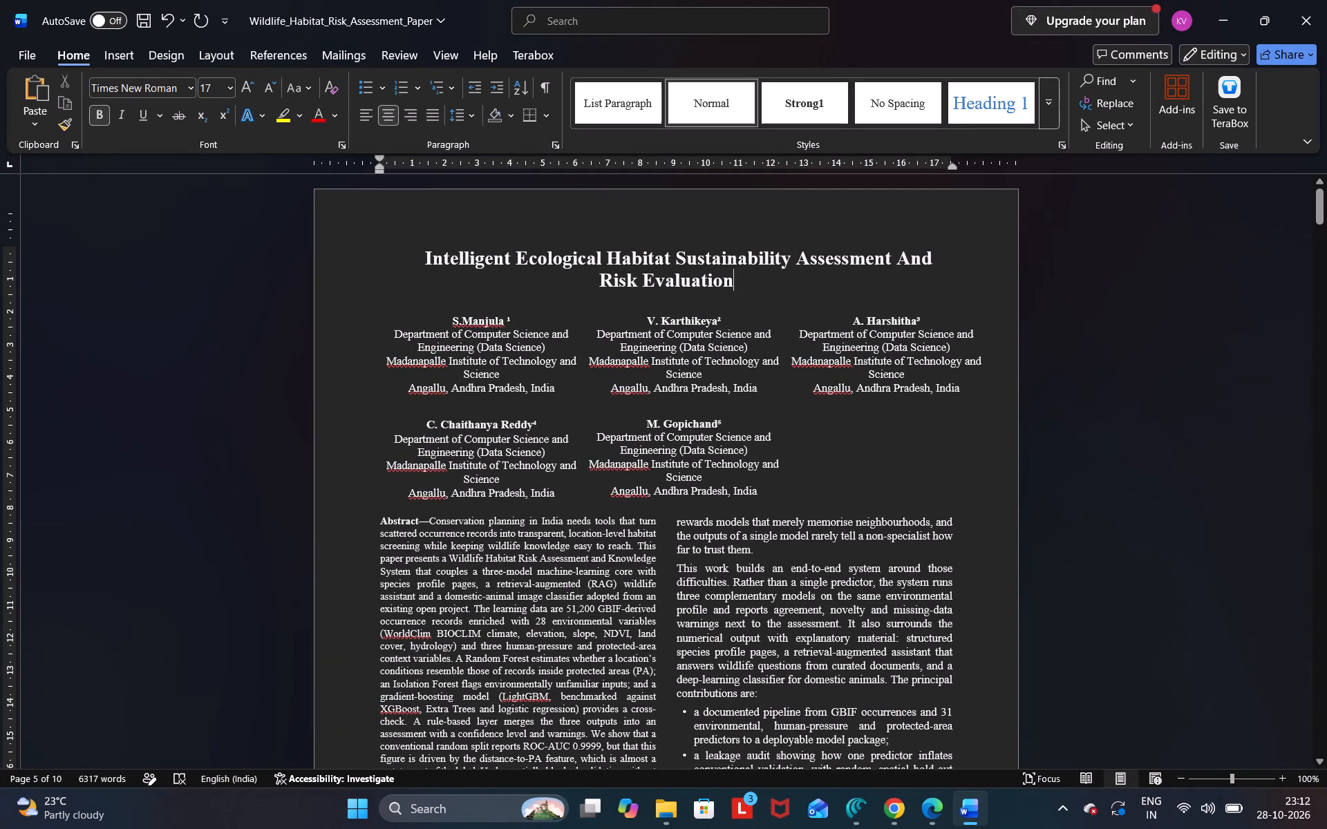
# Search Windows for the WhatsApp app with "wh".
pyautogui.click(438, 805)
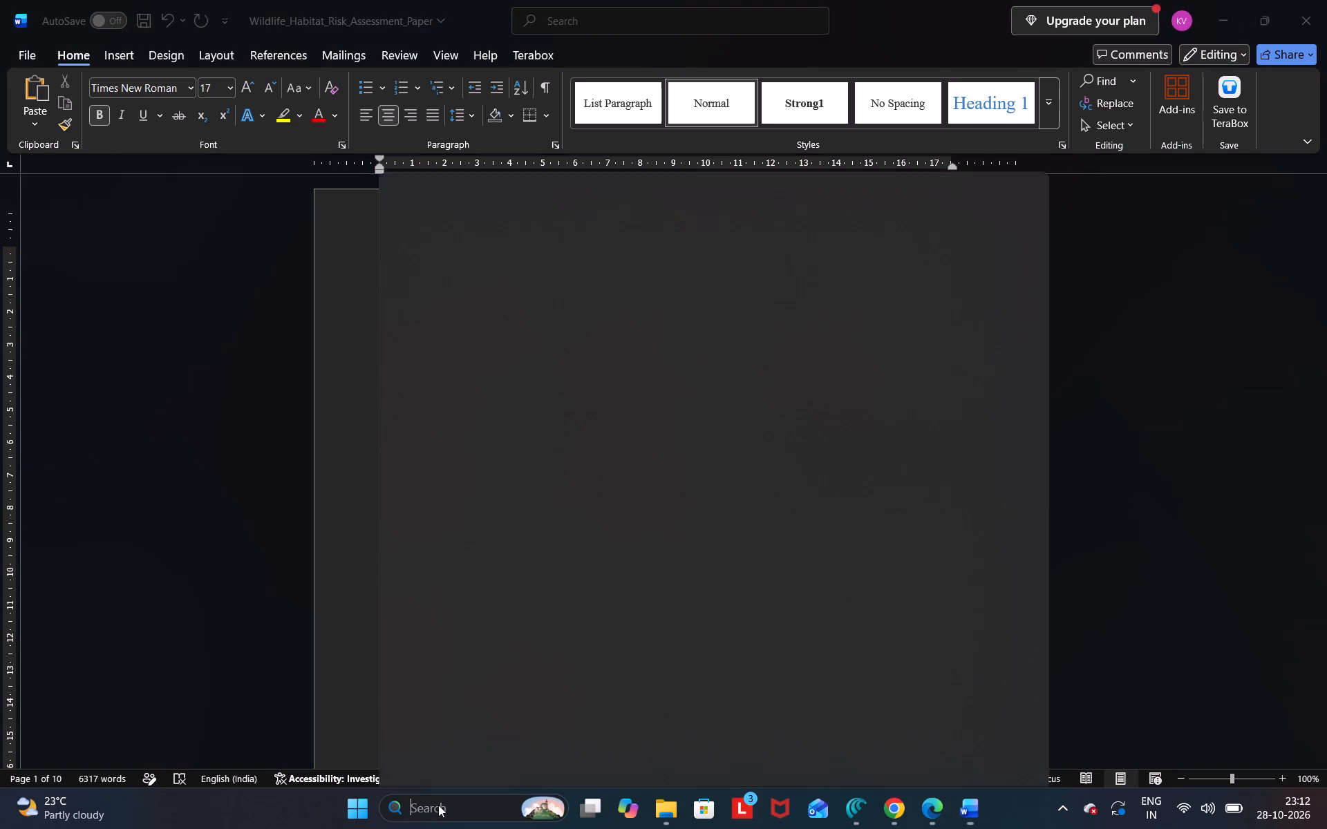
pyautogui.write('wh')
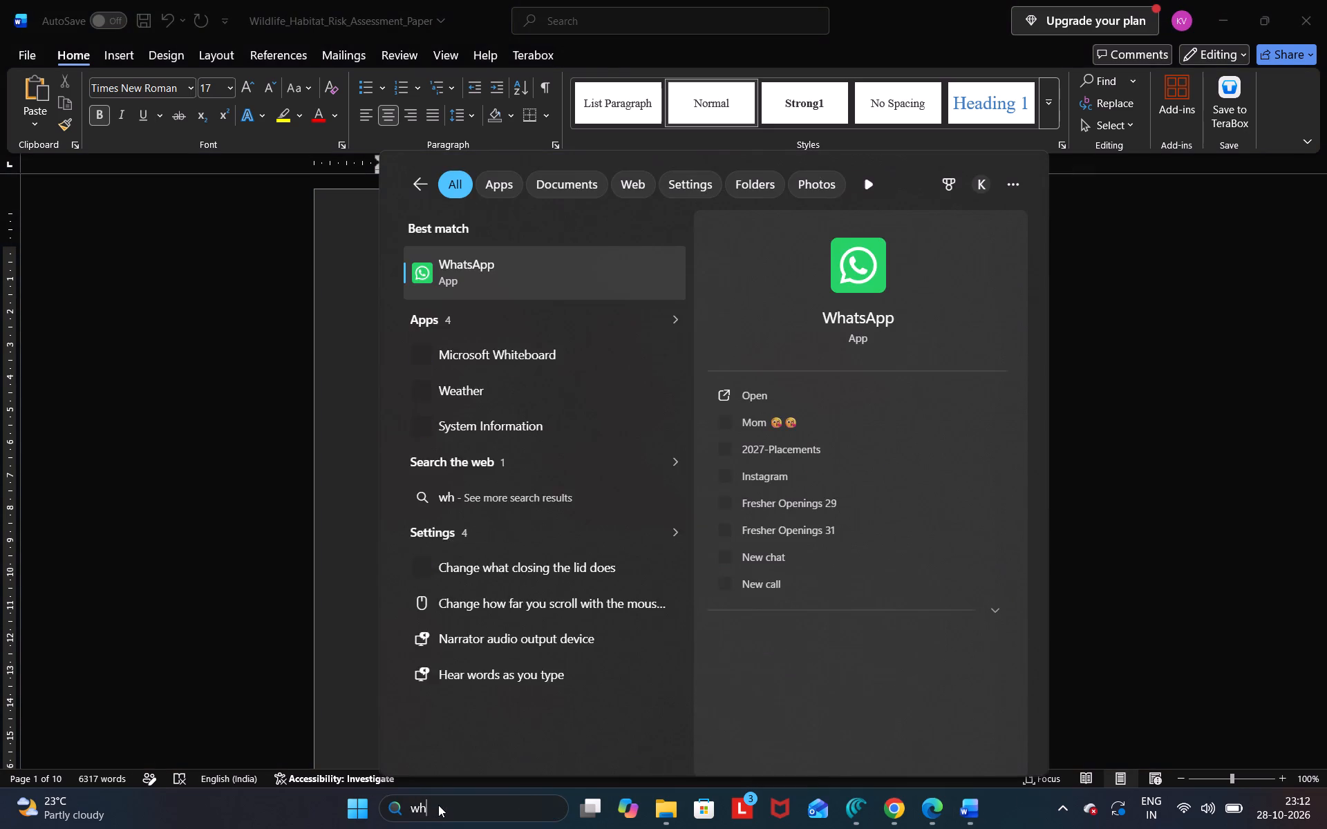
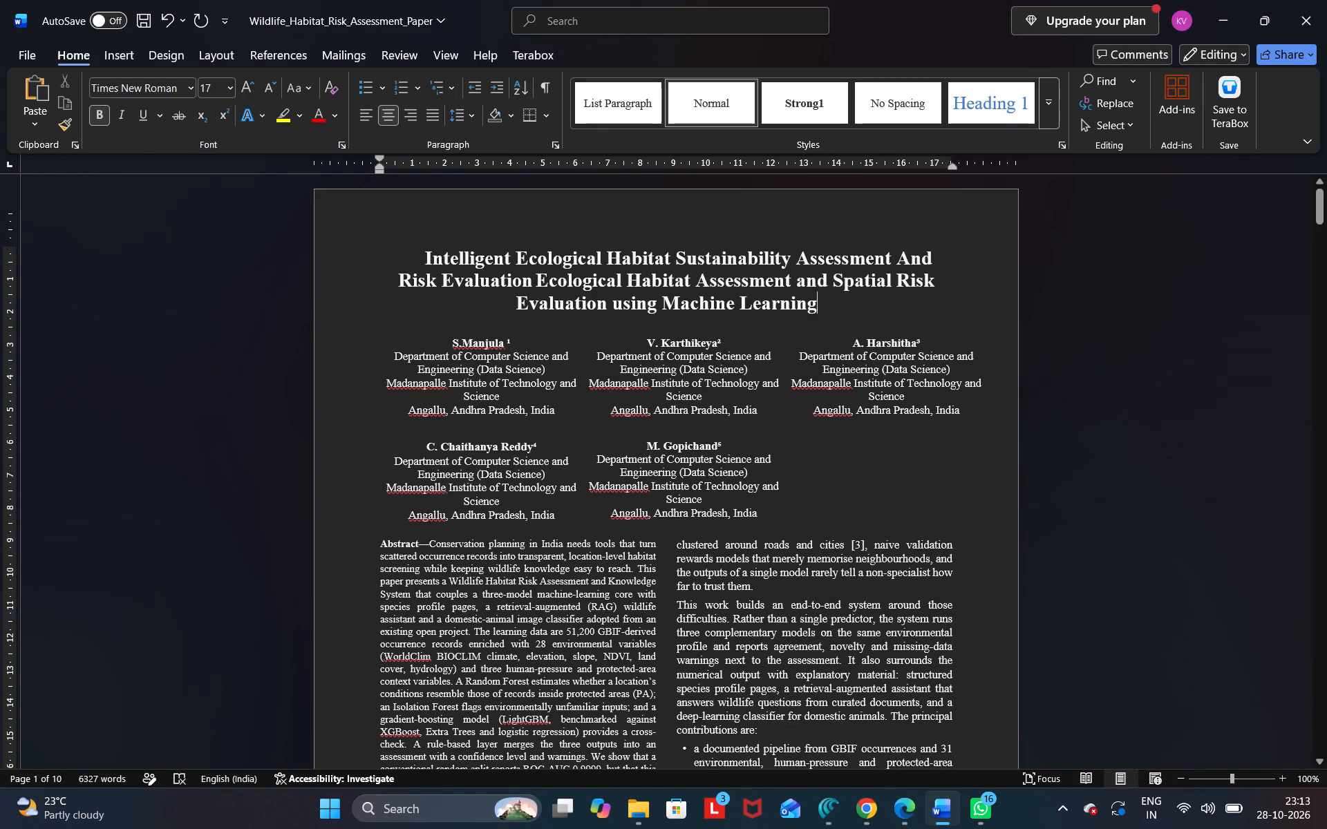
# Delete "Intelligent Ecological Habitat Sustainability Assessment And Risk Evaluation" from the start of the paper's title.
pyautogui.moveTo(531, 276); pyautogui.dragTo(426, 254)
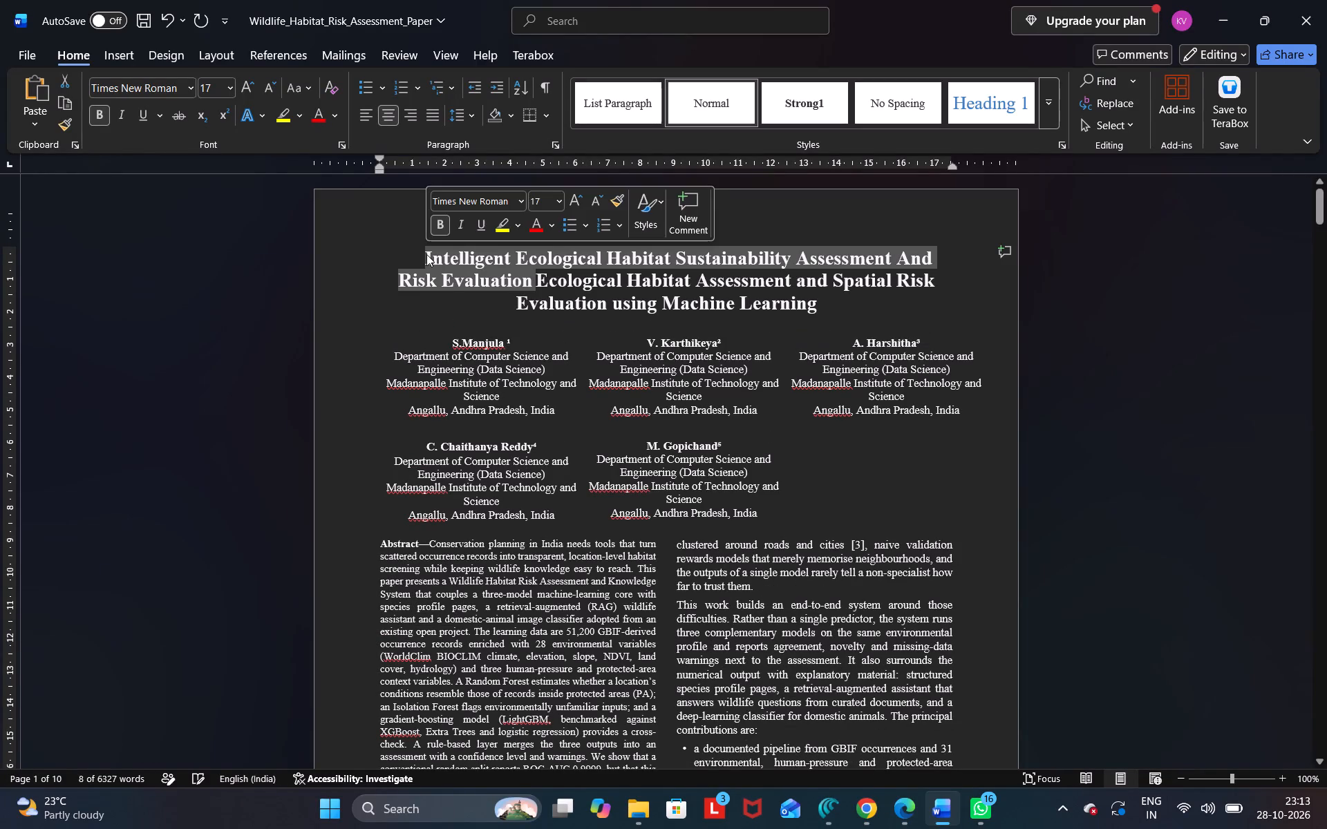
pyautogui.press('BackSpace')
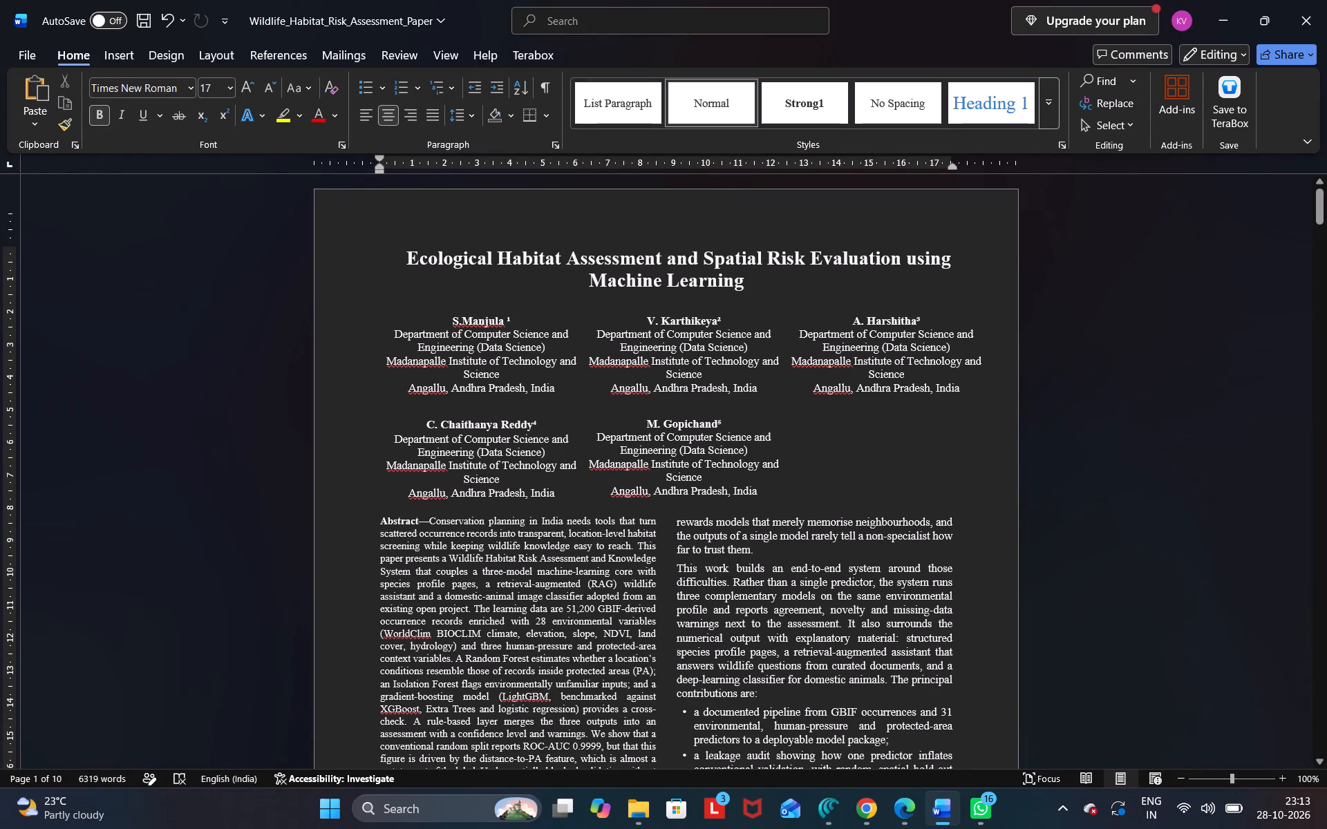
pyautogui.click(754, 286)
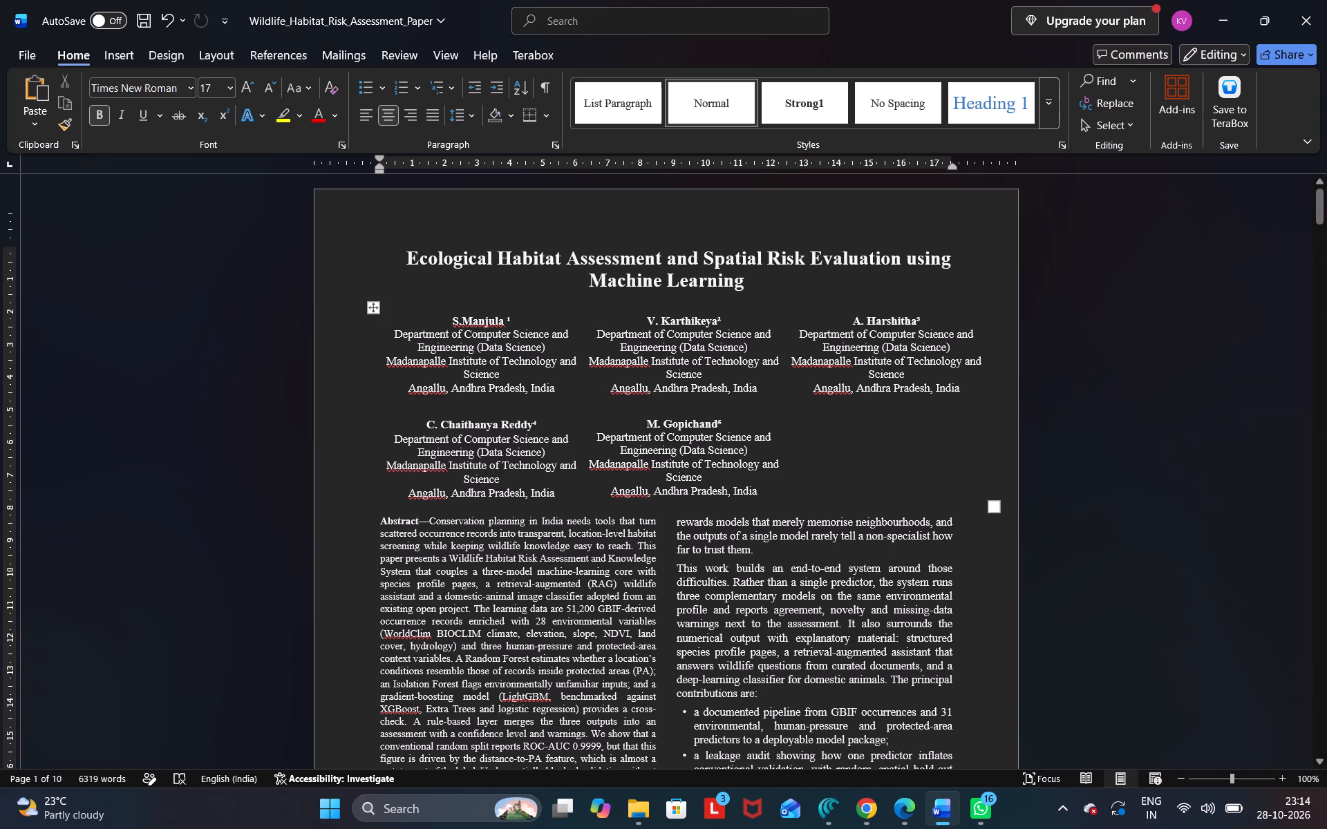
# Look through the whole paper from the title and author block to the final references, checking section layout, figures and tables.
pyautogui.click(756, 388)
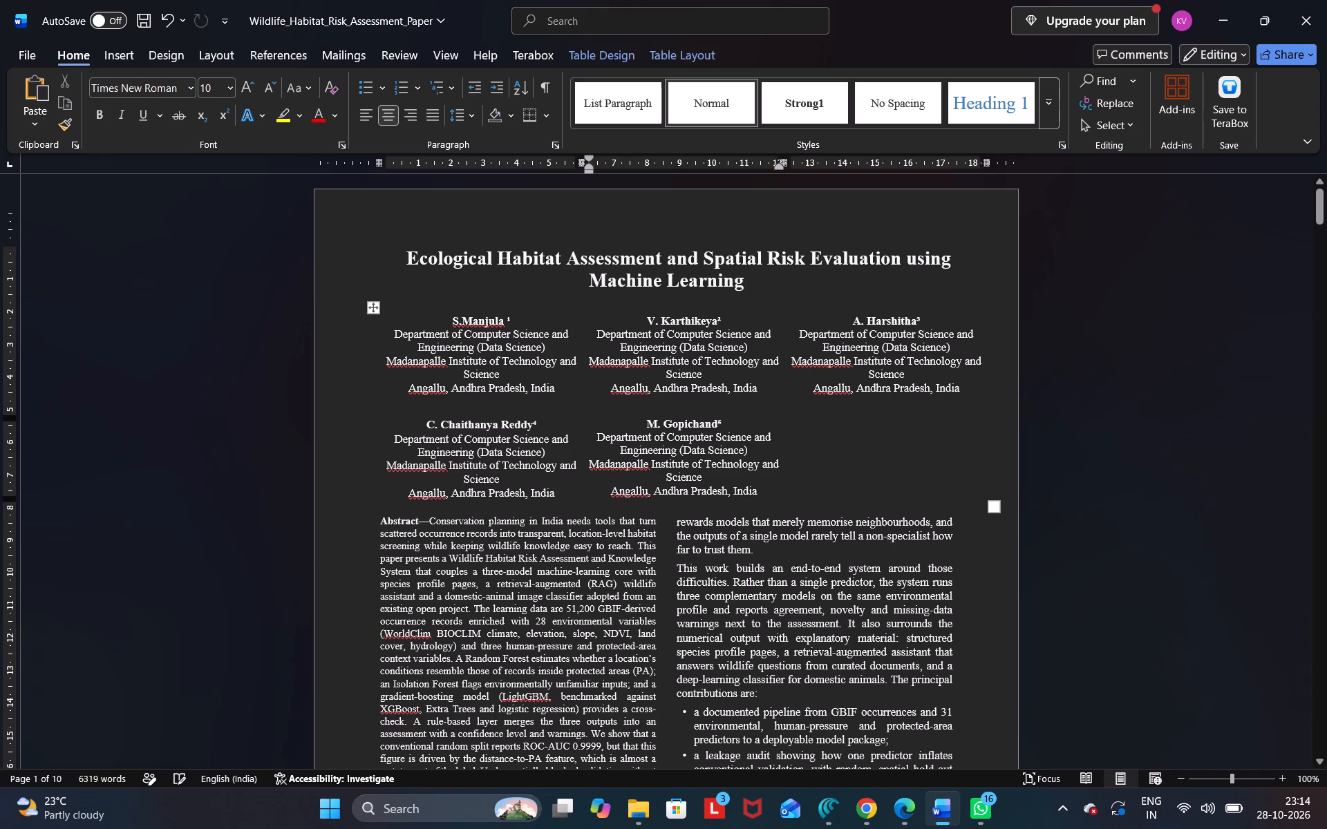
pyautogui.click(1326, 501)
pyautogui.click(1326, 501)
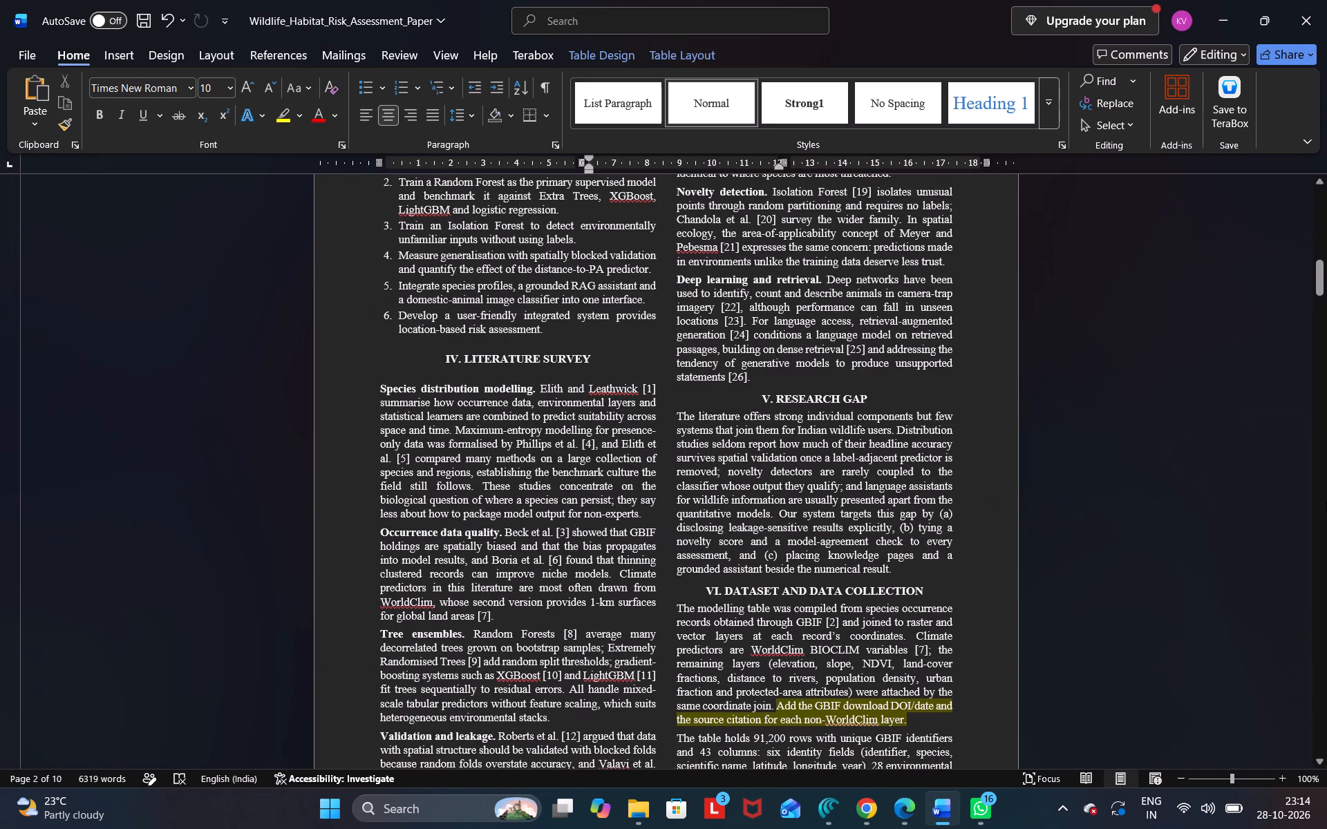
pyautogui.click(1326, 501)
pyautogui.click(1326, 548)
pyautogui.click(1326, 548)
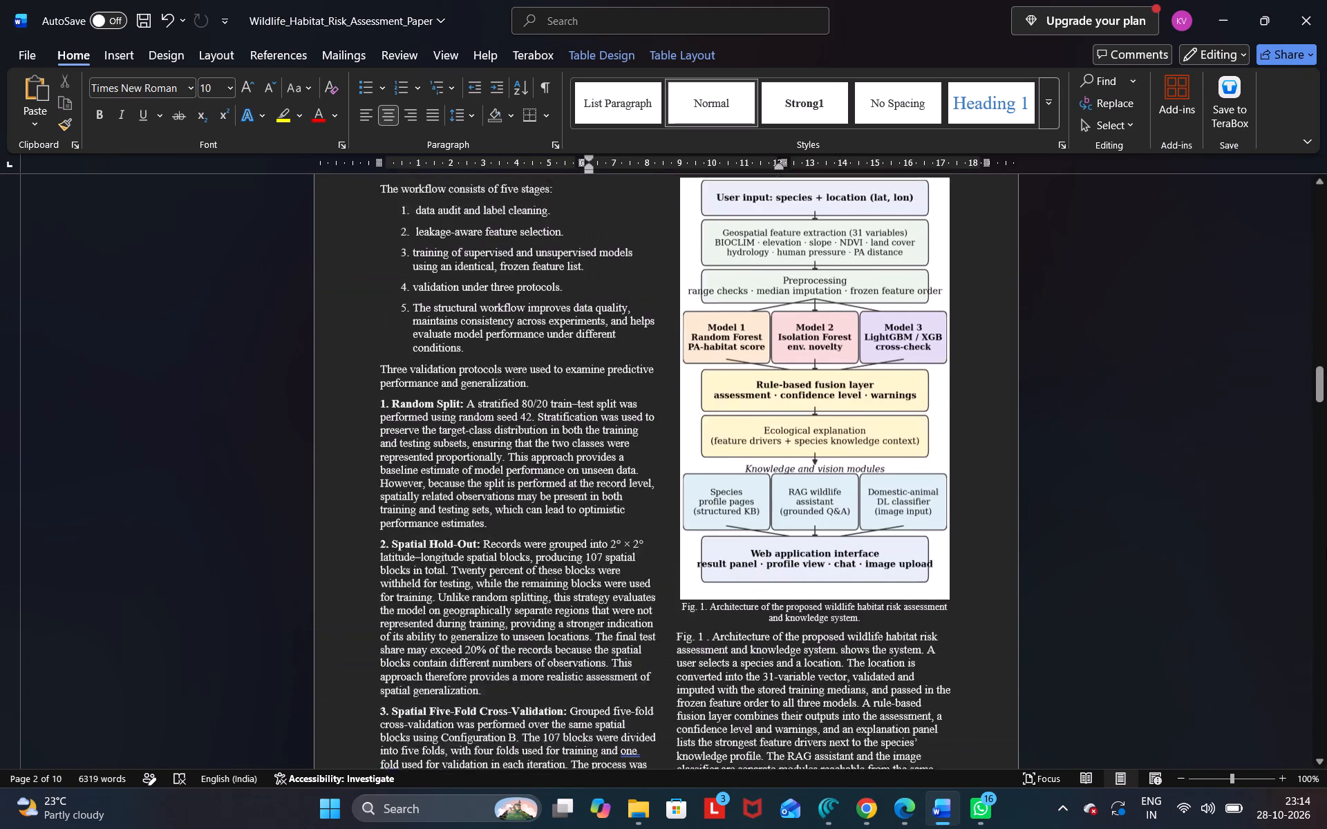
pyautogui.click(1326, 548)
pyautogui.click(1326, 548)
pyautogui.click(1326, 548)
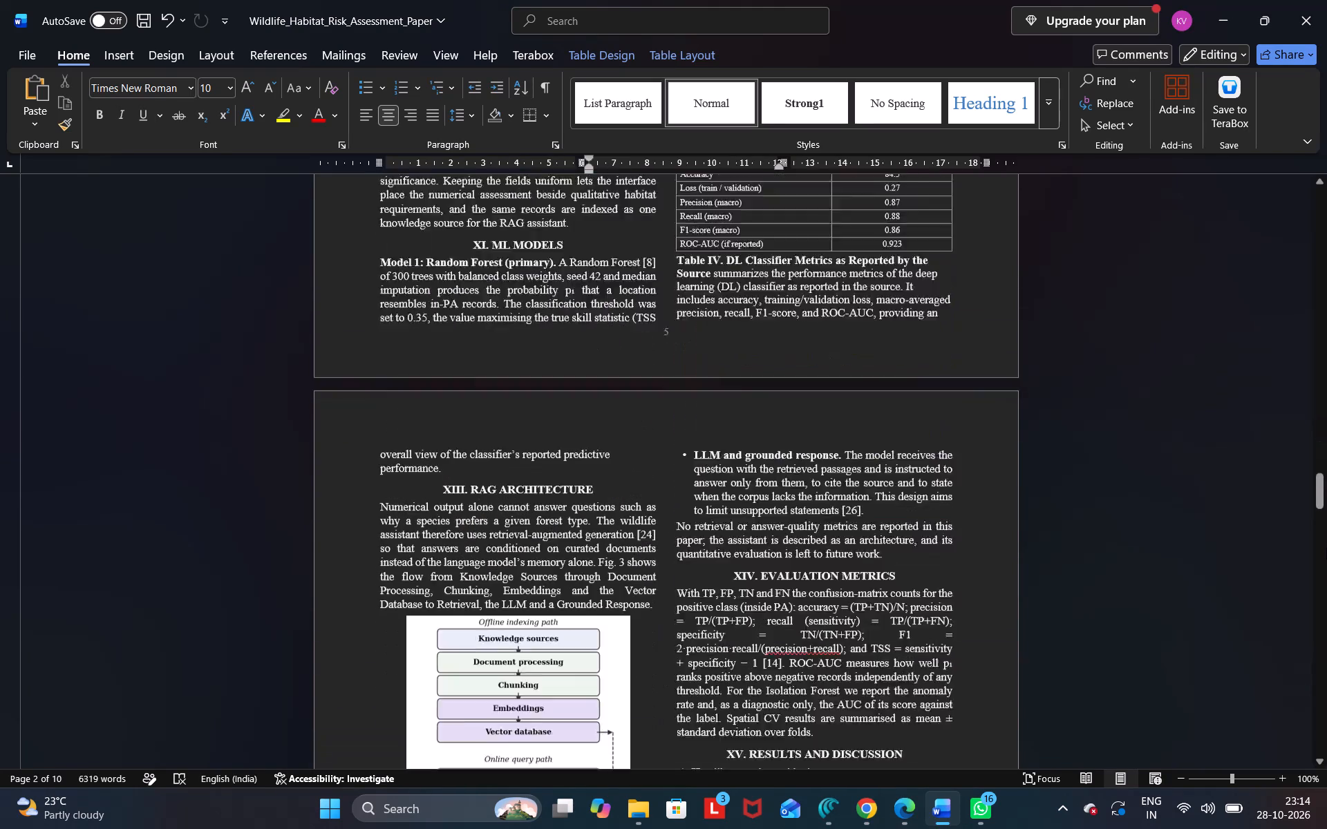
pyautogui.click(1326, 548)
pyautogui.click(1326, 585)
pyautogui.click(1326, 585)
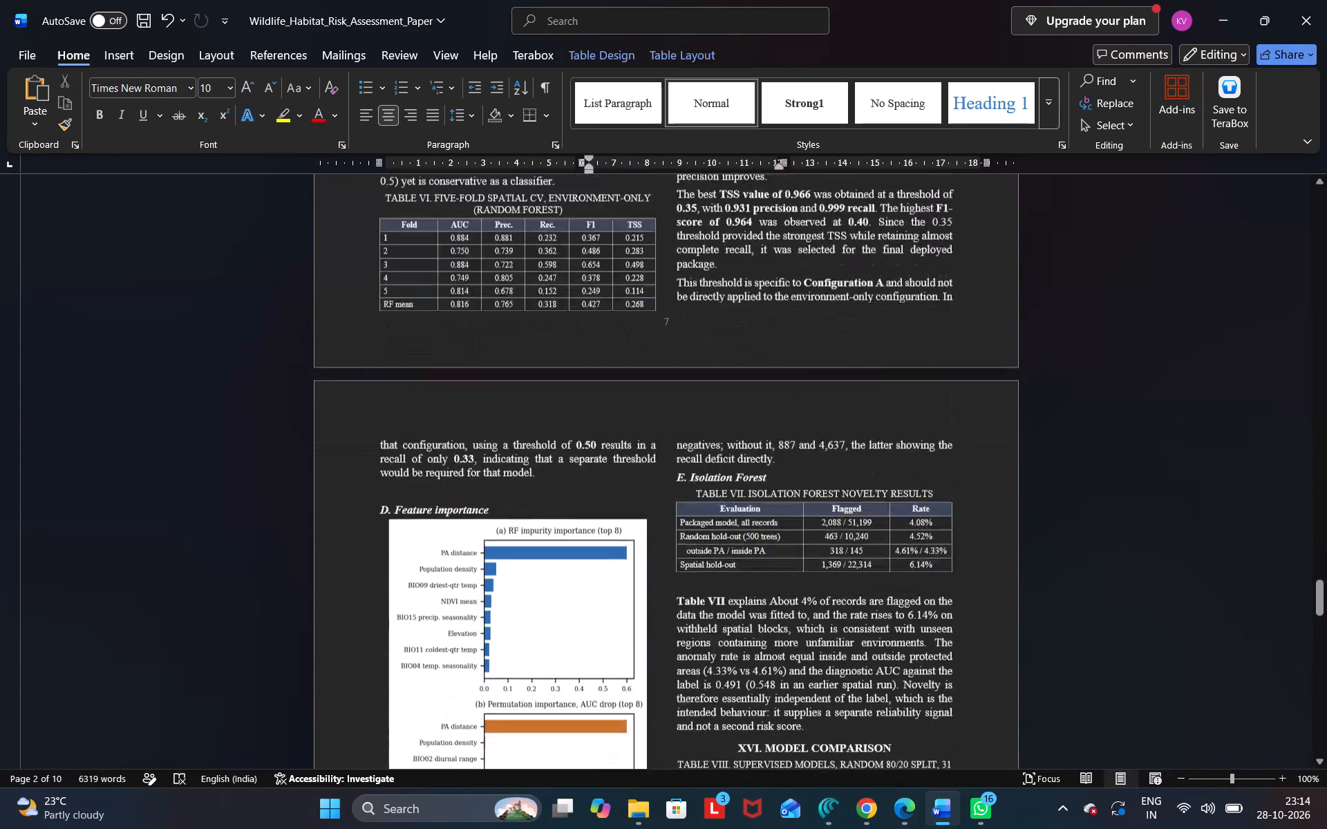
pyautogui.click(1320, 628)
pyautogui.moveTo(1320, 628); pyautogui.dragTo(1320, 707)
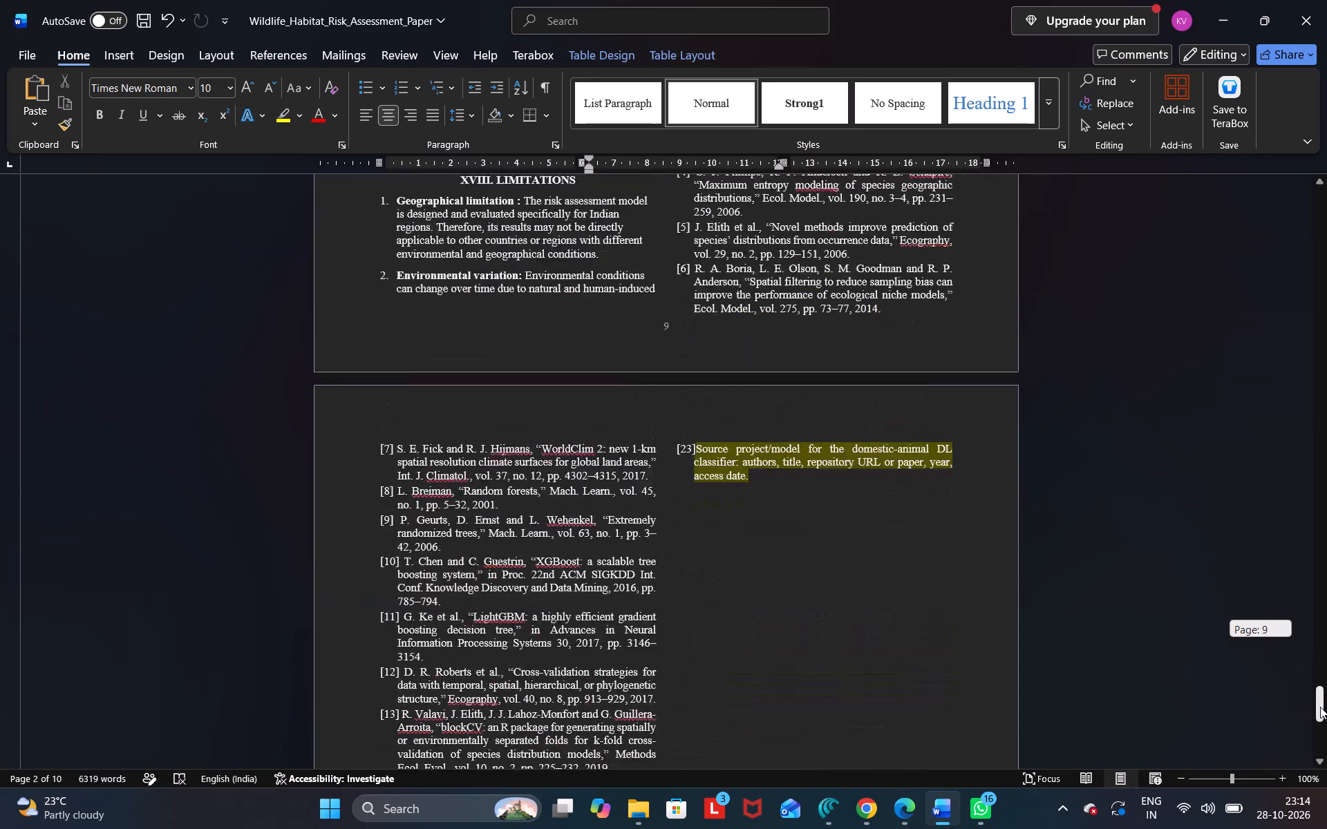
pyautogui.moveTo(1320, 707); pyautogui.dragTo(1318, 768)
# Save the edited Wildlife_Habitat_Risk_Assessment_Paper document.
pyautogui.click(771, 530)
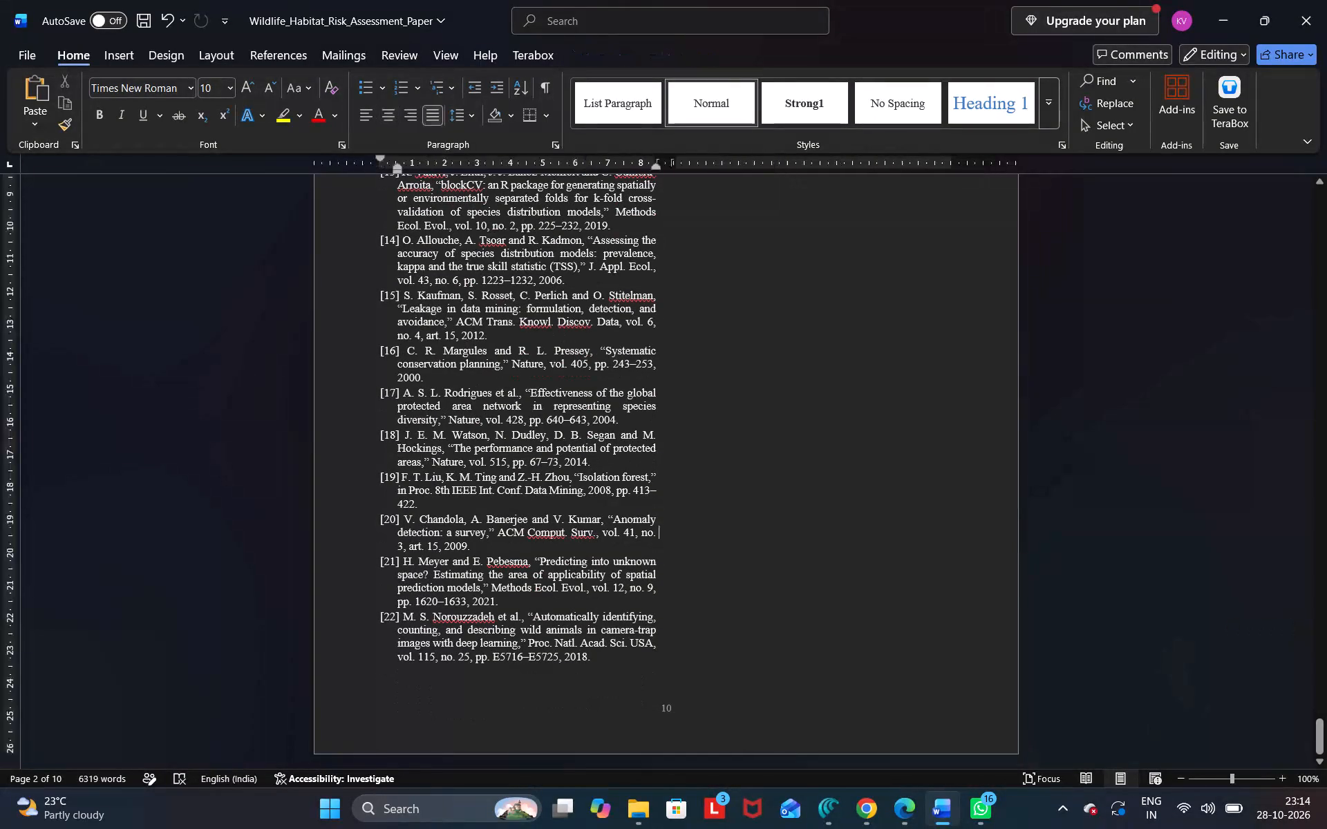
pyautogui.hotkey('ctrl', 's')
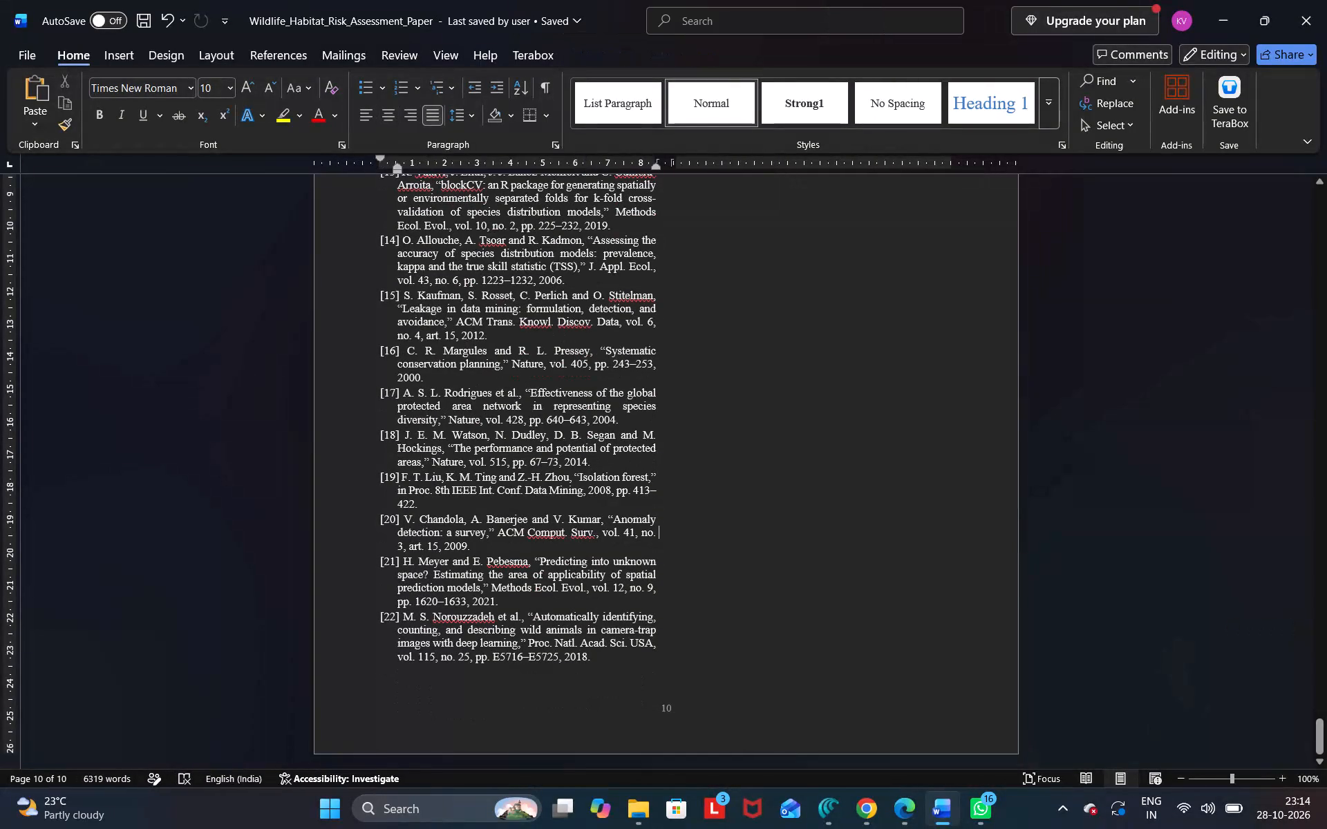